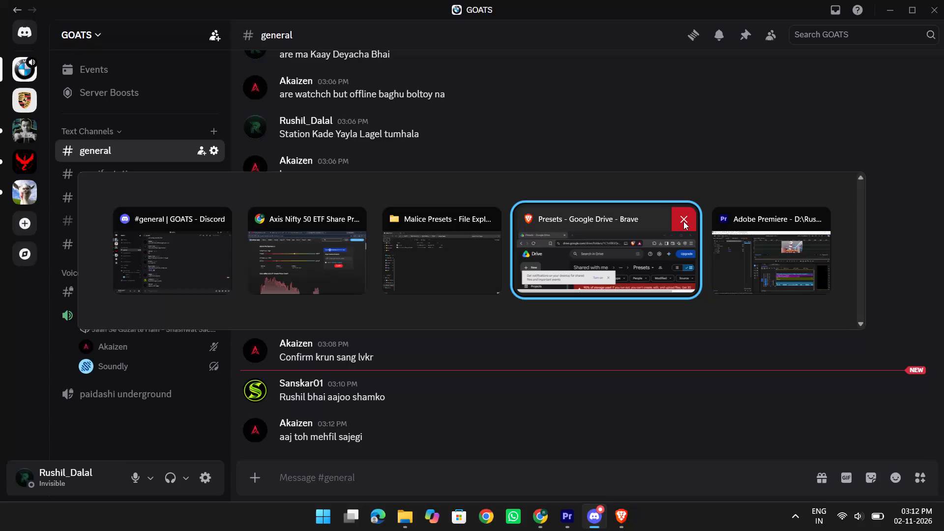
Close the Presets Google Drive browser window and switch to Adobe Premiere.
{"action": "left_click", "coordinate": [683, 221]}
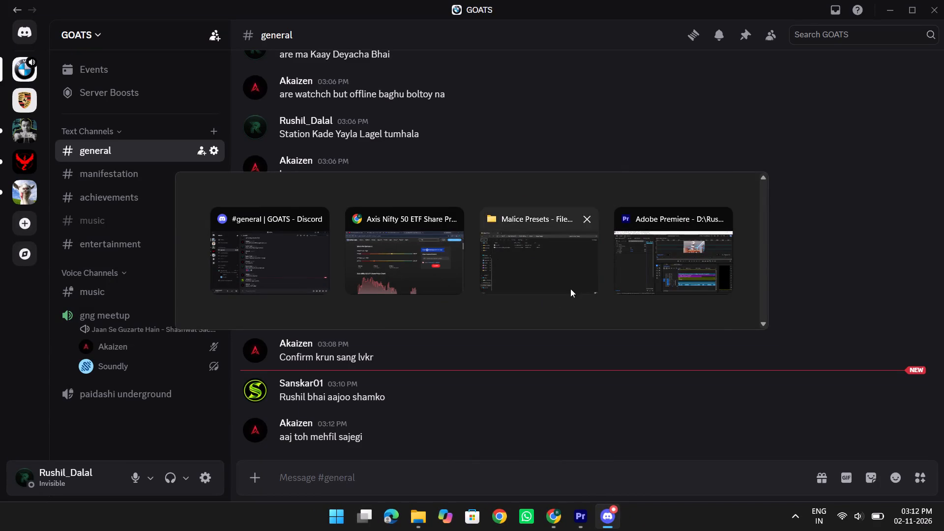
{"action": "left_click", "coordinate": [654, 265]}
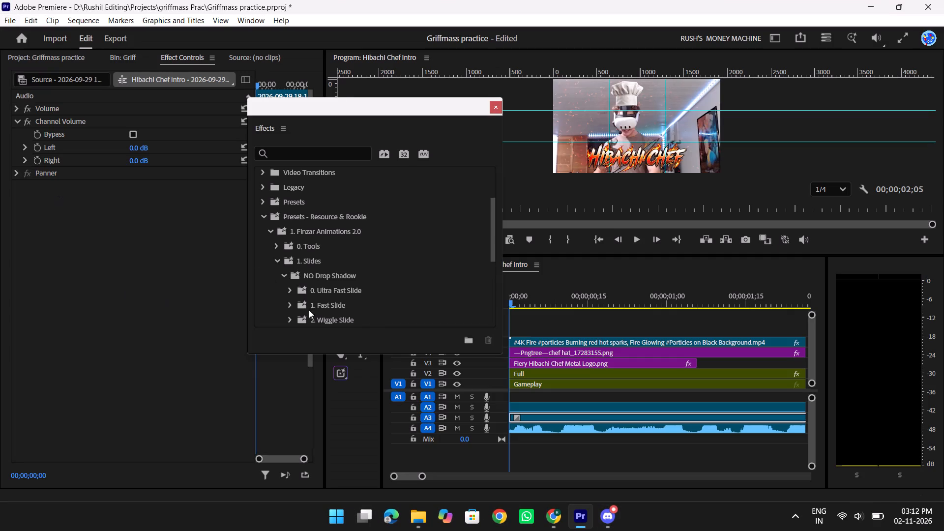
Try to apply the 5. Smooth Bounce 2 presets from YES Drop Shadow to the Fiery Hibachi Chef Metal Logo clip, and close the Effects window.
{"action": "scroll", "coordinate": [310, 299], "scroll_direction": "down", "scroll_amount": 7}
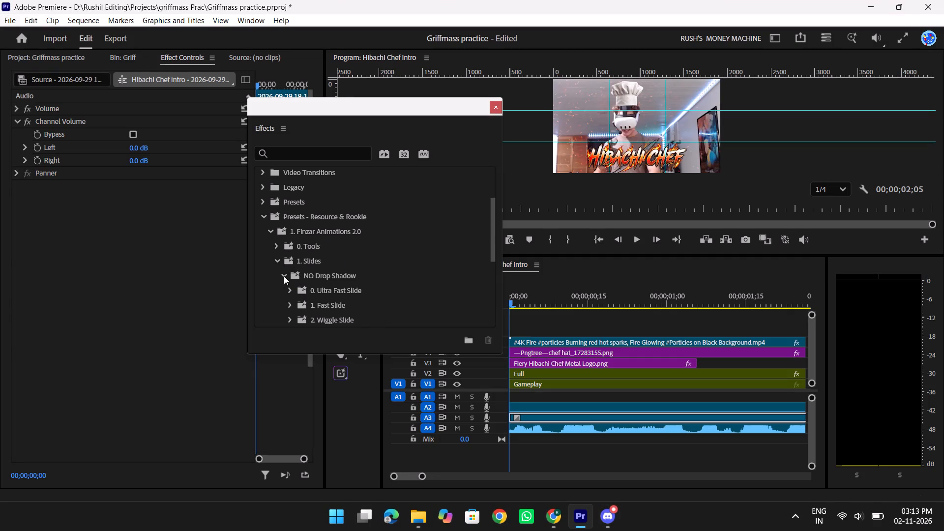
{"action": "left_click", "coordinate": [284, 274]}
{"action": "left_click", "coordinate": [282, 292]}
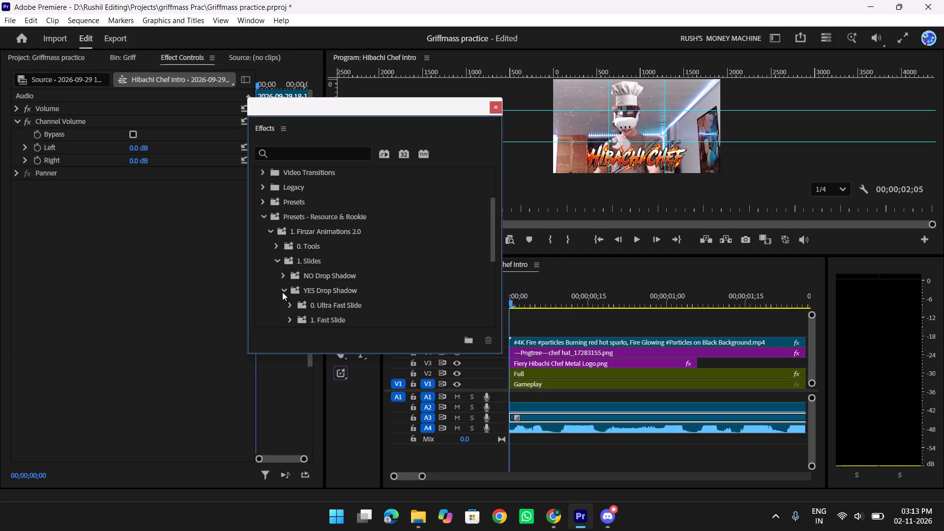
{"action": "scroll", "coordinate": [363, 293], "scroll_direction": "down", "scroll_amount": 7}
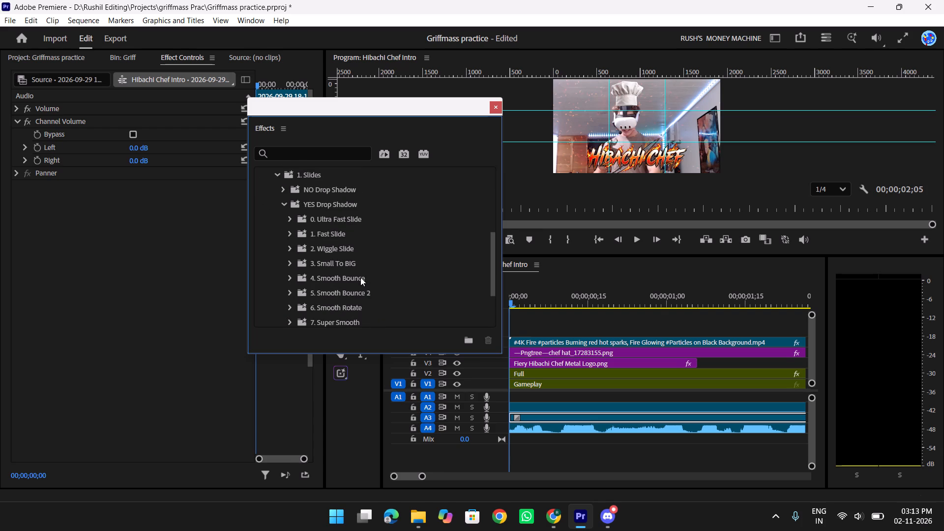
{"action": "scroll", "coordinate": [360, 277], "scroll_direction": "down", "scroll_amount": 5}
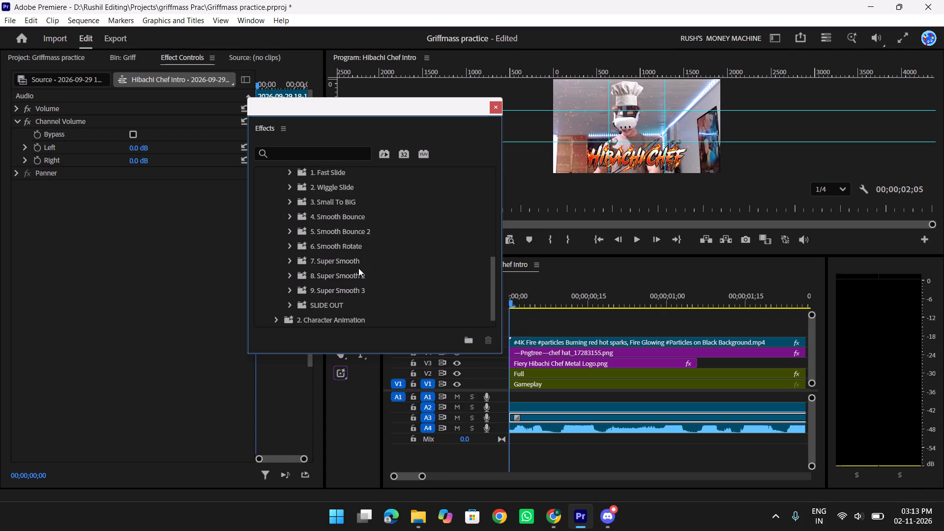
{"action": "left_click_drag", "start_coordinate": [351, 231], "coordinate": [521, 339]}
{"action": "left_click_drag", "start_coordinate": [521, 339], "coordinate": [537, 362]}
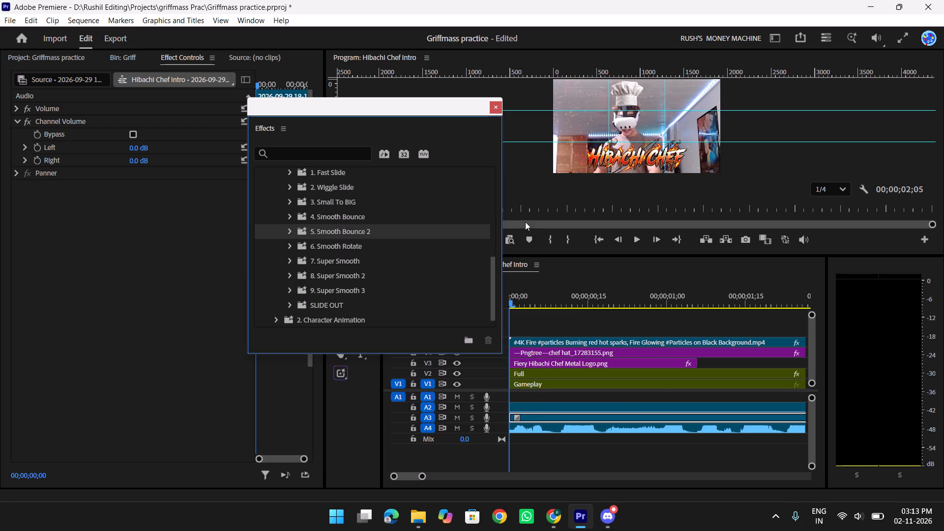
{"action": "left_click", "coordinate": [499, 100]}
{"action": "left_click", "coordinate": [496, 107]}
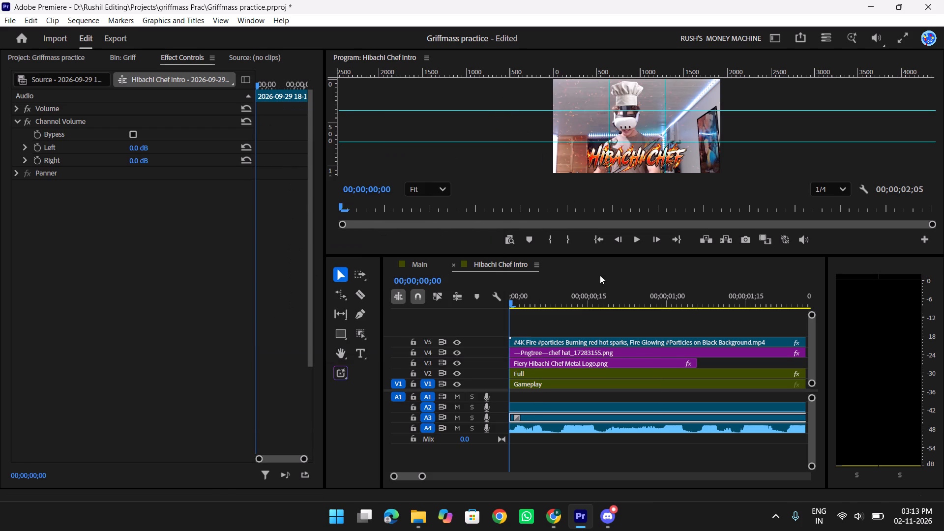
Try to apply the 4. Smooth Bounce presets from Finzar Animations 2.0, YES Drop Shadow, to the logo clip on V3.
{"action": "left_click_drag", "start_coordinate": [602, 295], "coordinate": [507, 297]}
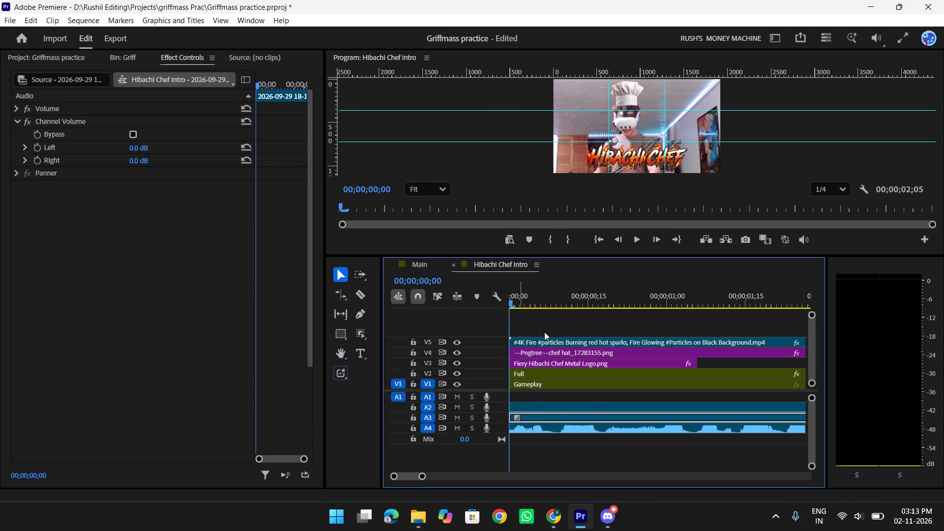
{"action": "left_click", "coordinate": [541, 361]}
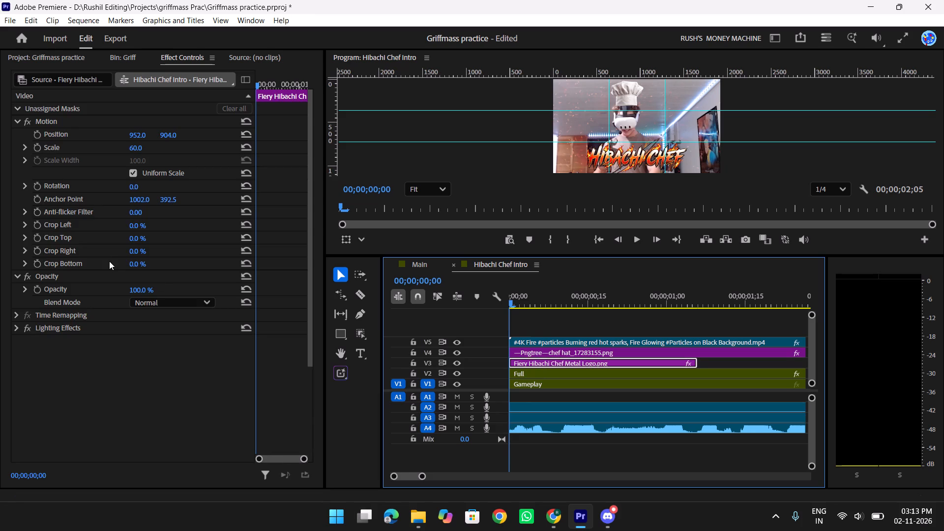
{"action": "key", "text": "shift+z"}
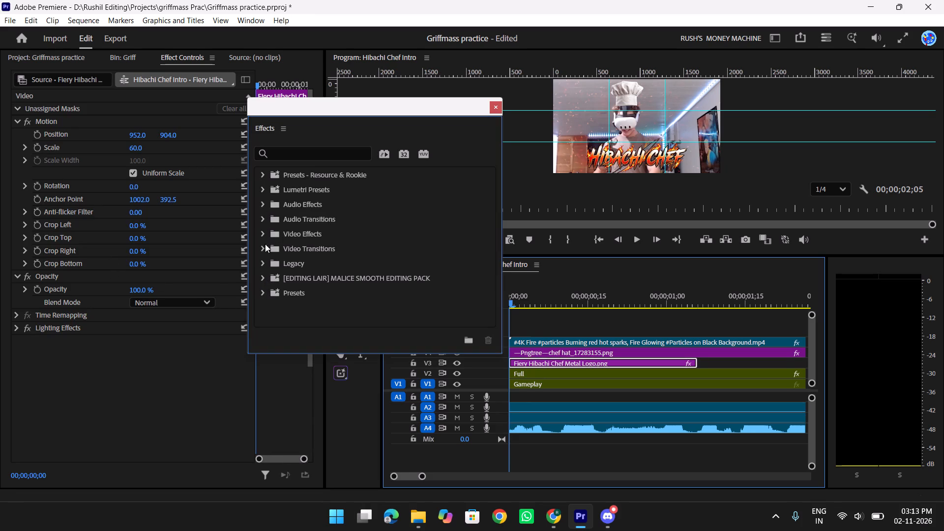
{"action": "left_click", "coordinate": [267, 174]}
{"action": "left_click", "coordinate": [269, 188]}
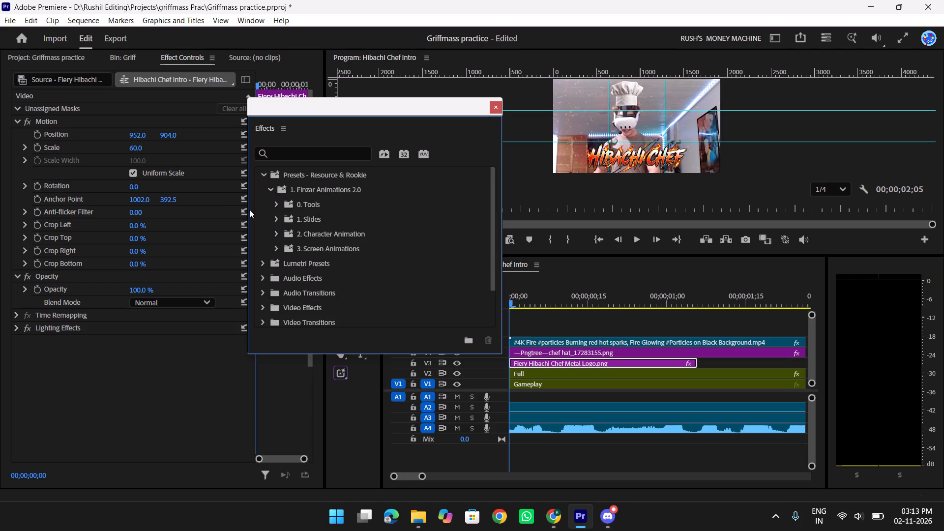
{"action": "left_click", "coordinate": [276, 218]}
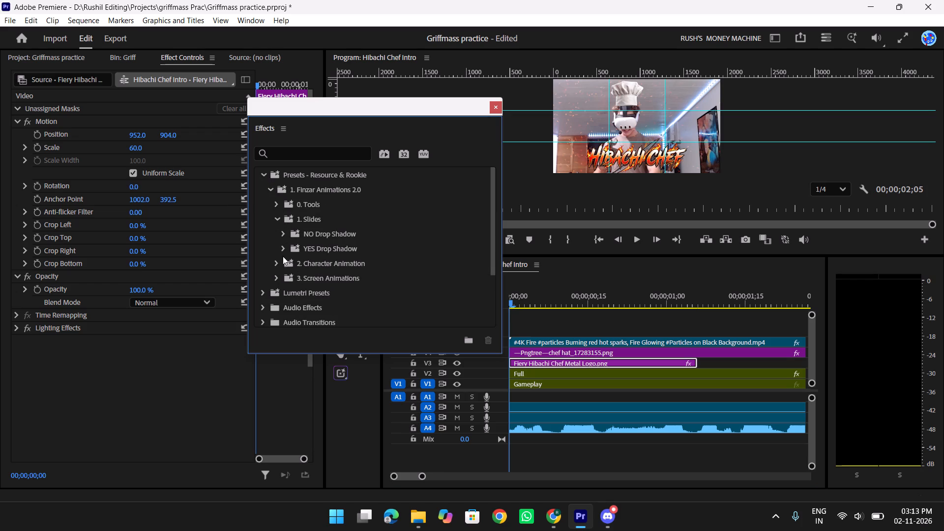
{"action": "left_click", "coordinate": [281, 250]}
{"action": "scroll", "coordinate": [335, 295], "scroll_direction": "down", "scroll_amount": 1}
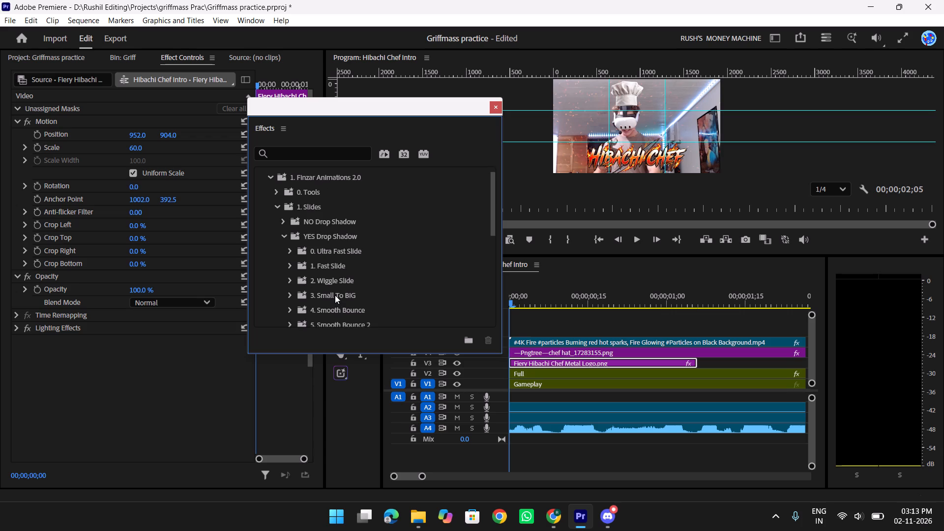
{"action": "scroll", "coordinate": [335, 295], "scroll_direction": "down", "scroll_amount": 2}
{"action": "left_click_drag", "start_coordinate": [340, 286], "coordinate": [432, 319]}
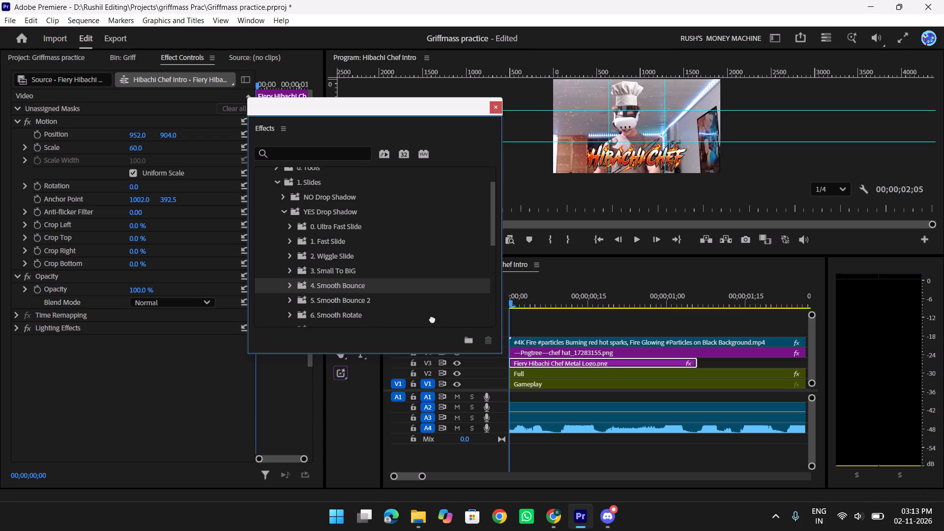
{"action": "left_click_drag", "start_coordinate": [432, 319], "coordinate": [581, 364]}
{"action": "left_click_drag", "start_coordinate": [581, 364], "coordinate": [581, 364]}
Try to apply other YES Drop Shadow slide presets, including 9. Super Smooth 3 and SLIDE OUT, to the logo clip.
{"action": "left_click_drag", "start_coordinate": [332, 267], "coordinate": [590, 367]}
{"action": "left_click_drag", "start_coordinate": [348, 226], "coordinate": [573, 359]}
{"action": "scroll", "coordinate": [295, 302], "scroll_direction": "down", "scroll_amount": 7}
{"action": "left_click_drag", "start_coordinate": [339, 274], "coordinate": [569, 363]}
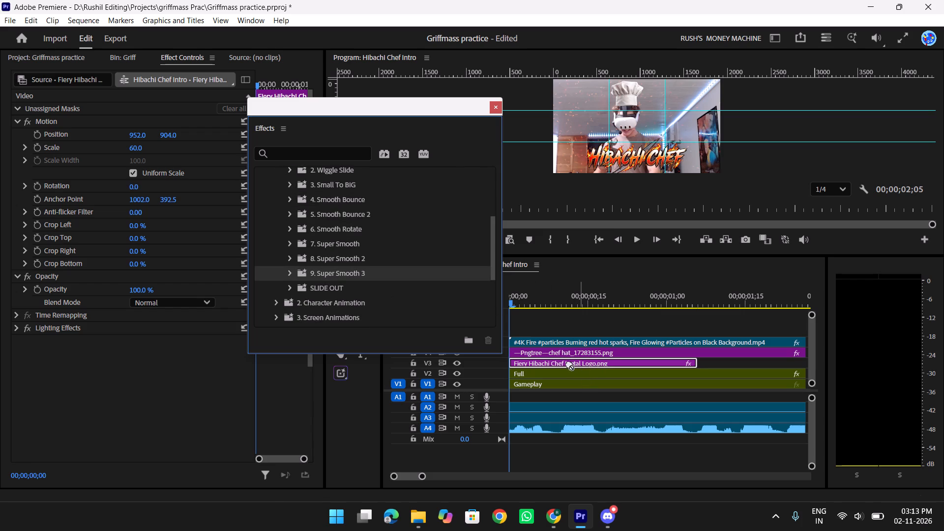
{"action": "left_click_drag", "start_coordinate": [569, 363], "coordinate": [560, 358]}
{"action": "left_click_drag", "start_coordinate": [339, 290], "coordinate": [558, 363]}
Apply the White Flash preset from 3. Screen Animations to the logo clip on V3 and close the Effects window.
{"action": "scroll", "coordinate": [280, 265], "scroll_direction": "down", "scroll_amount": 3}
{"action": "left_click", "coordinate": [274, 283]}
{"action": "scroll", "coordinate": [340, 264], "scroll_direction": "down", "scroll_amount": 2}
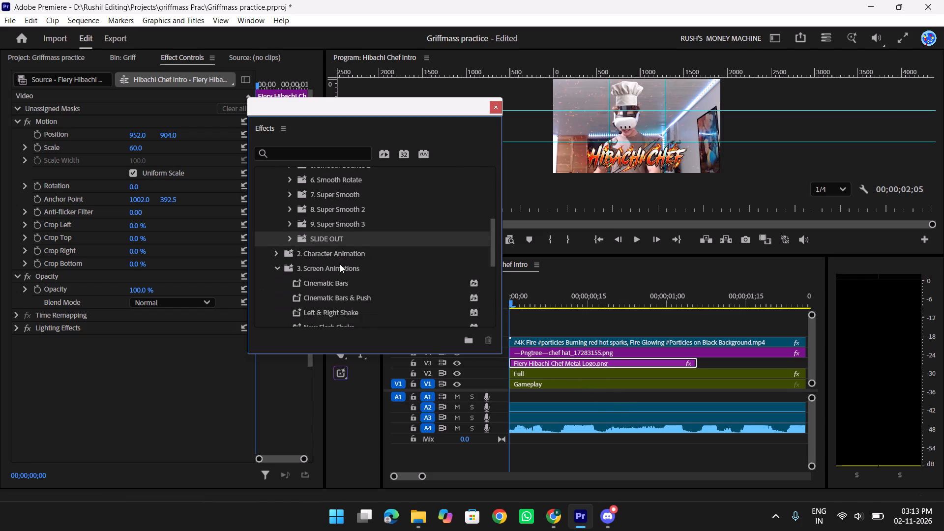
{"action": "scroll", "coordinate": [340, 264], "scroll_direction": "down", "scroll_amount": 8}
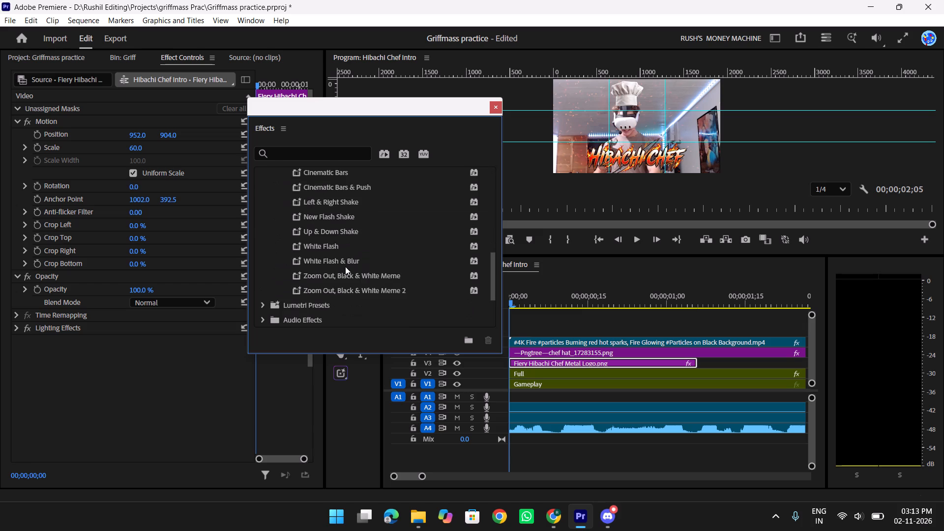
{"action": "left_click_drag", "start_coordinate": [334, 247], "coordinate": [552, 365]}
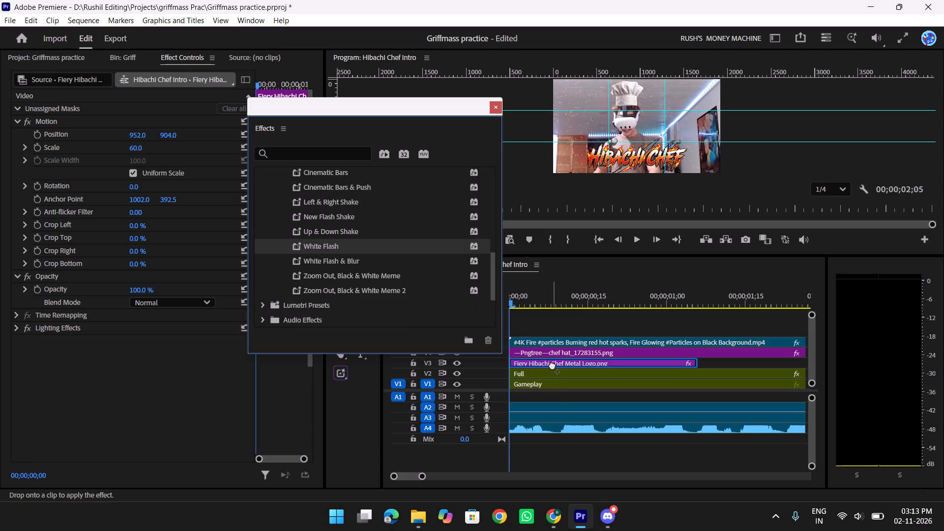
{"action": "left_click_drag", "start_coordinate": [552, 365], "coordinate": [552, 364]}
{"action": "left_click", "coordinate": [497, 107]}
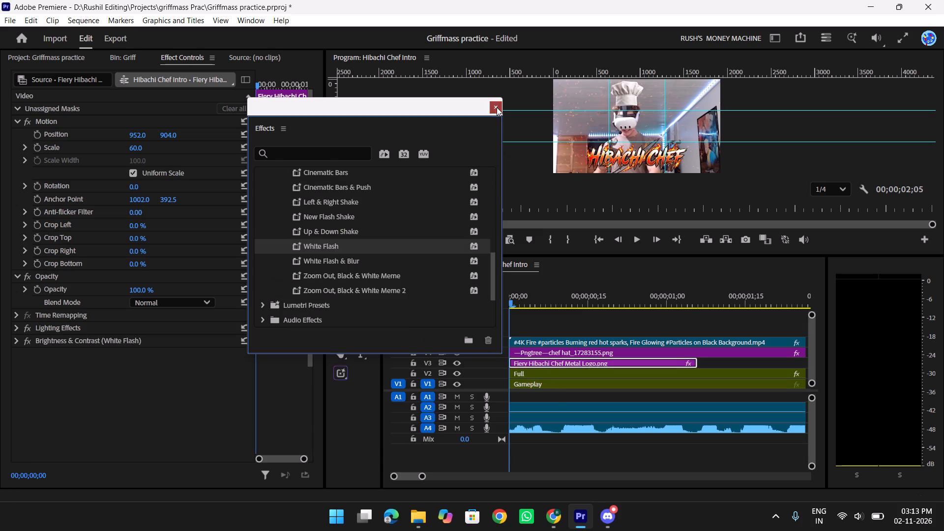
Preview the start of the Hibachi Chef Intro sequence and expand the logo's Brightness & Contrast (White Flash) settings to examine the flash animation.
{"action": "left_click_drag", "start_coordinate": [510, 299], "coordinate": [535, 299]}
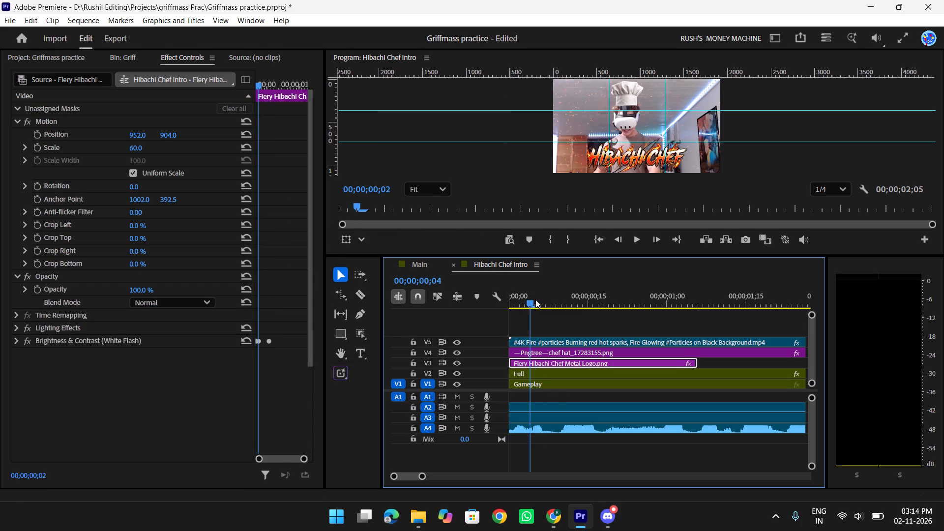
{"action": "left_click_drag", "start_coordinate": [535, 299], "coordinate": [405, 315]}
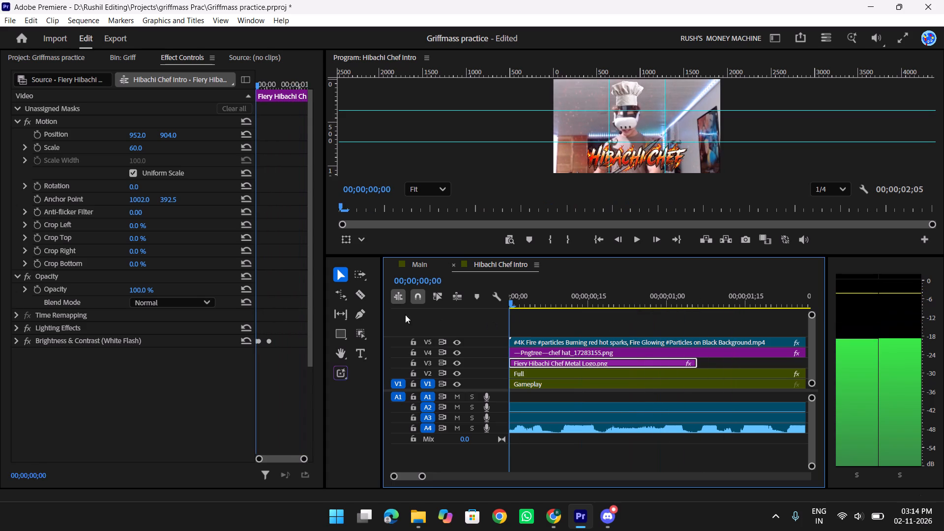
{"action": "left_click_drag", "start_coordinate": [405, 315], "coordinate": [382, 313]}
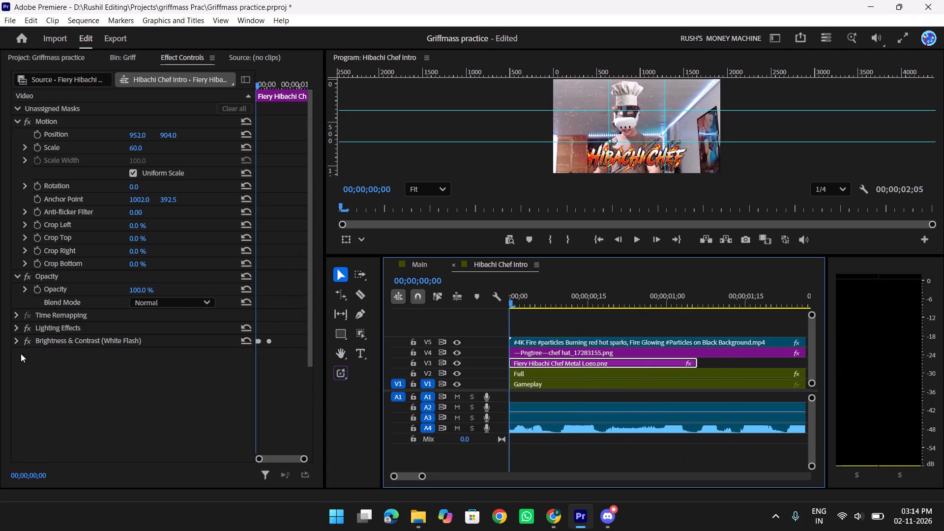
{"action": "left_click", "coordinate": [12, 341]}
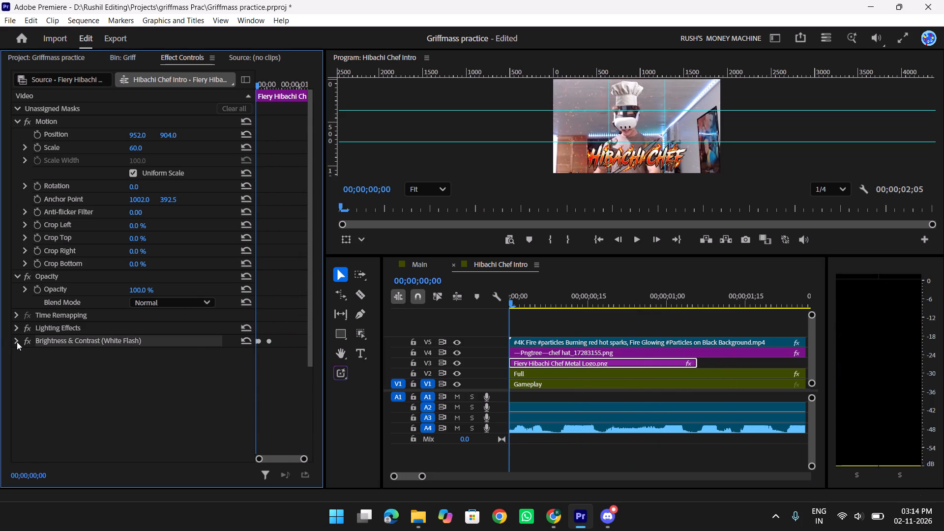
{"action": "left_click", "coordinate": [17, 342]}
{"action": "key", "text": "space"}
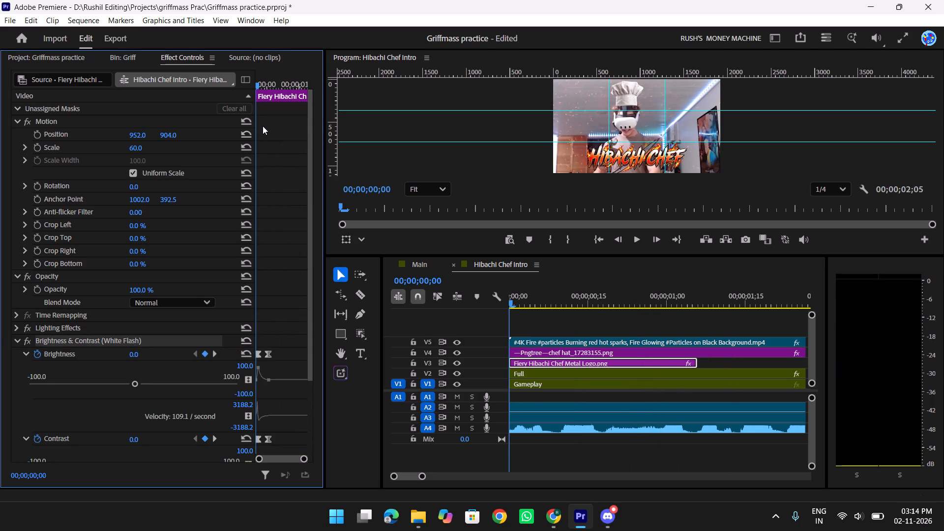
{"action": "key", "text": "space"}
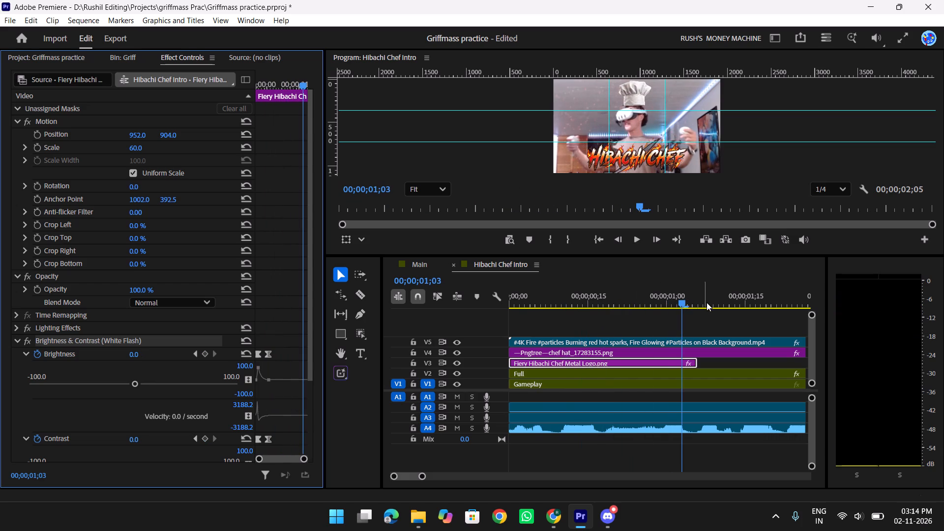
{"action": "left_click_drag", "start_coordinate": [654, 288], "coordinate": [507, 299]}
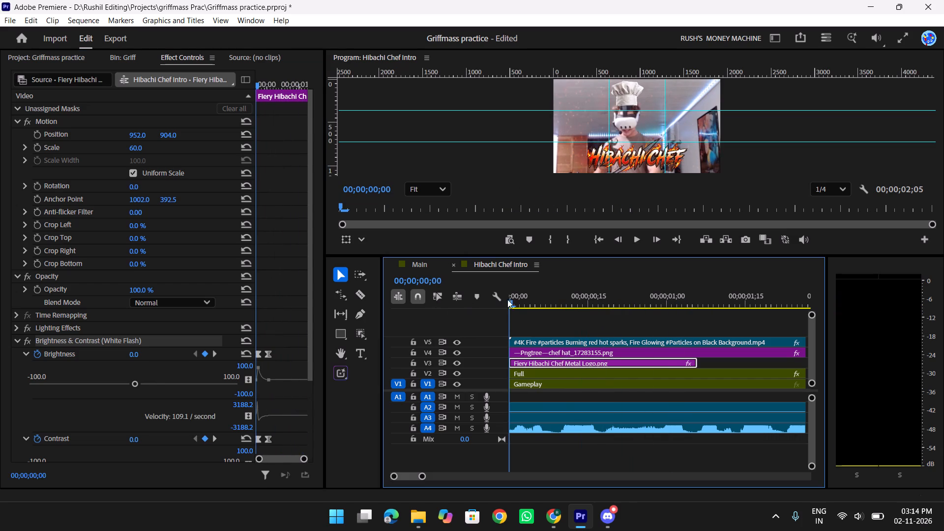
{"action": "left_click_drag", "start_coordinate": [507, 299], "coordinate": [560, 299]}
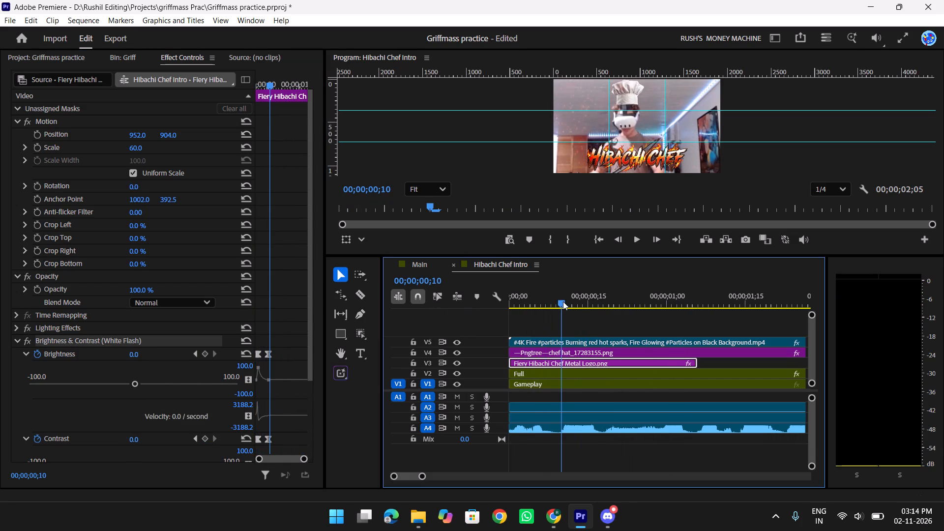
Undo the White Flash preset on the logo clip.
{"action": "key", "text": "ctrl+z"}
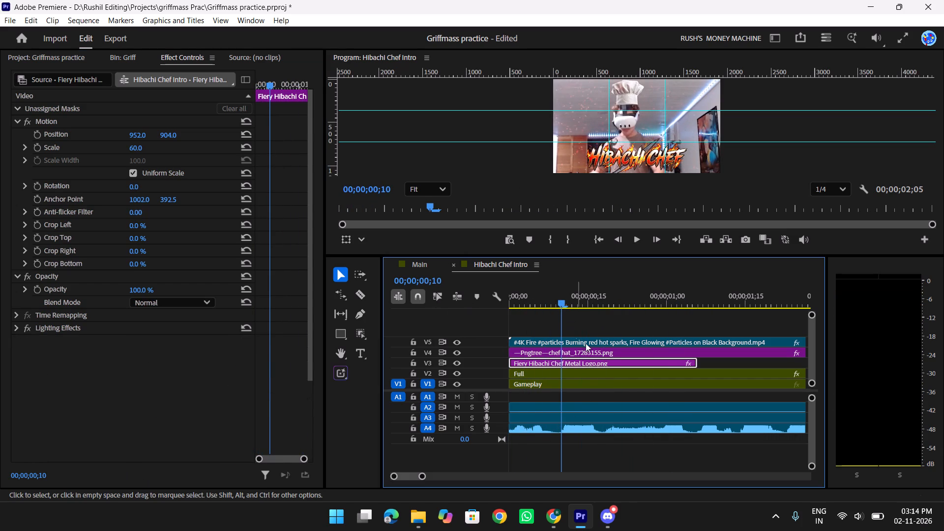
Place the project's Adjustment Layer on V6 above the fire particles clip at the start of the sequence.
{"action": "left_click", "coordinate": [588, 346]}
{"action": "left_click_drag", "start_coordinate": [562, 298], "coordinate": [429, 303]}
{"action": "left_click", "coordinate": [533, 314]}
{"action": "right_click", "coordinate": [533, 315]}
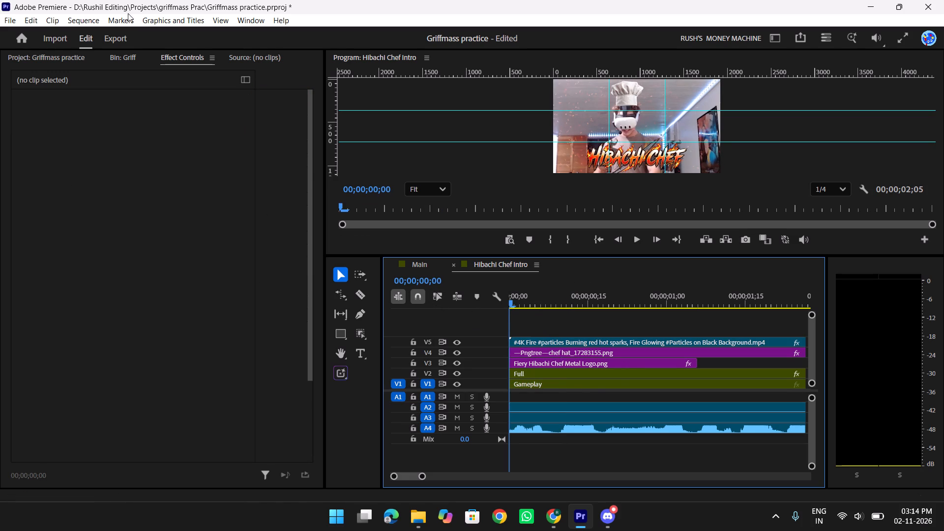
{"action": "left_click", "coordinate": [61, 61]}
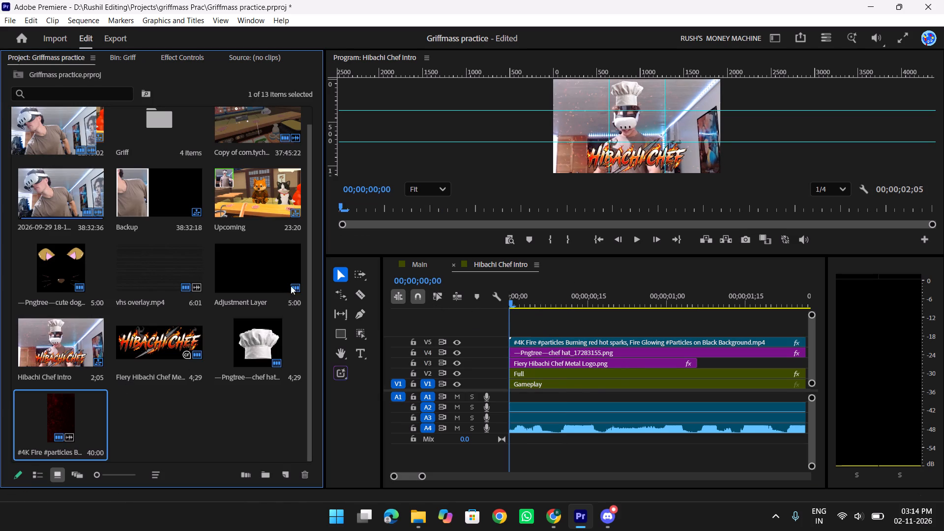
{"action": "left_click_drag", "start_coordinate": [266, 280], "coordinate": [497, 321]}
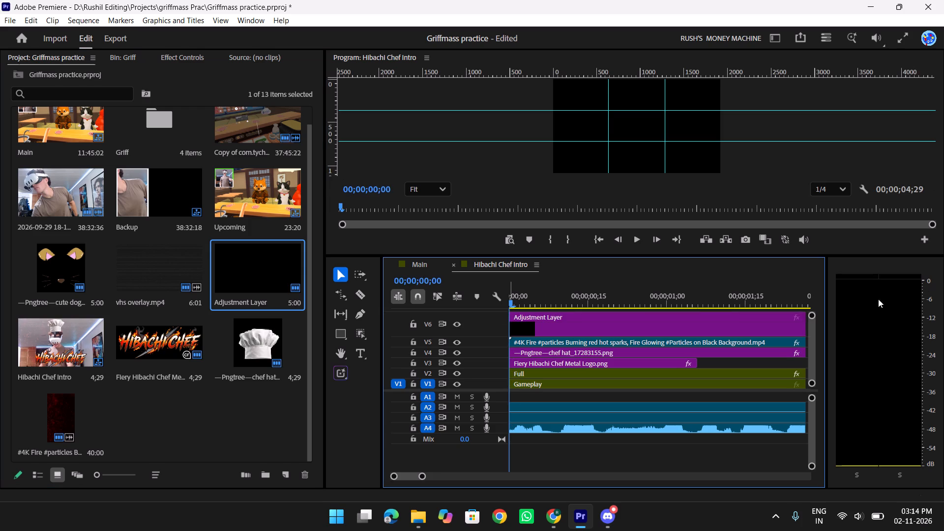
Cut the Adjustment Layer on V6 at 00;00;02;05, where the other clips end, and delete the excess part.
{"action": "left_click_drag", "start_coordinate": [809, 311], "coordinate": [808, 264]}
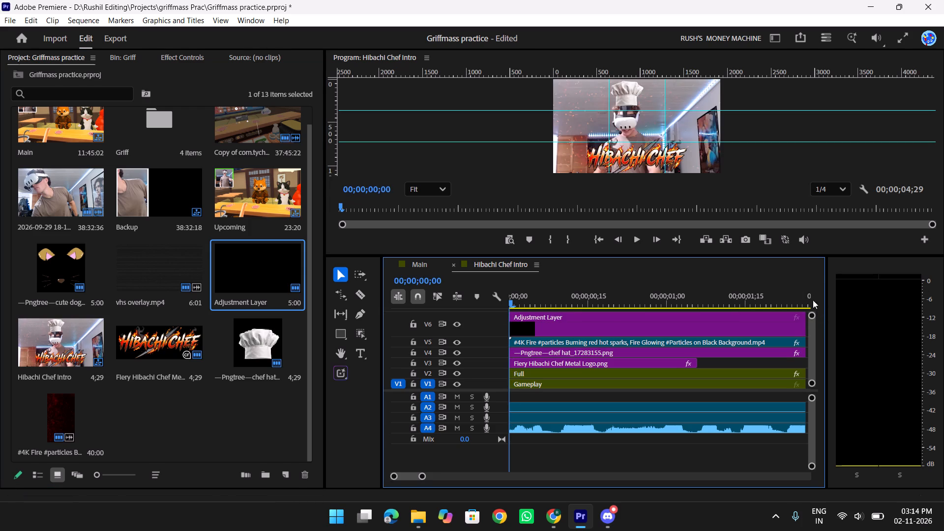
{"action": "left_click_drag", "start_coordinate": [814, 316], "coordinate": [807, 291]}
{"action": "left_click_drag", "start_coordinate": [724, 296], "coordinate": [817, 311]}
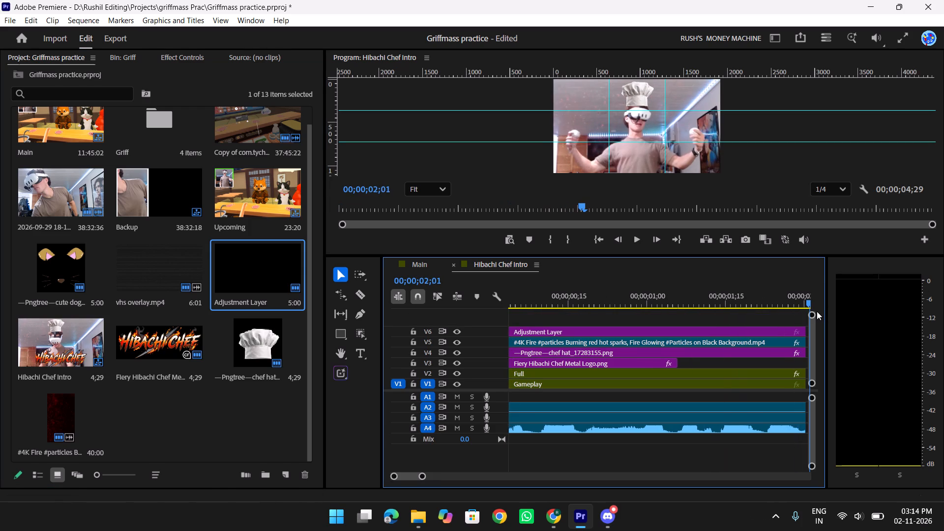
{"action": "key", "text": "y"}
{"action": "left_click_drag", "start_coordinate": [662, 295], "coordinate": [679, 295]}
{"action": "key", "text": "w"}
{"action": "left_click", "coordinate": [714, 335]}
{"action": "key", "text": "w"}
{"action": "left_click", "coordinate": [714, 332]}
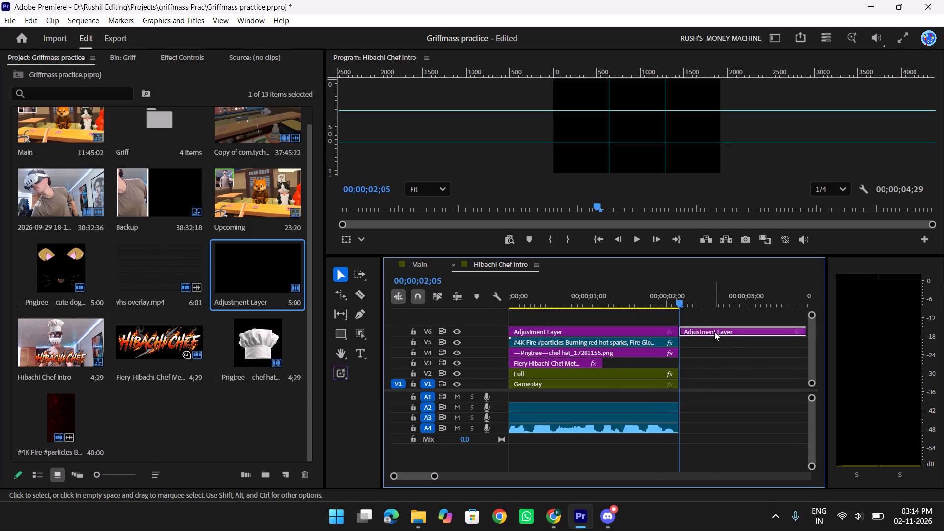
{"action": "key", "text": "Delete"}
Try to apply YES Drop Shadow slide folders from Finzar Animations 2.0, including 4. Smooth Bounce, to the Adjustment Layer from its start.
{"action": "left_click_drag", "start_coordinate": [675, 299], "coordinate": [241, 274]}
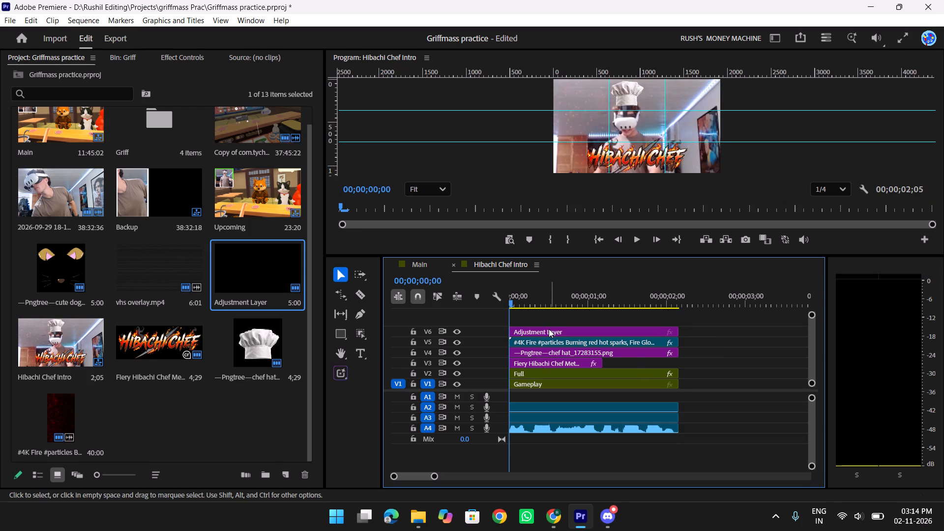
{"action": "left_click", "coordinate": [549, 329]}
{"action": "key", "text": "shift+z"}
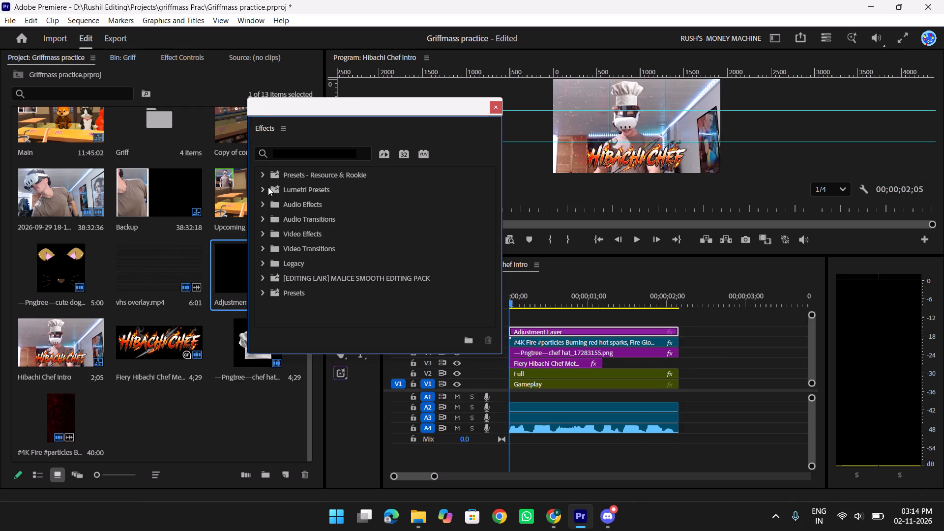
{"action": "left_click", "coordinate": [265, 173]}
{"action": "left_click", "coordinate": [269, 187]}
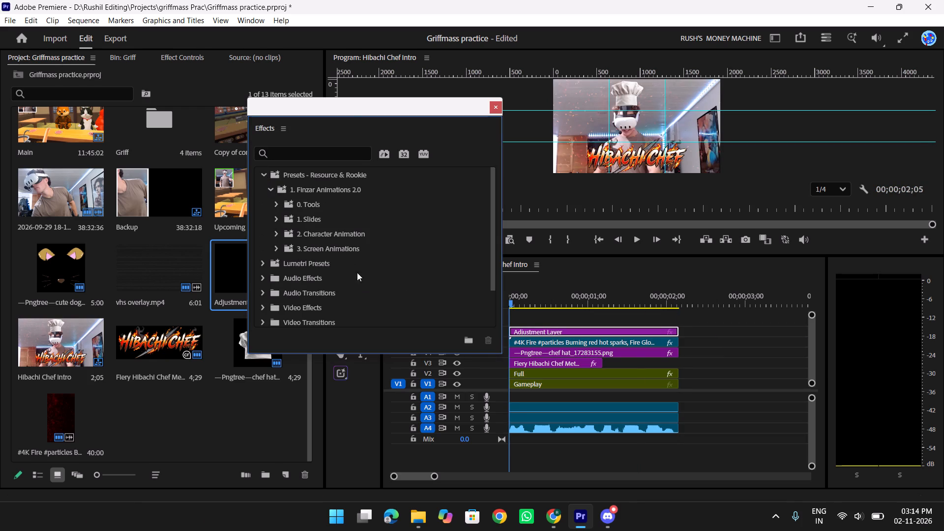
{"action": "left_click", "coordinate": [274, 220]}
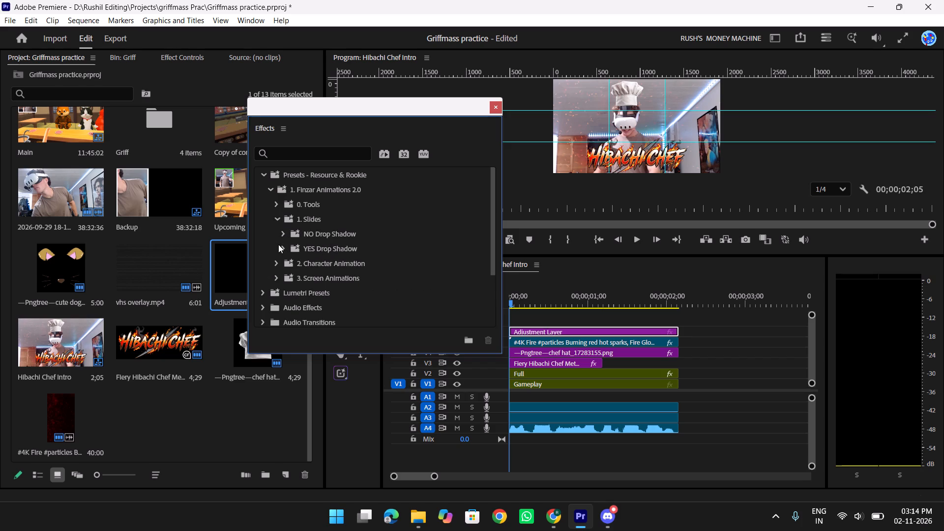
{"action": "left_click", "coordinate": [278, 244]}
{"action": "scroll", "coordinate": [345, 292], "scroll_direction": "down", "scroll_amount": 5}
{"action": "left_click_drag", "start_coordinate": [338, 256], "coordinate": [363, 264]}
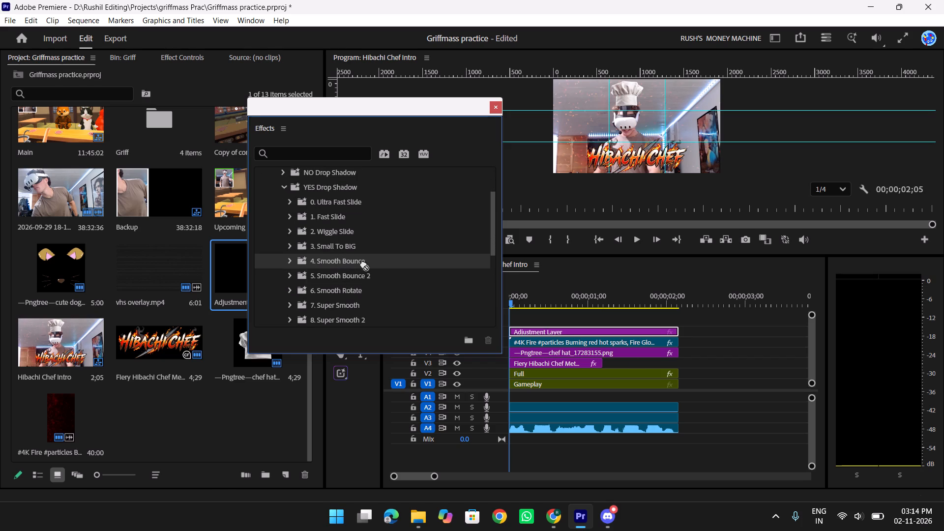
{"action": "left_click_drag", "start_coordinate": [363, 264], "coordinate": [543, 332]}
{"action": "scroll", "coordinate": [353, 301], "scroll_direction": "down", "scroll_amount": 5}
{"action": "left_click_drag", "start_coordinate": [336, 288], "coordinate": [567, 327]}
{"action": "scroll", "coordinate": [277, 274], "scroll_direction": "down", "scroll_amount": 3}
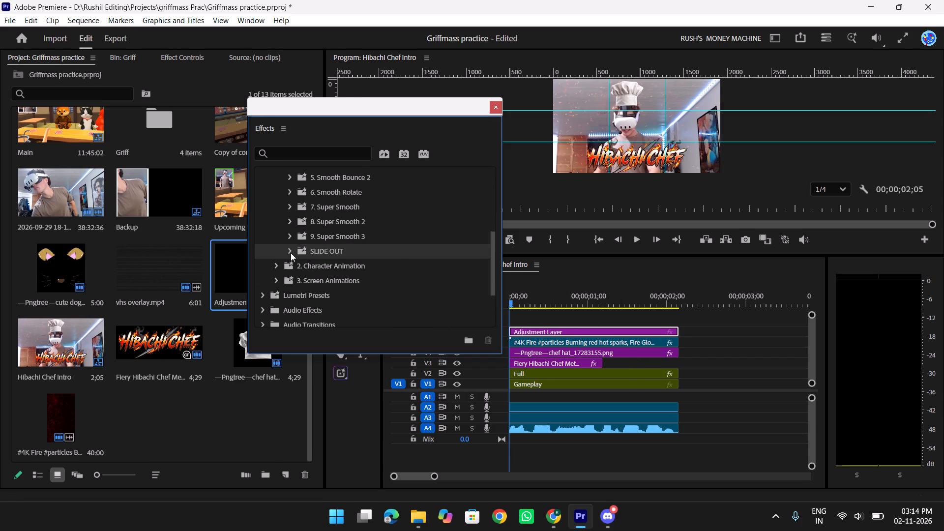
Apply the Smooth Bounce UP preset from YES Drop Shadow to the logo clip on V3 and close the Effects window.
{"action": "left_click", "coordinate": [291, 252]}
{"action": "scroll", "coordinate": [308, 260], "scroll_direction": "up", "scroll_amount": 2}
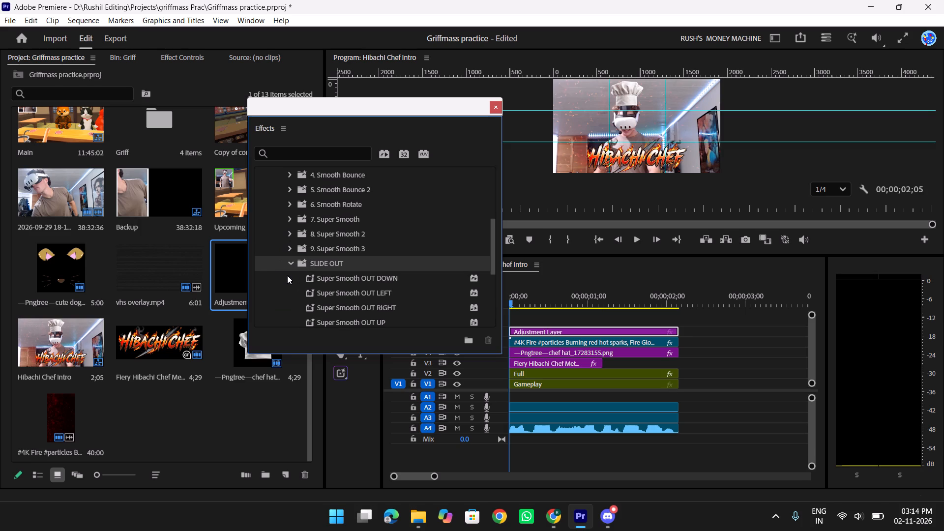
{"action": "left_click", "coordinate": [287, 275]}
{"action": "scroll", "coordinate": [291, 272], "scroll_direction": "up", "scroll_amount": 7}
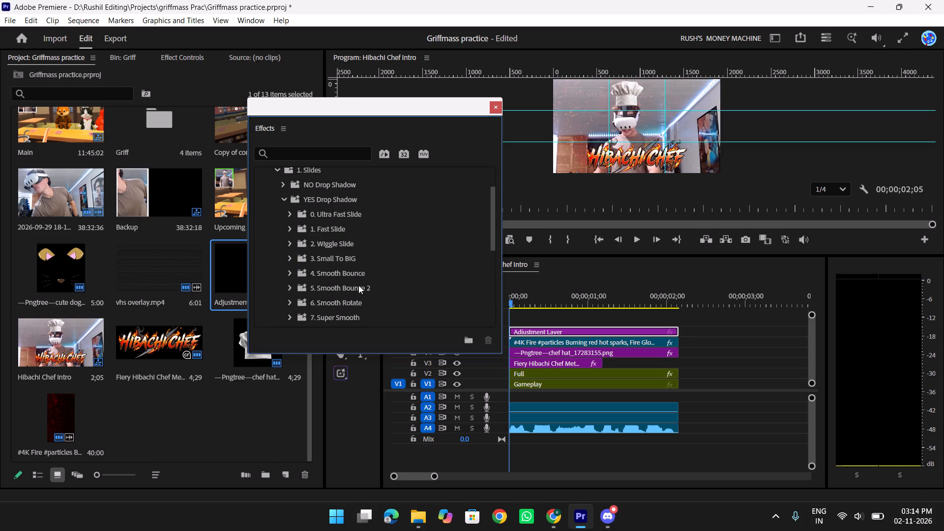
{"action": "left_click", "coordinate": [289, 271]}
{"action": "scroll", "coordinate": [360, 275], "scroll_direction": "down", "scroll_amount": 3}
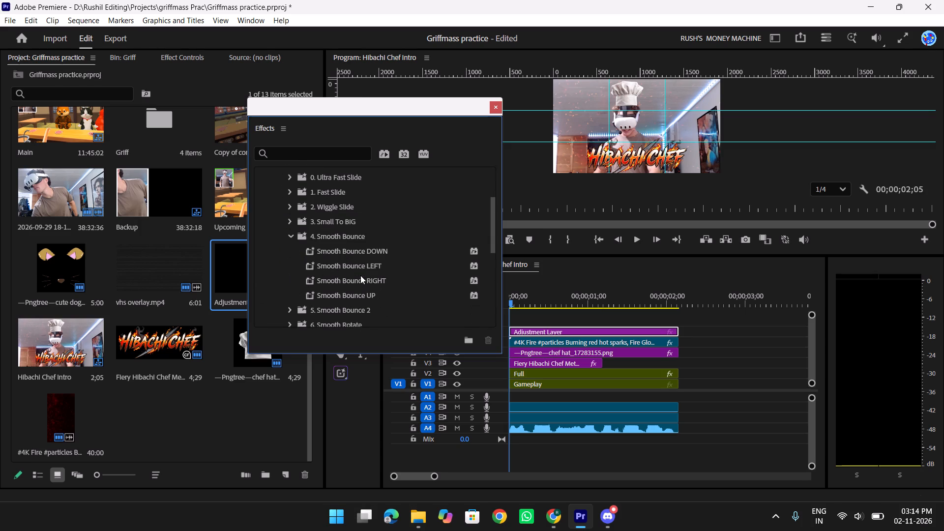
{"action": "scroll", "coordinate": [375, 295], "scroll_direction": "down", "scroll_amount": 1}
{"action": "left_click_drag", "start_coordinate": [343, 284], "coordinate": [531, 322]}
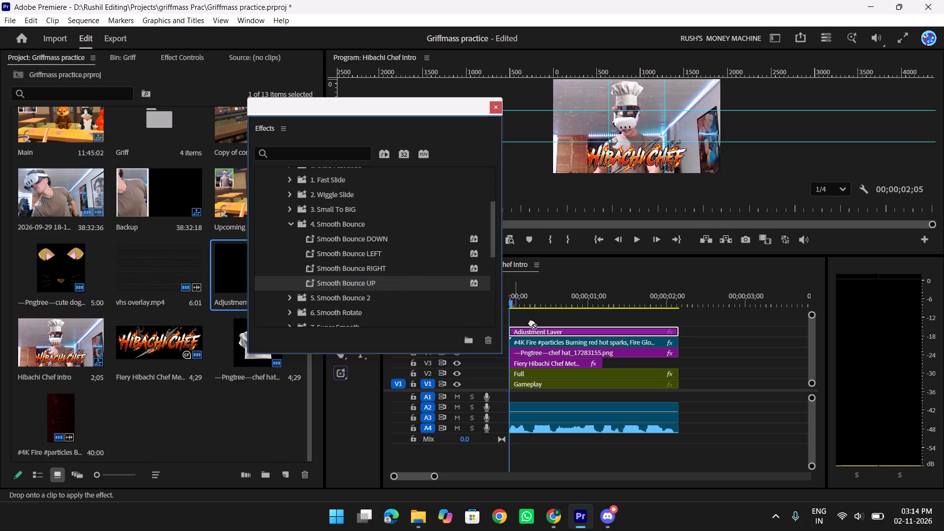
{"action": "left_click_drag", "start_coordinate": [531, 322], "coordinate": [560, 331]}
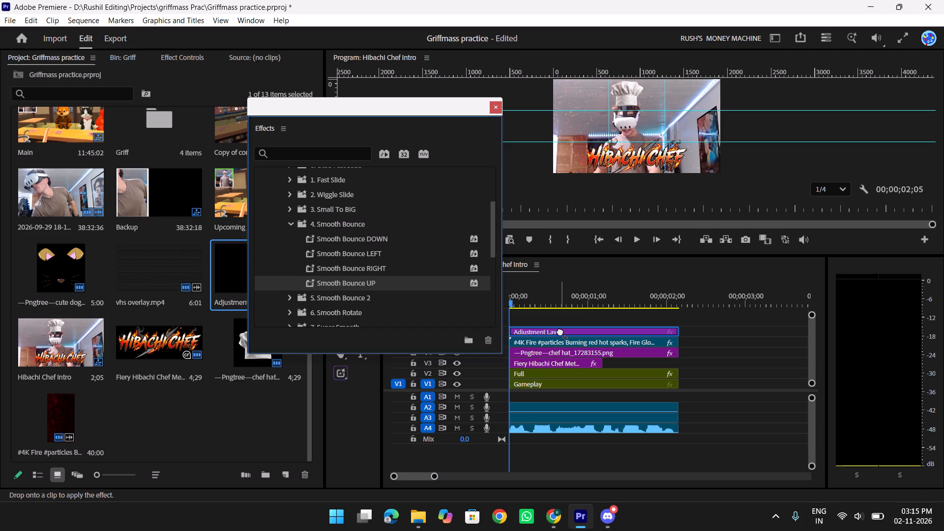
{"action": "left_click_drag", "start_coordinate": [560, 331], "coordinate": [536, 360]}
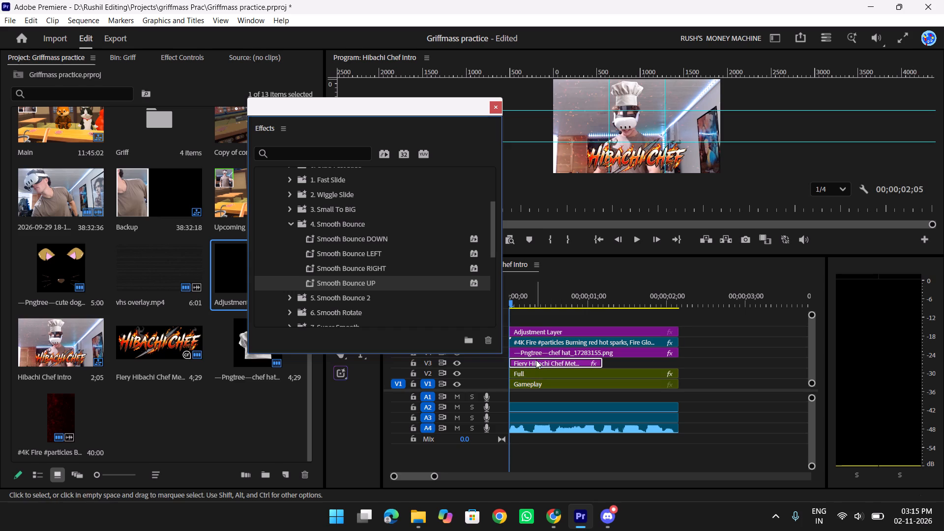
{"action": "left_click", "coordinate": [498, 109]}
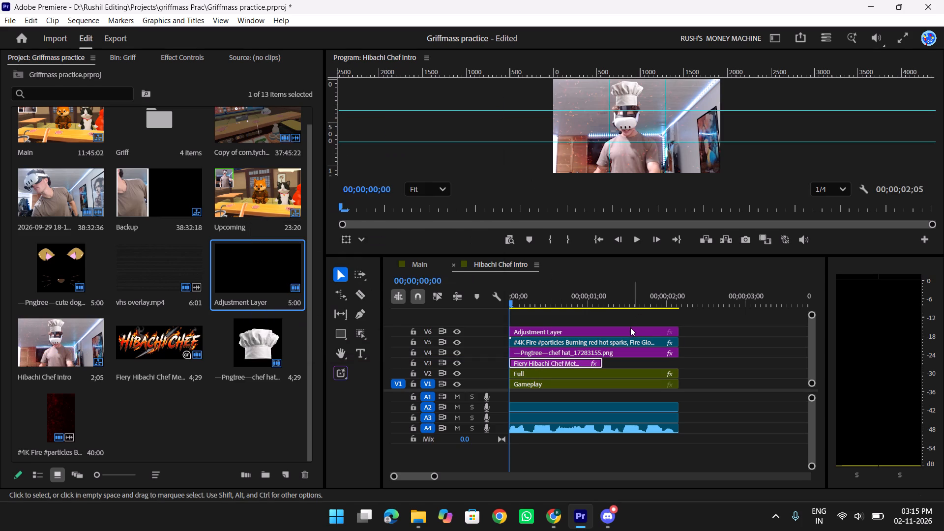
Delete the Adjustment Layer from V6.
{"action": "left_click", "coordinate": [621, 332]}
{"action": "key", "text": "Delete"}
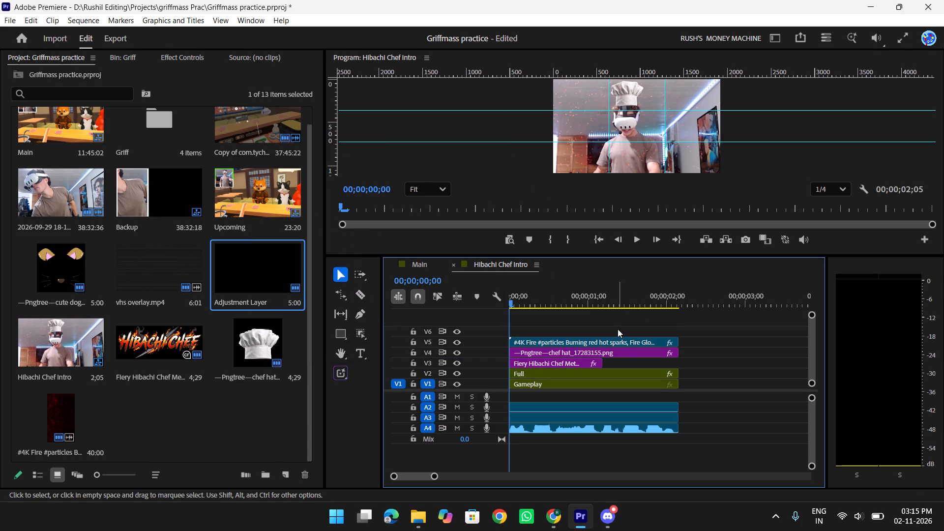
Play the sequence and open the logo clip's effect settings to examine the Smooth Bounce UP animation.
{"action": "key", "text": "space"}
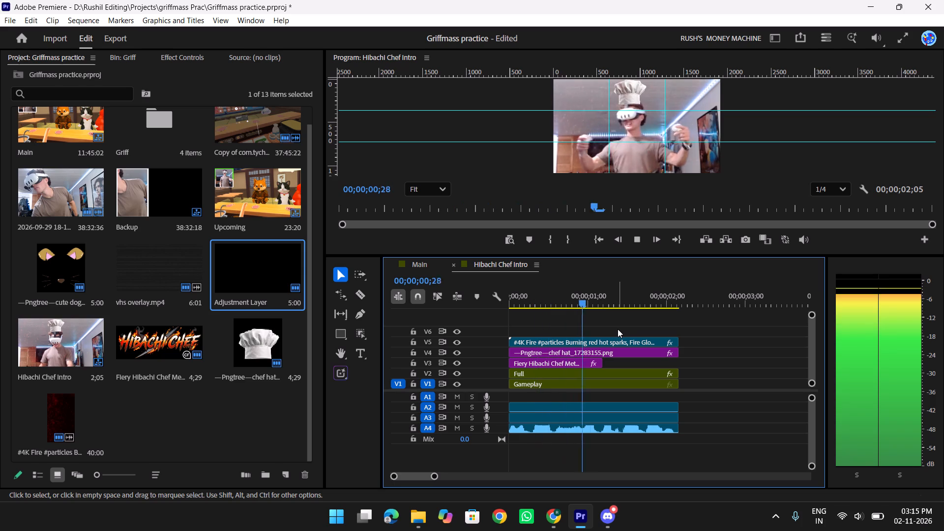
{"action": "key", "text": "space"}
{"action": "left_click", "coordinate": [564, 366]}
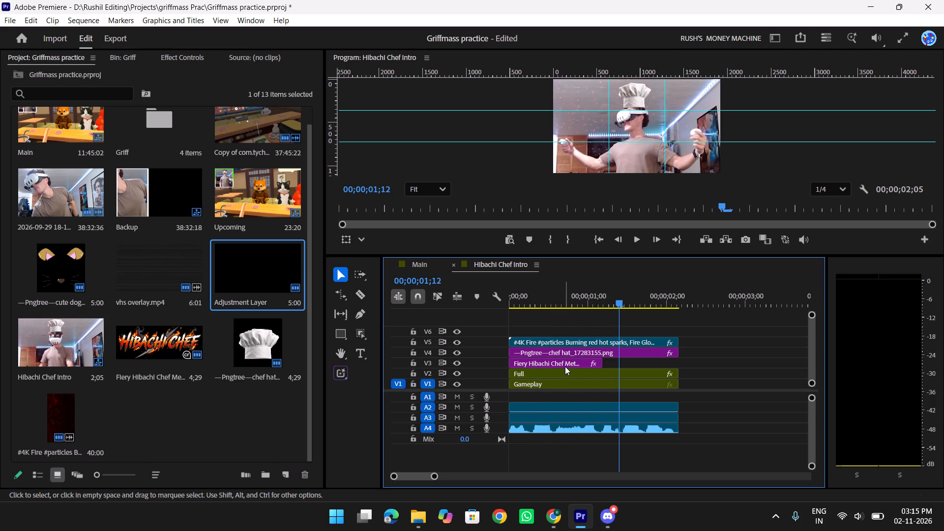
{"action": "left_click_drag", "start_coordinate": [616, 296], "coordinate": [492, 295]}
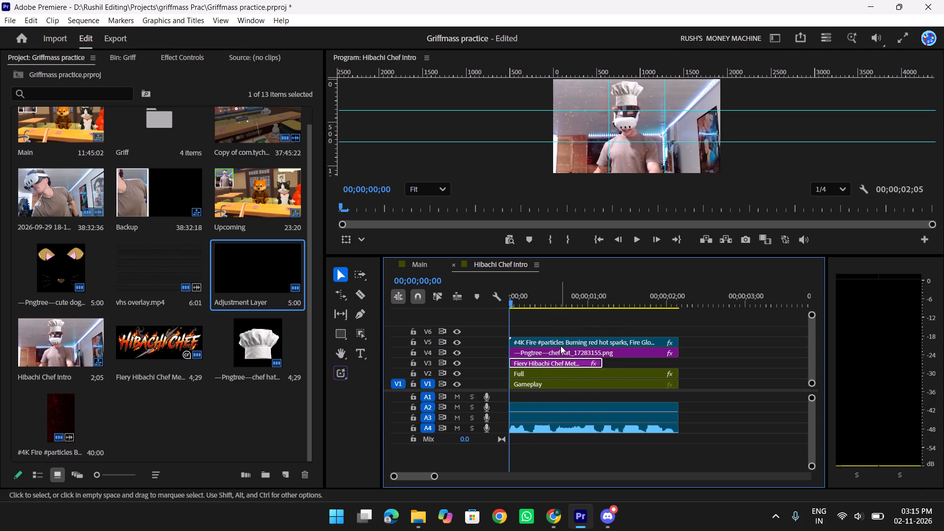
{"action": "key", "text": "shift+z"}
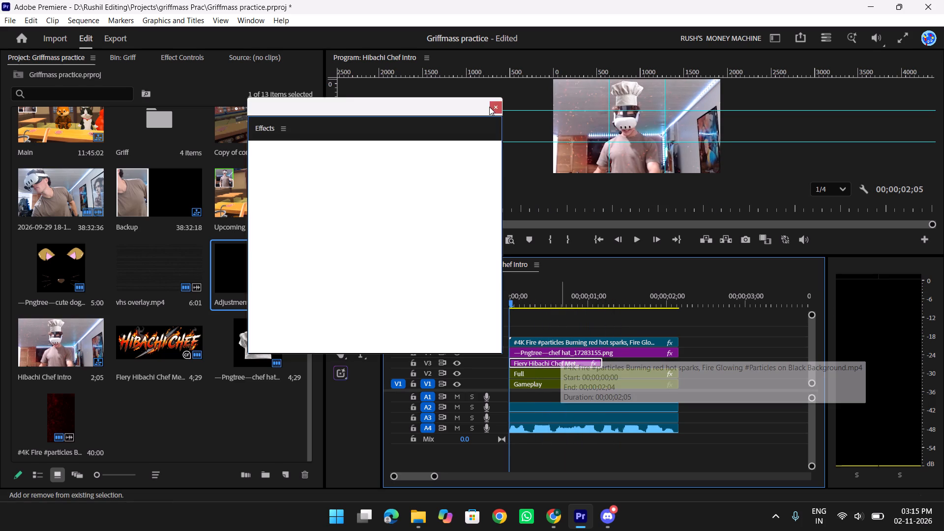
{"action": "left_click", "coordinate": [492, 106]}
{"action": "left_click", "coordinate": [172, 57]}
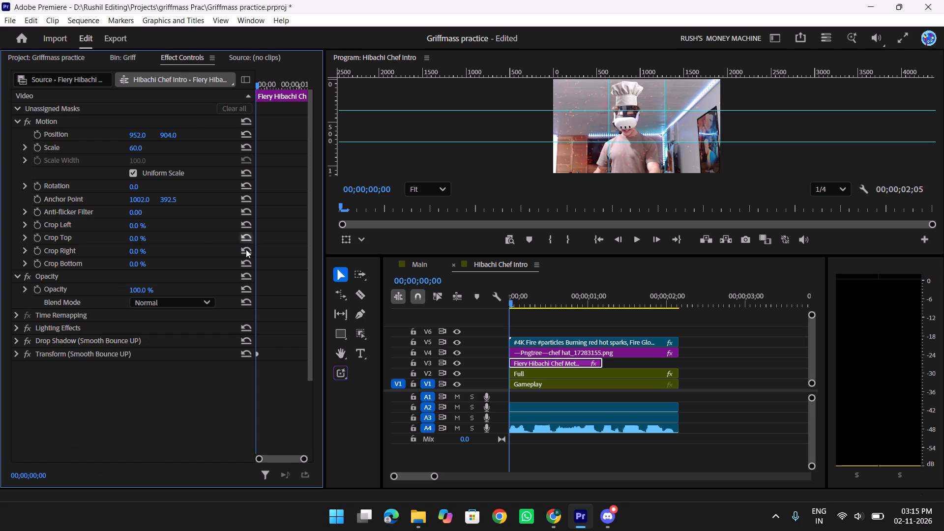
{"action": "scroll", "coordinate": [272, 244], "scroll_direction": "down", "scroll_amount": 4}
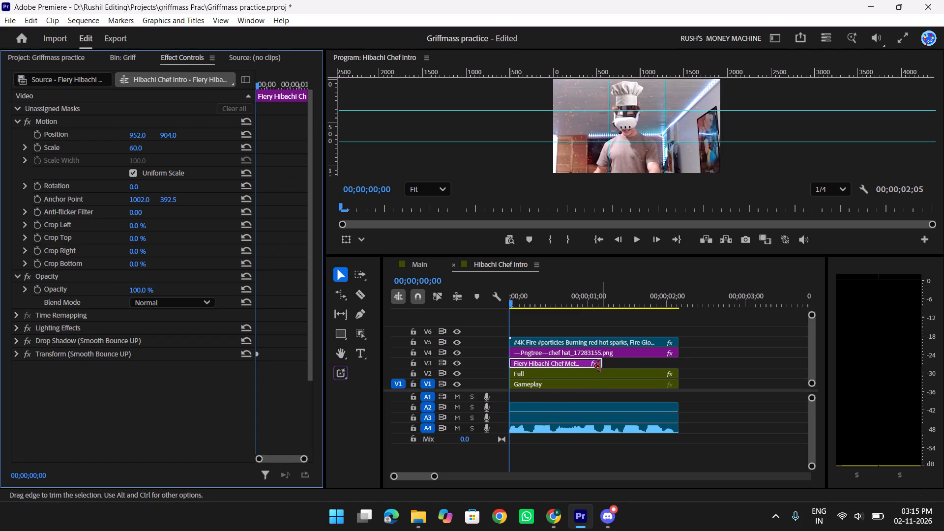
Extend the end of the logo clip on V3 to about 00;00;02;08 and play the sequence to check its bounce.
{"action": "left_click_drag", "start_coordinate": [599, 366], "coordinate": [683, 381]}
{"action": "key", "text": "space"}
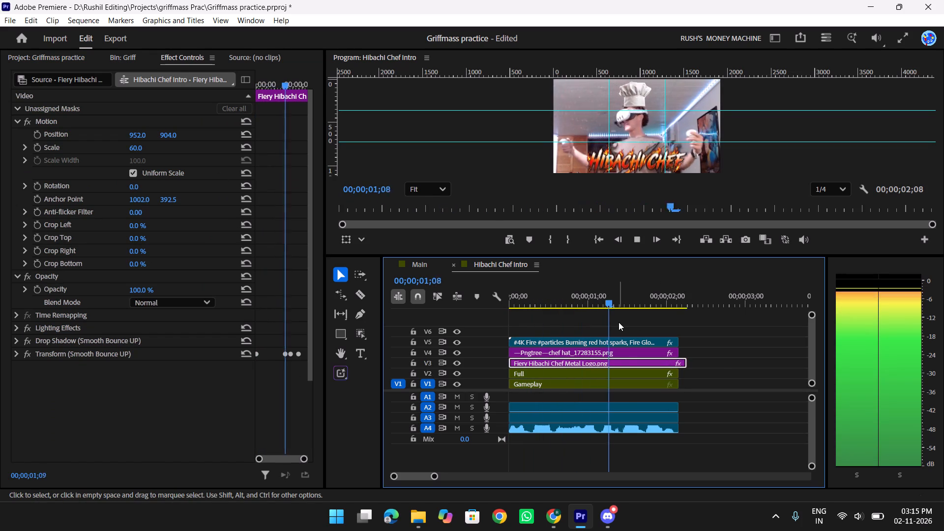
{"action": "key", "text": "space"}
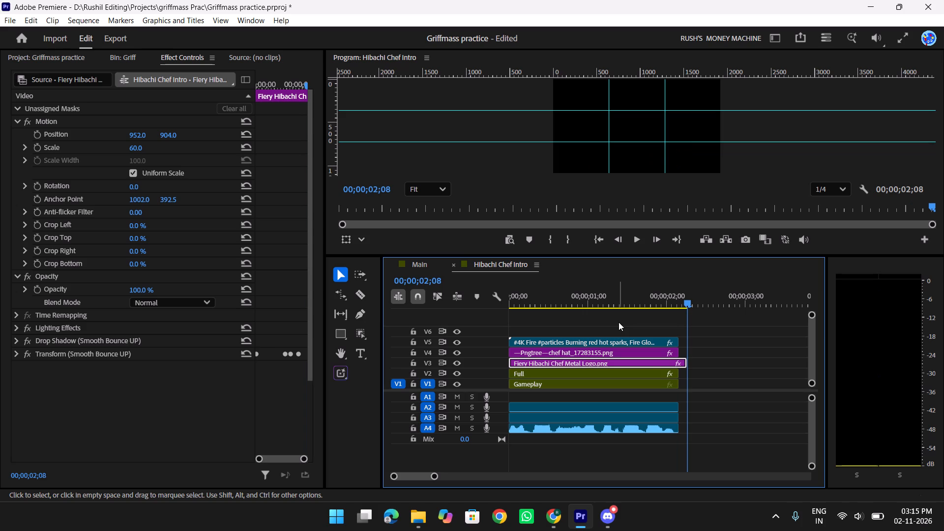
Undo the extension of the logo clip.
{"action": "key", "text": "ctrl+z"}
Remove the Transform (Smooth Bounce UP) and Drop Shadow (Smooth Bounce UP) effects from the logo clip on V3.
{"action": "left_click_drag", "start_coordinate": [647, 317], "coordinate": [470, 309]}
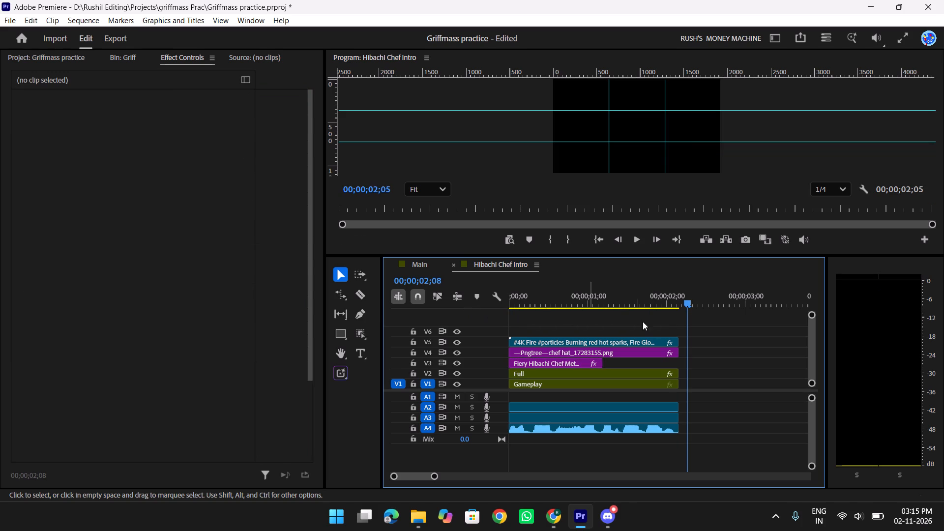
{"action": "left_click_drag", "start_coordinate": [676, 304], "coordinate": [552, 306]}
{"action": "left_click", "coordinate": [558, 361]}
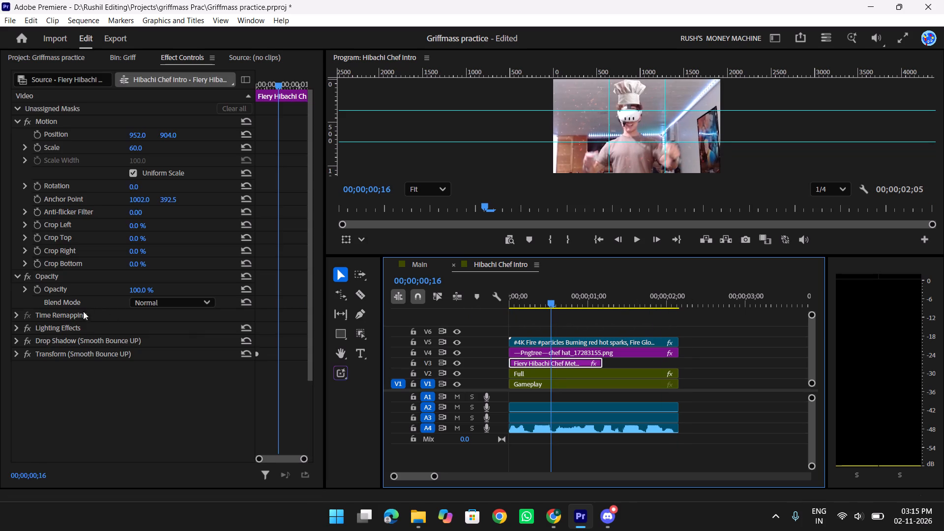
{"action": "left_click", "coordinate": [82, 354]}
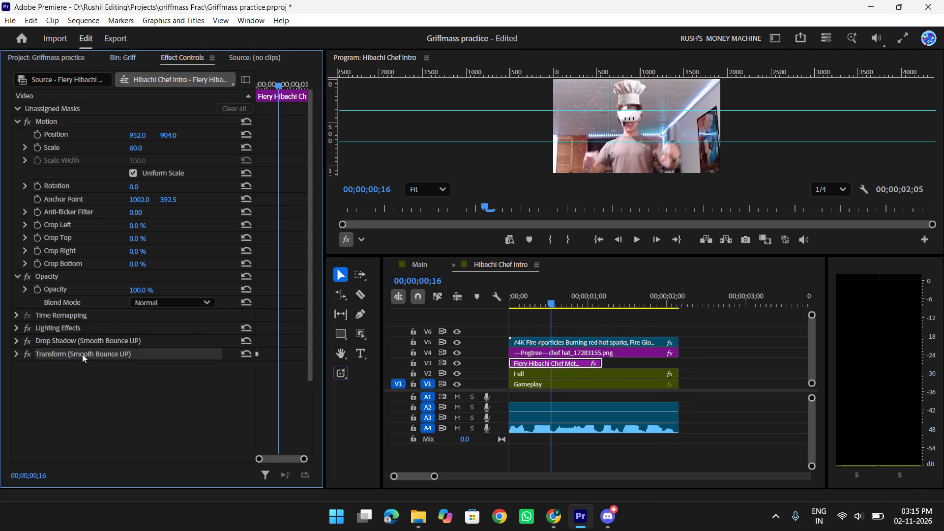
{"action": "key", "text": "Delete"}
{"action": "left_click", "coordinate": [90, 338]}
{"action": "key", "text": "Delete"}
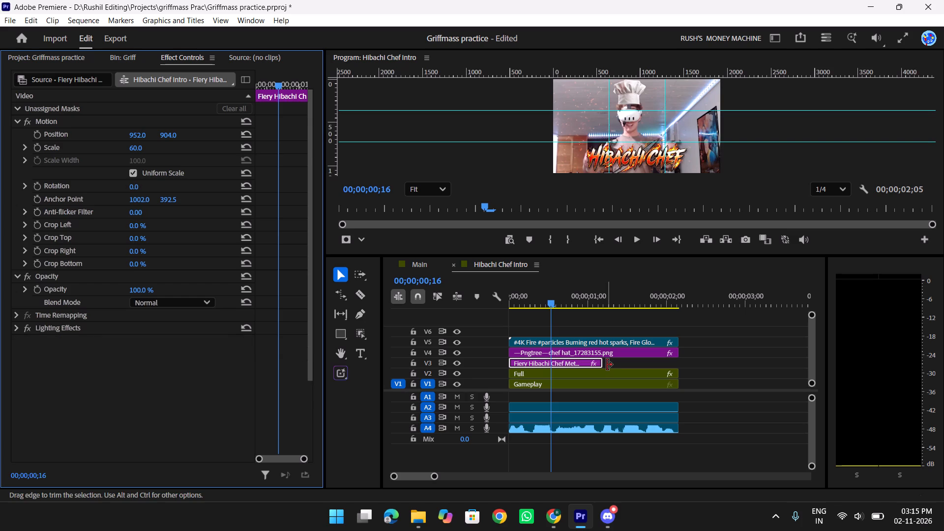
Apply the Fast Slide UP preset from the YES Drop Shadow slides of Finzar Animations 2.0 to the logo clip on V3.
{"action": "left_click_drag", "start_coordinate": [542, 299], "coordinate": [425, 298]}
{"action": "key", "text": "shift+z"}
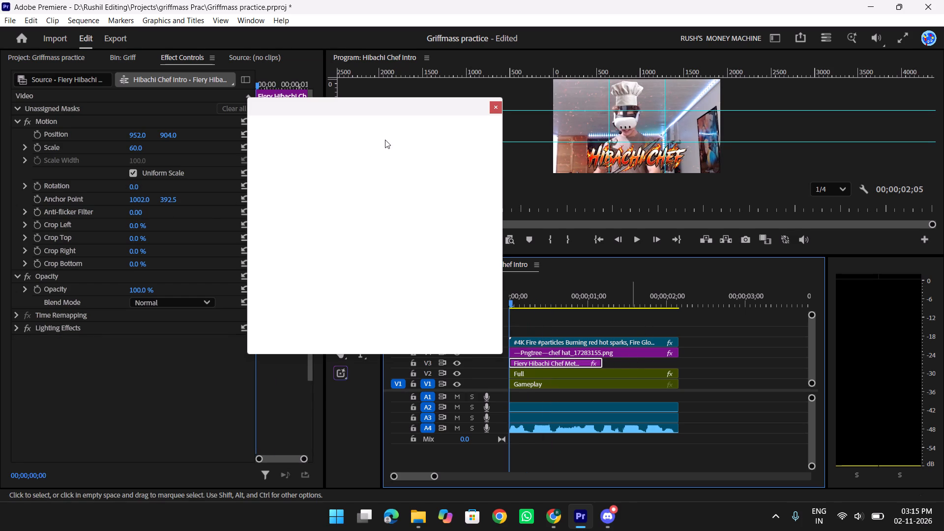
{"action": "left_click", "coordinate": [262, 174]}
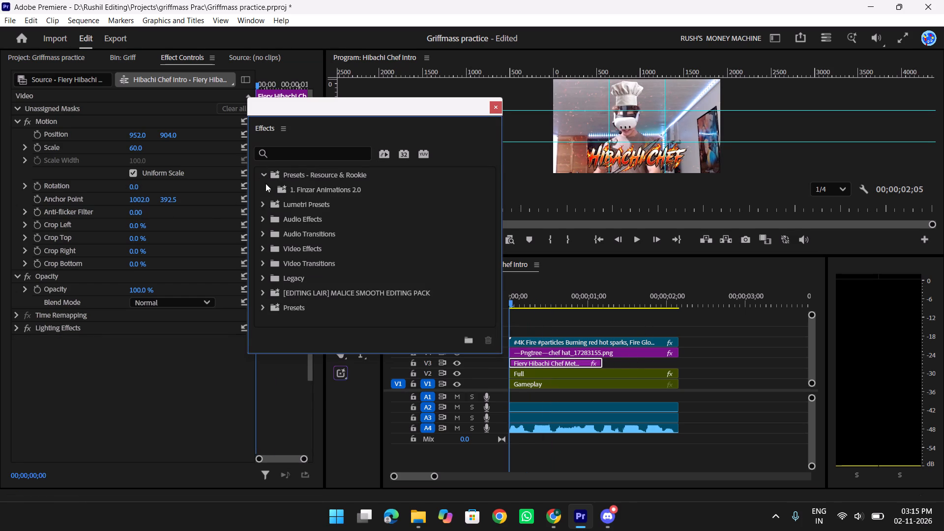
{"action": "left_click", "coordinate": [268, 190]}
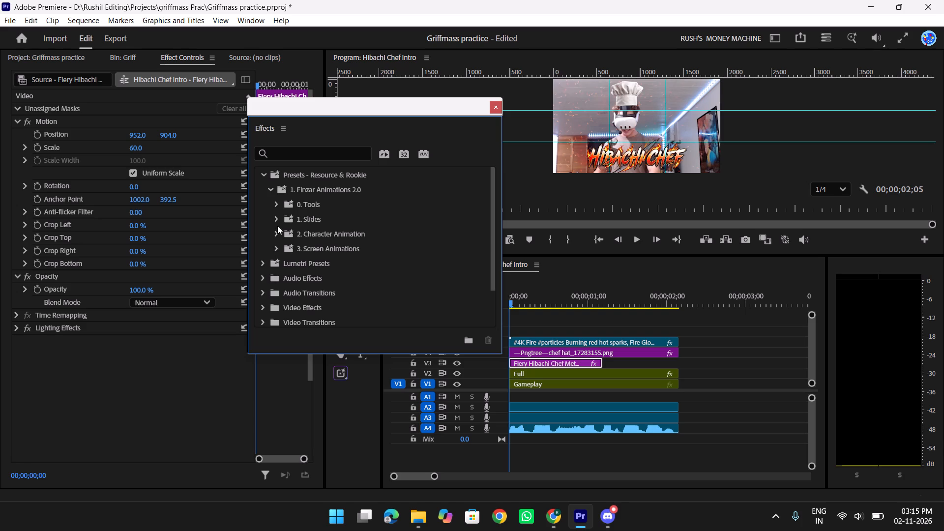
{"action": "left_click", "coordinate": [277, 220]}
{"action": "left_click", "coordinate": [285, 245]}
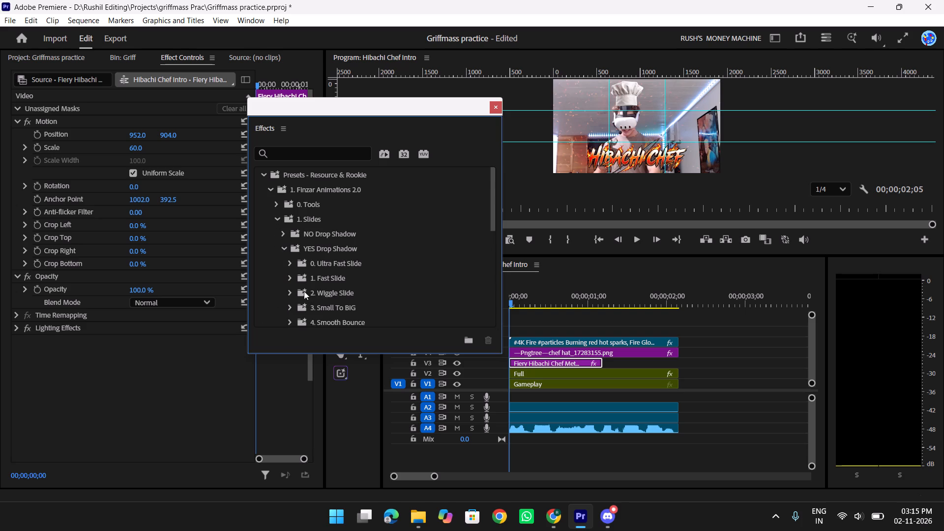
{"action": "scroll", "coordinate": [303, 292], "scroll_direction": "down", "scroll_amount": 8}
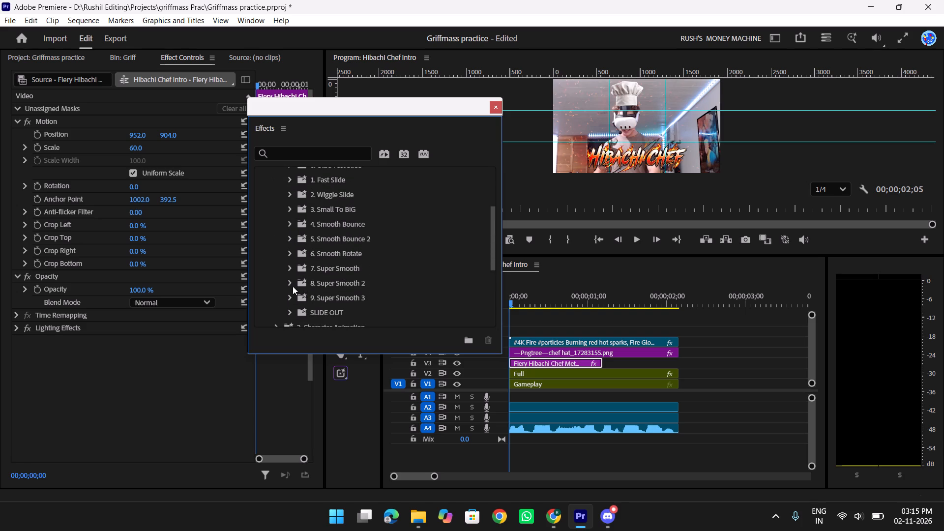
{"action": "left_click", "coordinate": [289, 285]}
{"action": "scroll", "coordinate": [343, 279], "scroll_direction": "down", "scroll_amount": 3}
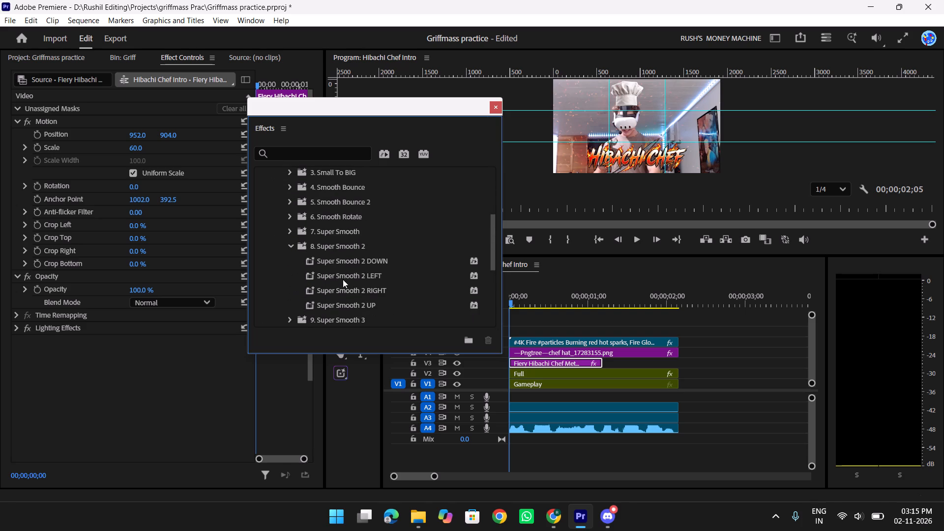
{"action": "scroll", "coordinate": [356, 295], "scroll_direction": "up", "scroll_amount": 7}
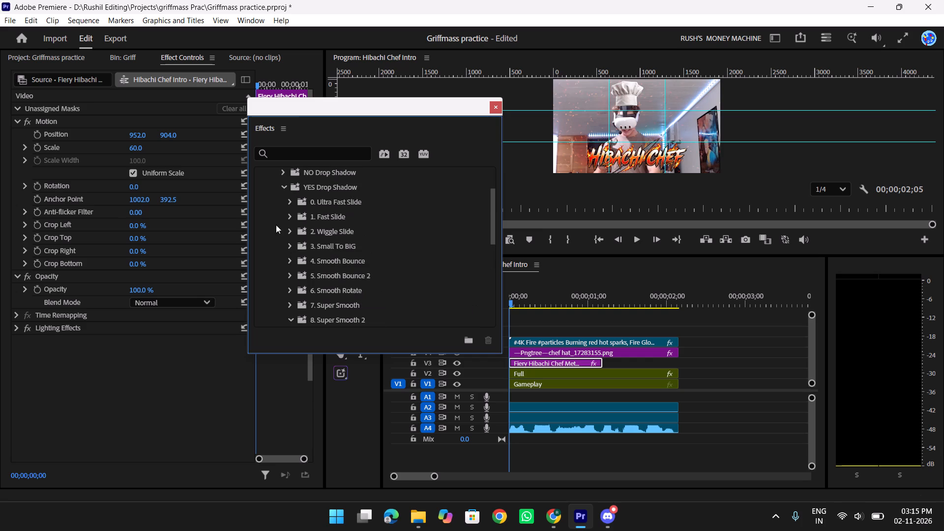
{"action": "left_click", "coordinate": [288, 232]}
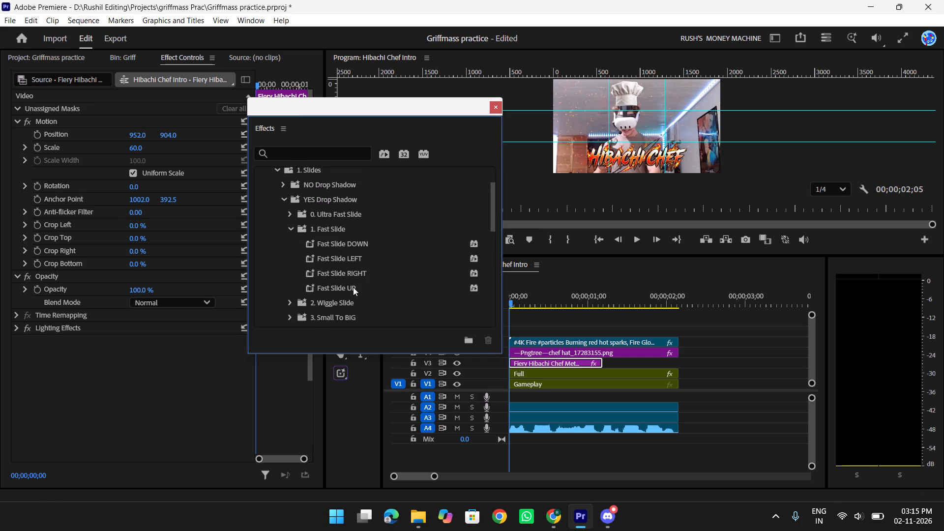
{"action": "left_click_drag", "start_coordinate": [353, 287], "coordinate": [573, 361]}
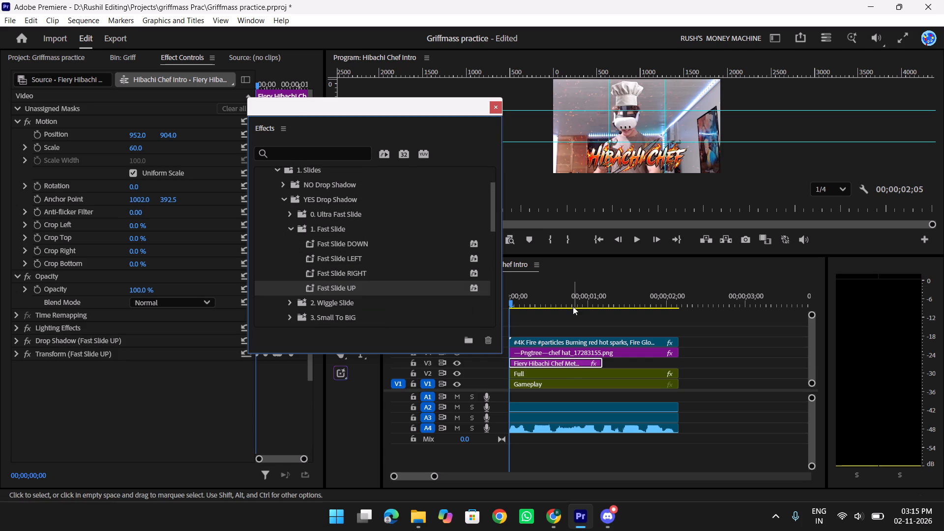
{"action": "left_click", "coordinate": [494, 107]}
Play the sequence from the start, including in full screen, to examine the logo's Fast Slide UP entrance.
{"action": "key", "text": "space"}
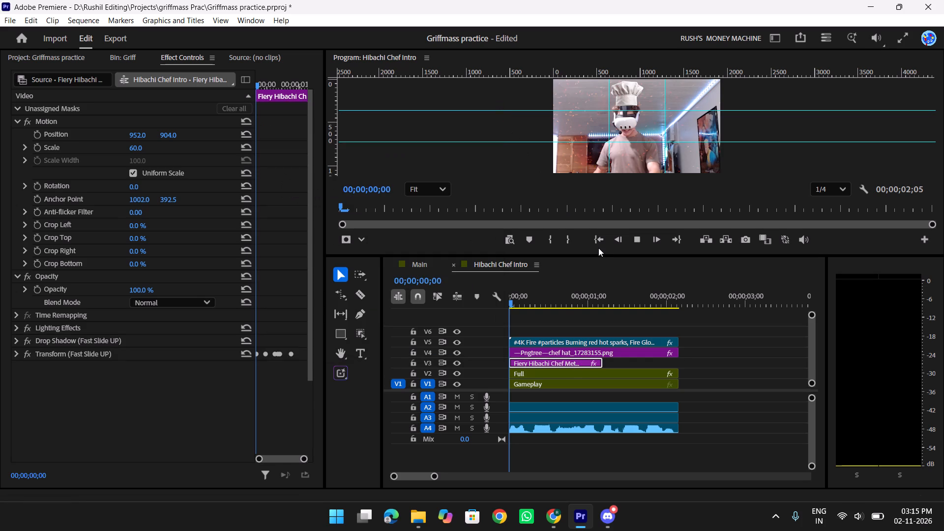
{"action": "key", "text": "space"}
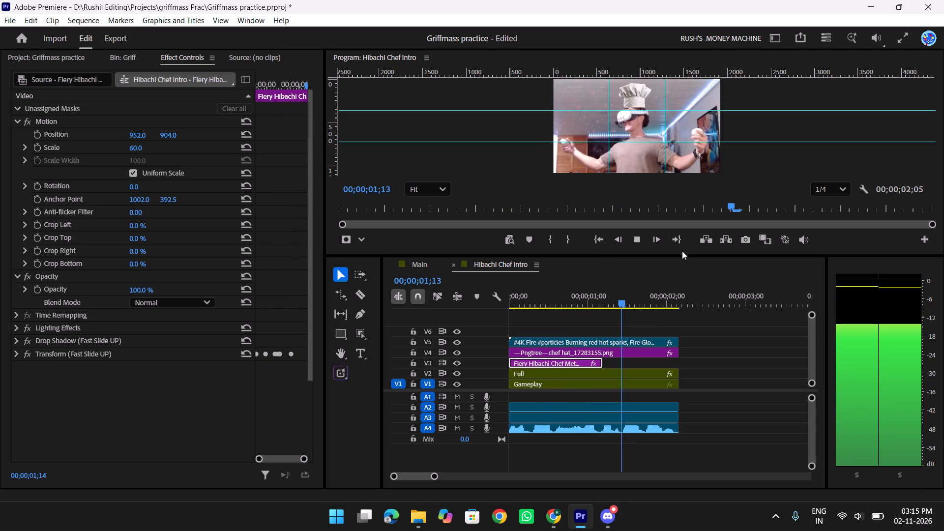
{"action": "left_click_drag", "start_coordinate": [615, 299], "coordinate": [470, 299]}
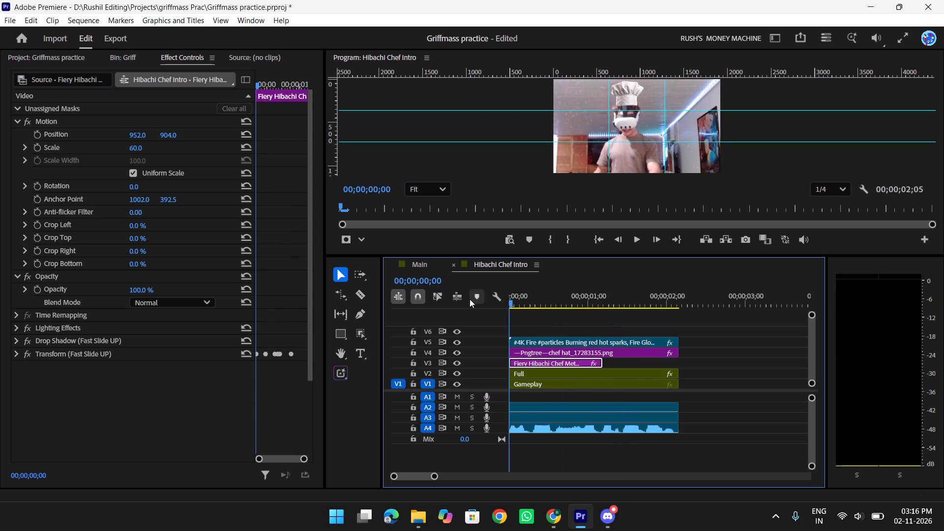
{"action": "key", "text": "f"}
{"action": "key", "text": "space"}
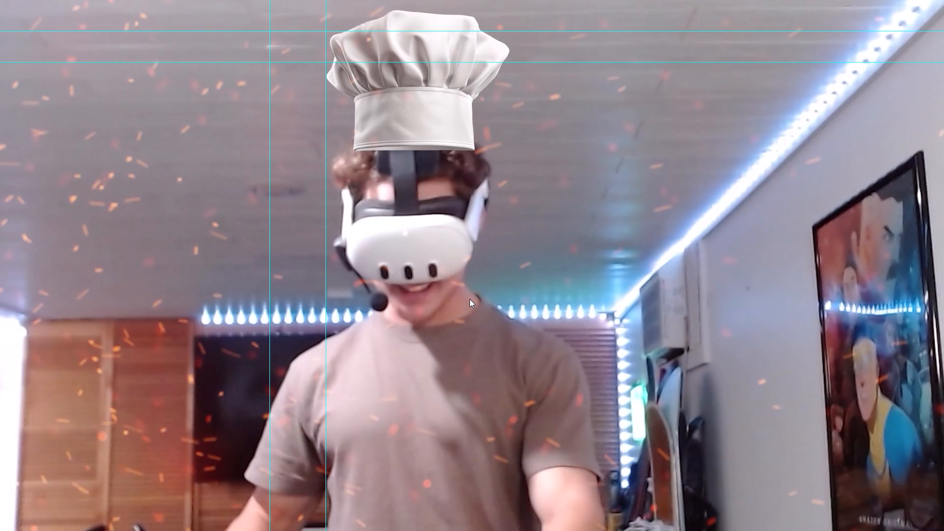
{"action": "key", "text": "space"}
{"action": "type", "text": "f"}
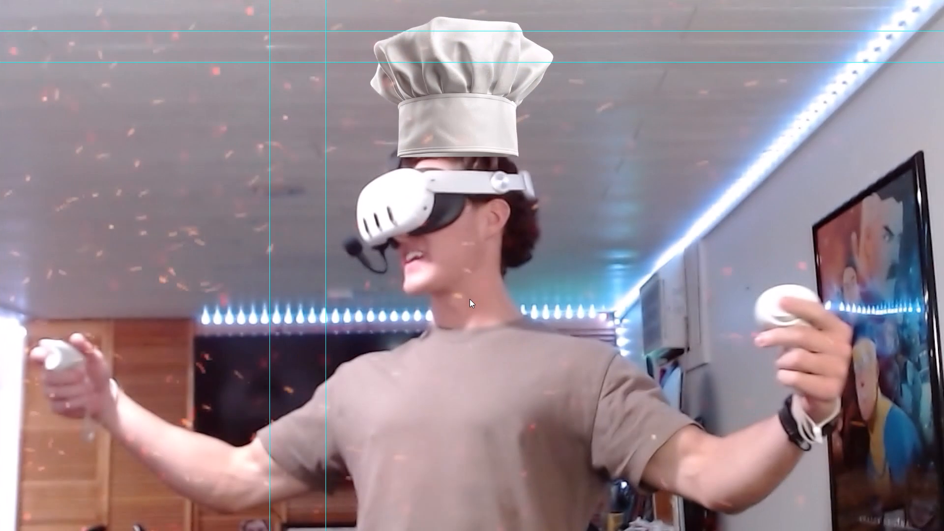
{"action": "left_click_drag", "start_coordinate": [597, 292], "coordinate": [546, 296]}
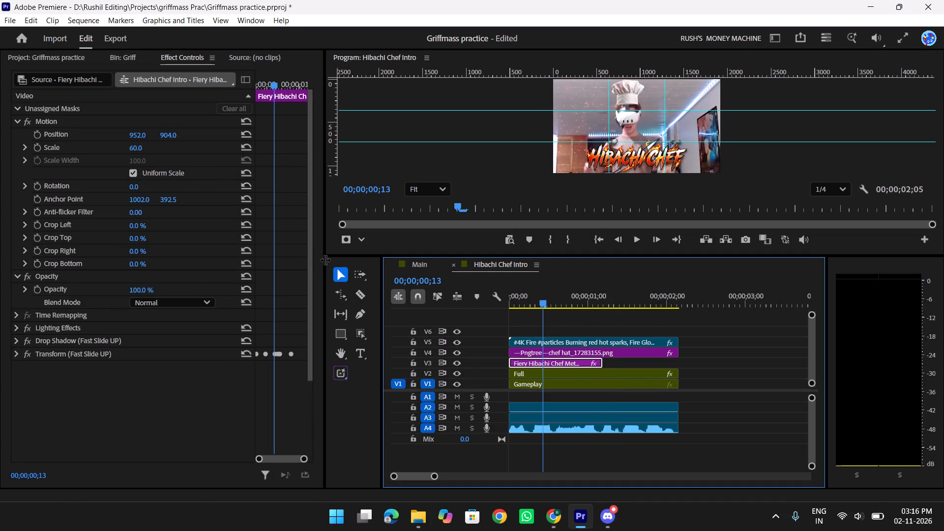
Remove the Drop Shadow (Fast Slide UP) effect from the logo clip.
{"action": "left_click_drag", "start_coordinate": [325, 260], "coordinate": [426, 262]}
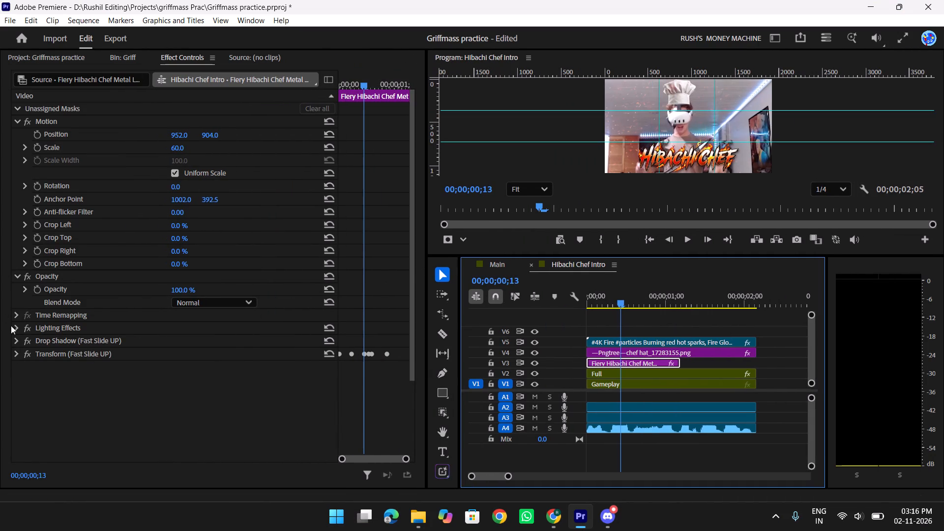
{"action": "left_click", "coordinate": [51, 344]}
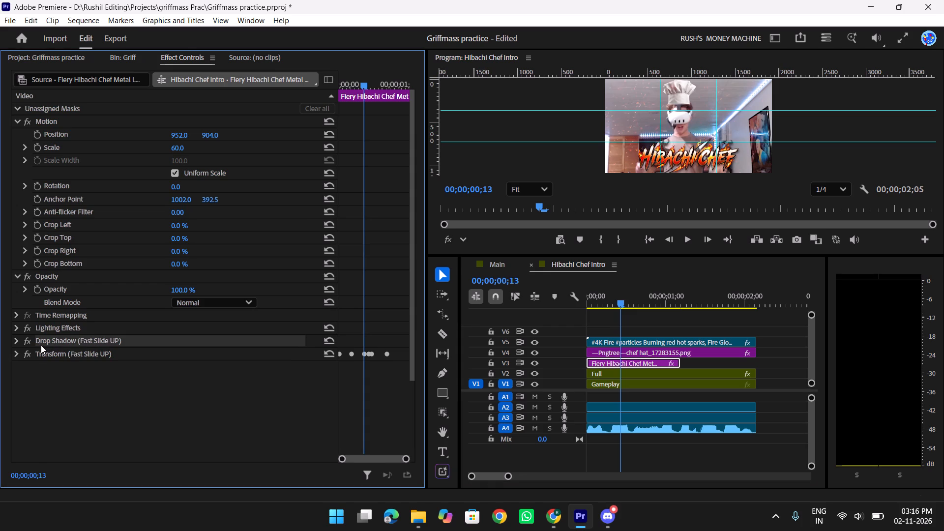
{"action": "left_click", "coordinate": [105, 342]}
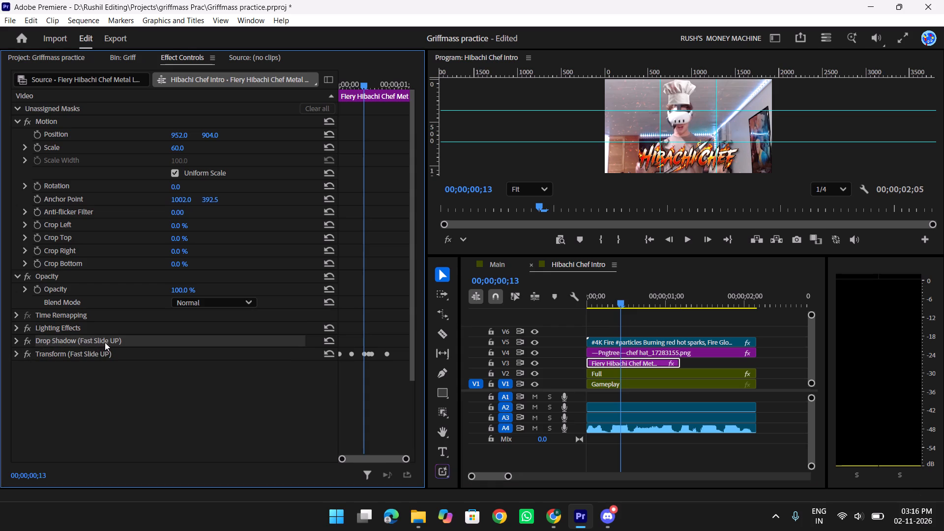
{"action": "key", "text": "Delete"}
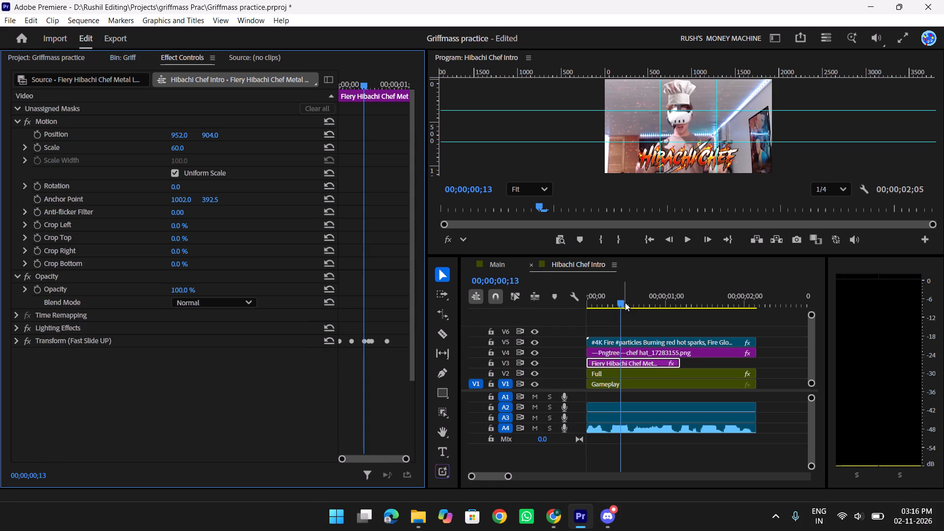
Play and scrub through the intro to check the logo's slide and light sweep without the drop shadow.
{"action": "left_click_drag", "start_coordinate": [621, 301], "coordinate": [573, 316]}
{"action": "key", "text": "space"}
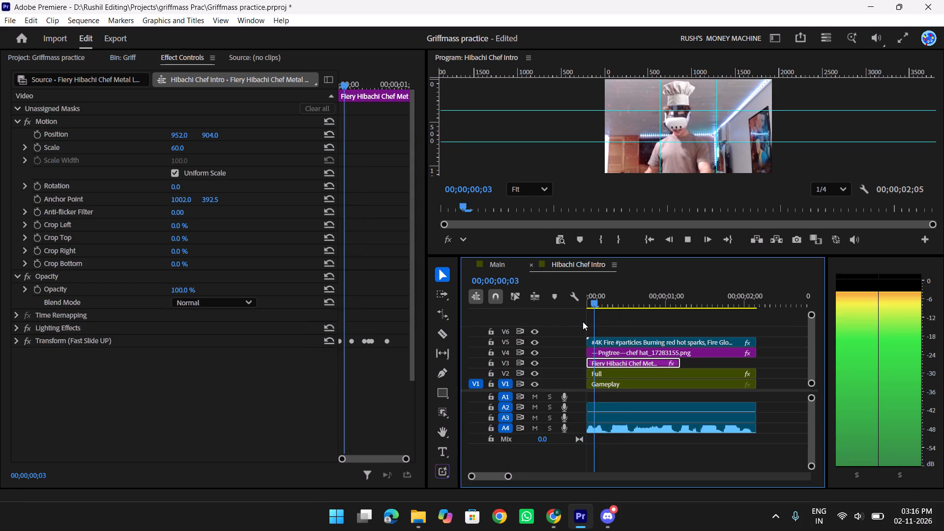
{"action": "key", "text": "space"}
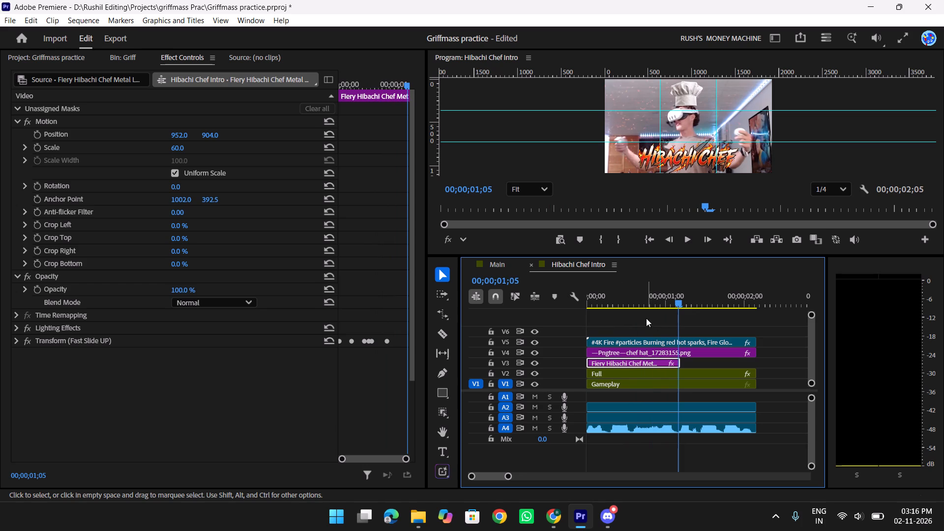
{"action": "left_click_drag", "start_coordinate": [675, 294], "coordinate": [606, 297]}
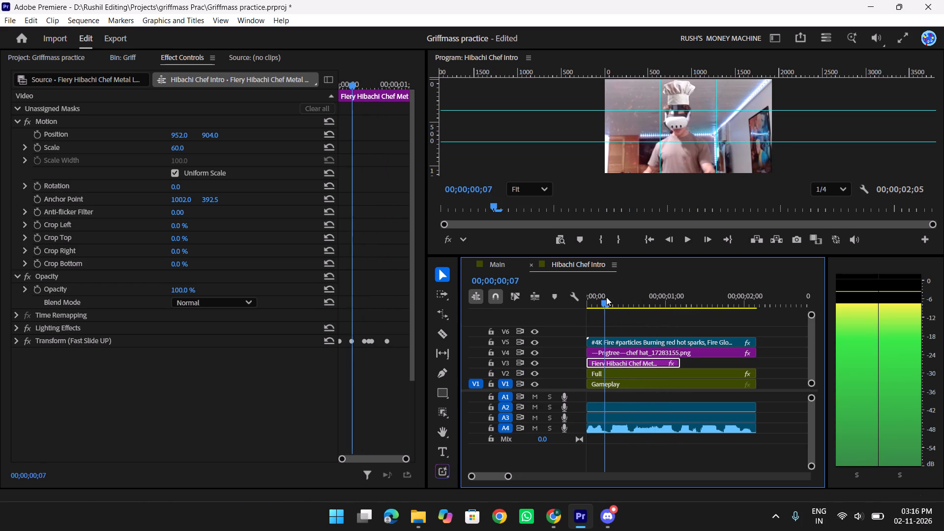
{"action": "left_click_drag", "start_coordinate": [606, 297], "coordinate": [645, 299]}
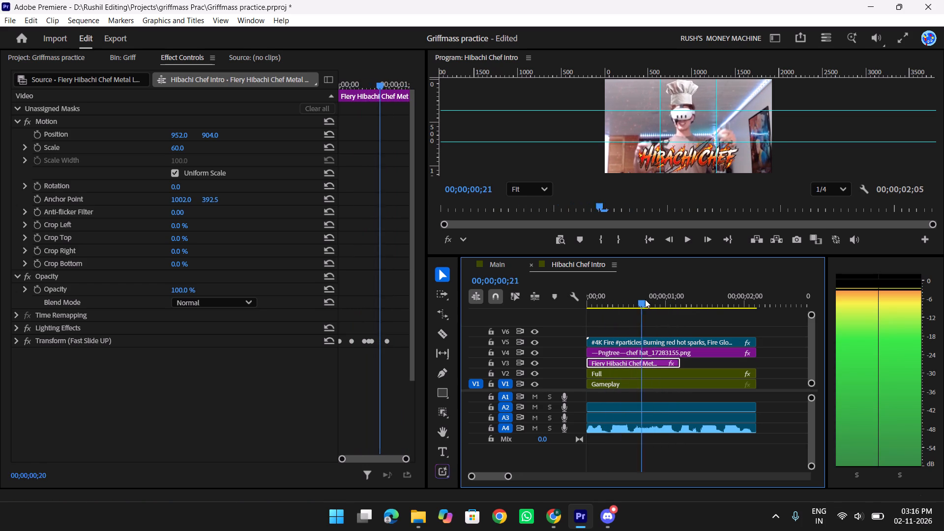
{"action": "left_click_drag", "start_coordinate": [645, 299], "coordinate": [643, 299]}
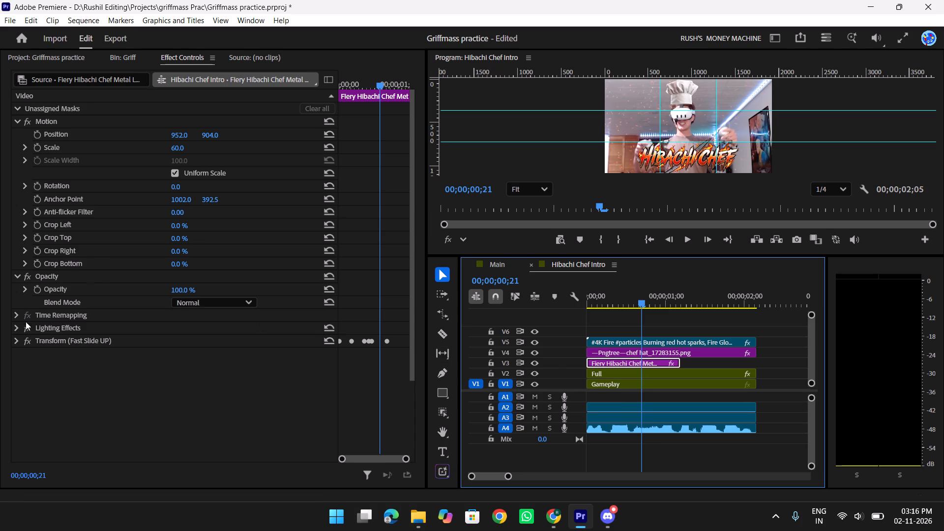
Delay the Lighting Effects rectangle mask's opening Position and Scale Height keyframes to about 00;00;00;06 and its ending Position keyframe to about 00;00;00;24.
{"action": "left_click", "coordinate": [16, 329]}
{"action": "scroll", "coordinate": [329, 351], "scroll_direction": "down", "scroll_amount": 14}
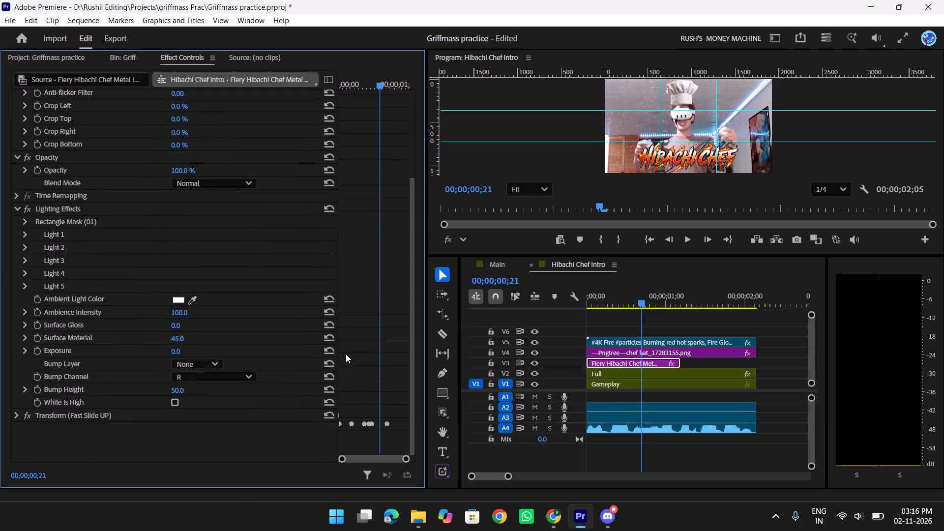
{"action": "scroll", "coordinate": [346, 354], "scroll_direction": "down", "scroll_amount": 1}
{"action": "left_click", "coordinate": [28, 218]}
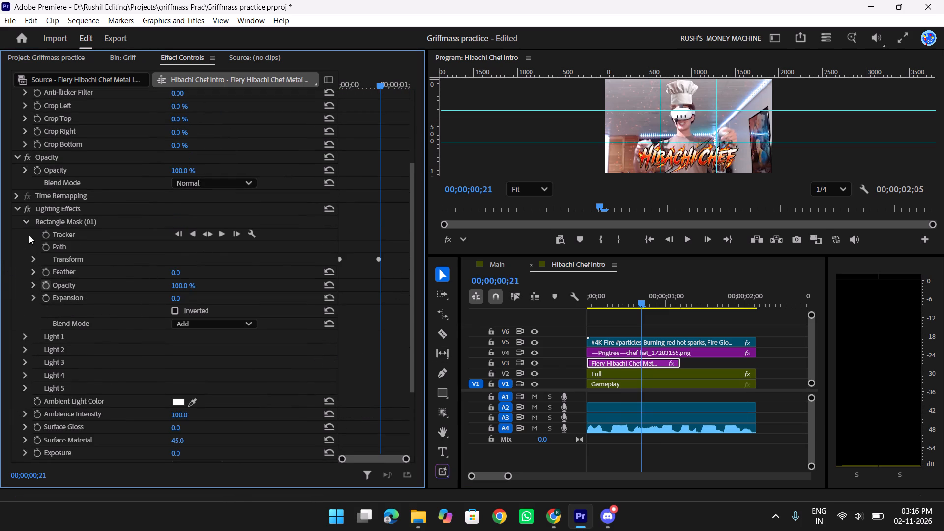
{"action": "left_click", "coordinate": [31, 257]}
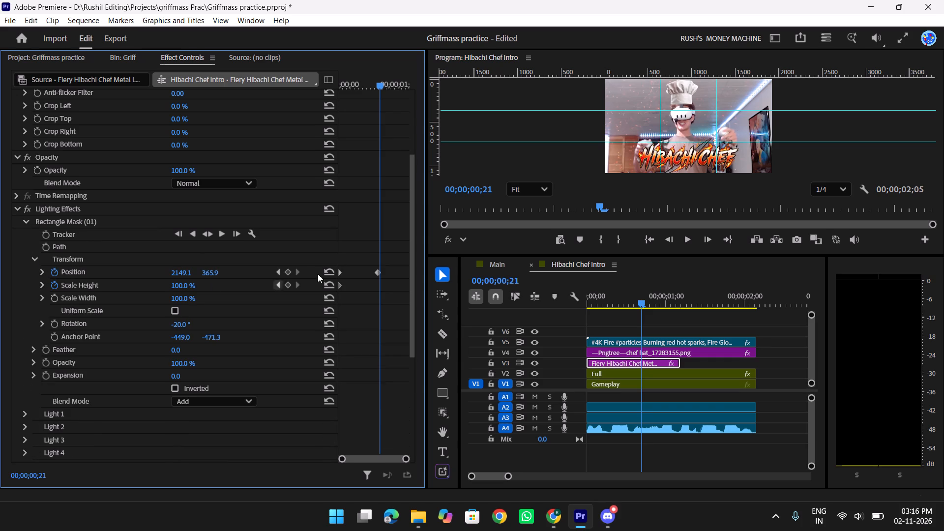
{"action": "left_click_drag", "start_coordinate": [377, 273], "coordinate": [386, 273]}
{"action": "left_click_drag", "start_coordinate": [346, 294], "coordinate": [340, 266]}
{"action": "left_click_drag", "start_coordinate": [345, 300], "coordinate": [336, 263]}
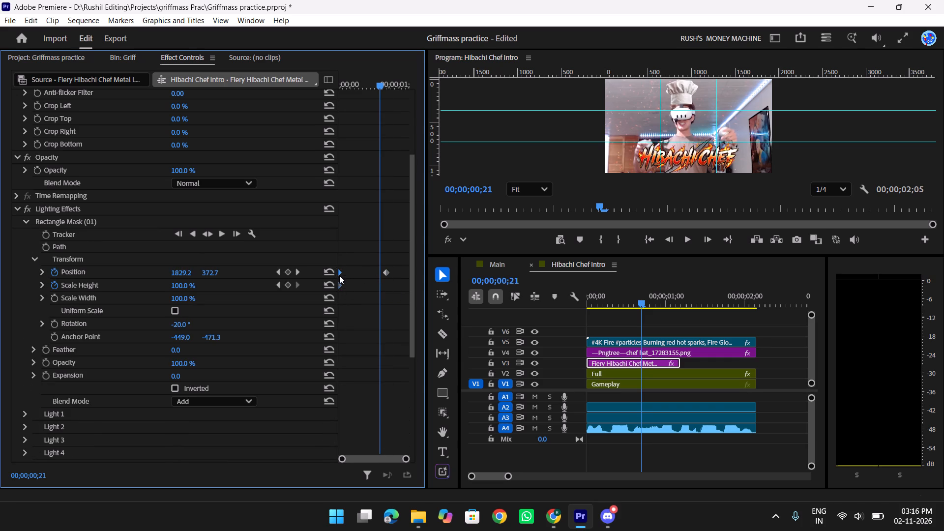
{"action": "left_click_drag", "start_coordinate": [339, 275], "coordinate": [351, 275]}
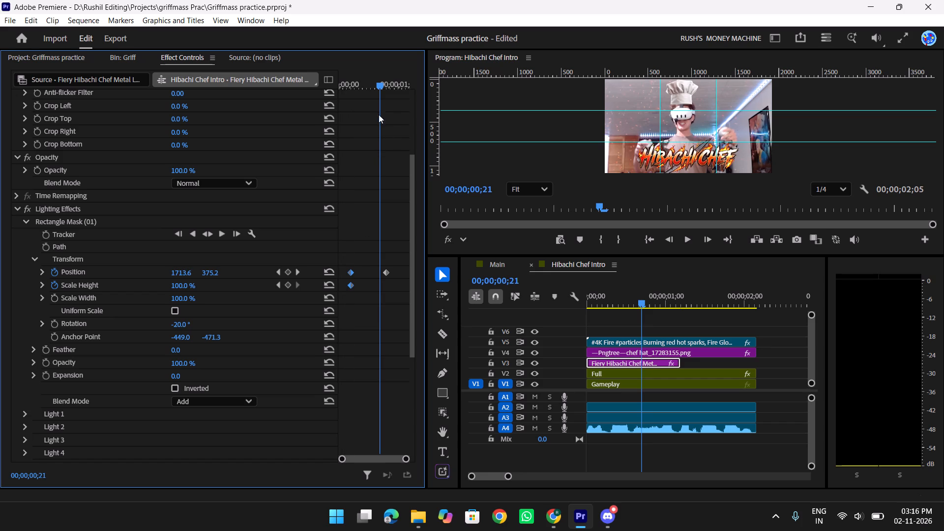
Play and scrub the sequence from the start to check the light sweep's timing against the logo's entrance.
{"action": "left_click_drag", "start_coordinate": [380, 81], "coordinate": [269, 92]}
{"action": "key", "text": "space"}
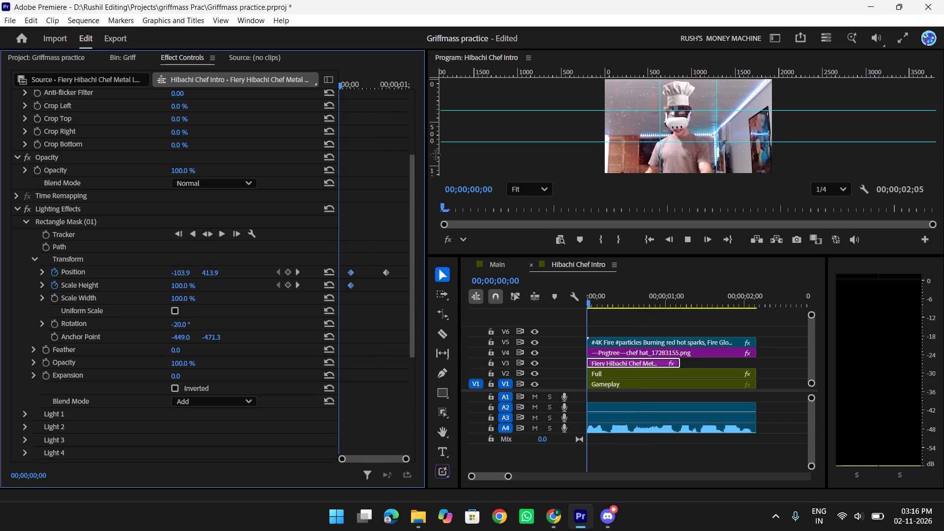
{"action": "key", "text": "space"}
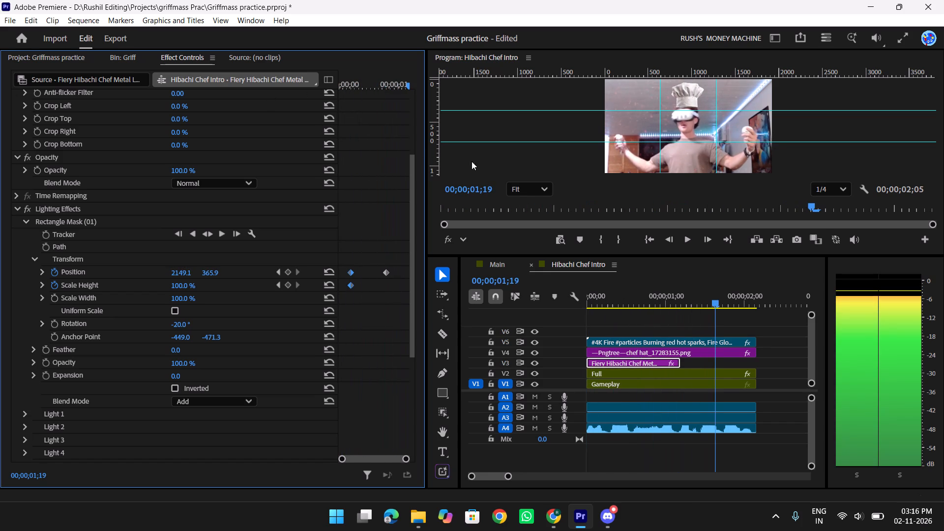
{"action": "left_click_drag", "start_coordinate": [370, 81], "coordinate": [339, 90]}
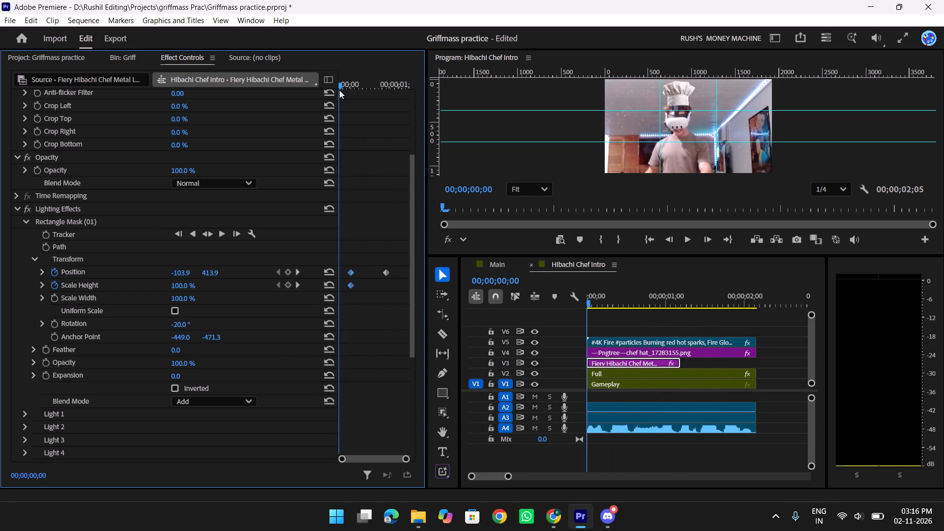
{"action": "left_click_drag", "start_coordinate": [339, 90], "coordinate": [361, 85]}
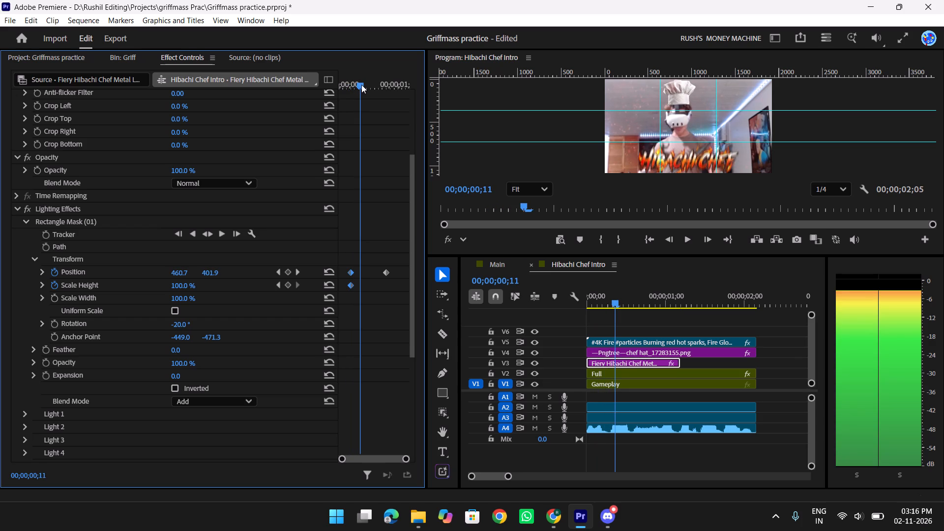
{"action": "left_click_drag", "start_coordinate": [361, 85], "coordinate": [365, 84]}
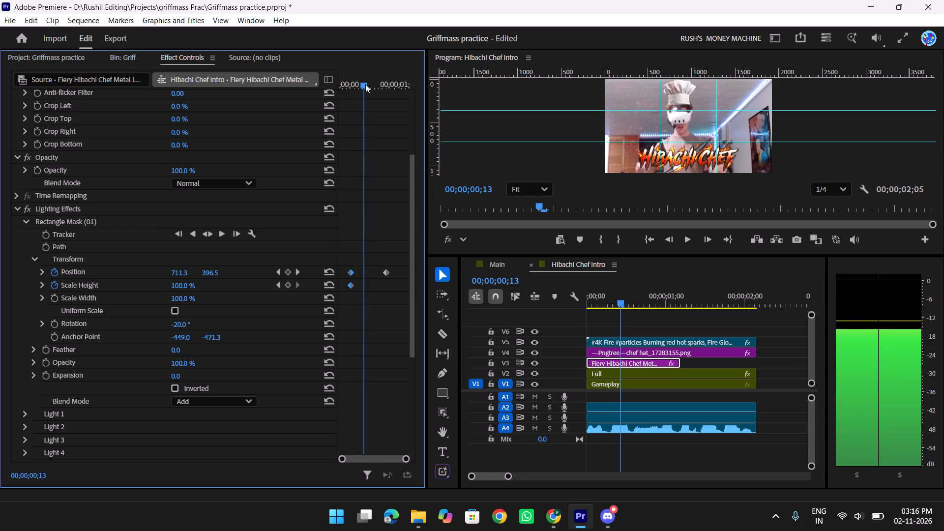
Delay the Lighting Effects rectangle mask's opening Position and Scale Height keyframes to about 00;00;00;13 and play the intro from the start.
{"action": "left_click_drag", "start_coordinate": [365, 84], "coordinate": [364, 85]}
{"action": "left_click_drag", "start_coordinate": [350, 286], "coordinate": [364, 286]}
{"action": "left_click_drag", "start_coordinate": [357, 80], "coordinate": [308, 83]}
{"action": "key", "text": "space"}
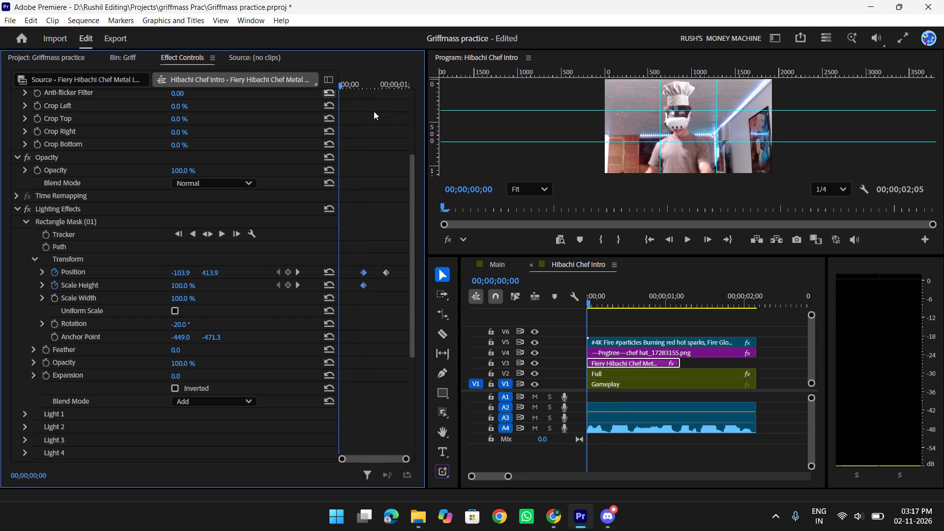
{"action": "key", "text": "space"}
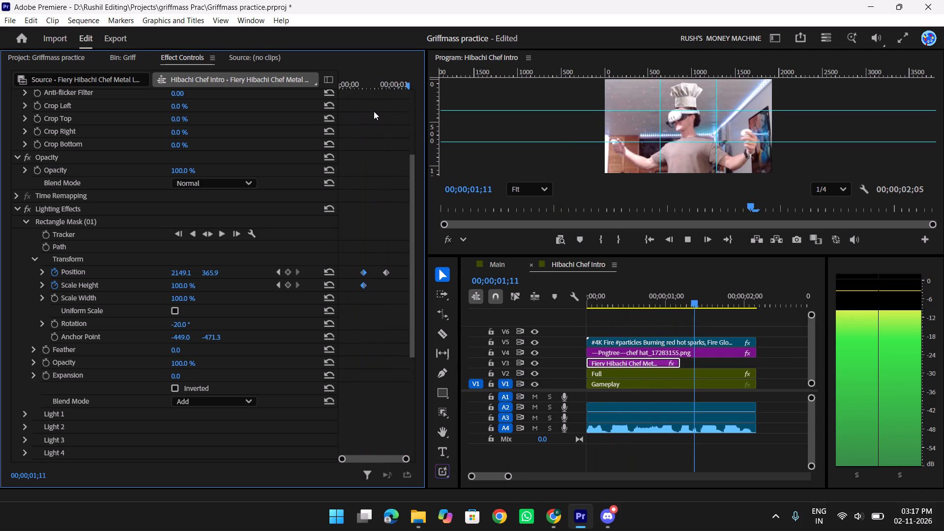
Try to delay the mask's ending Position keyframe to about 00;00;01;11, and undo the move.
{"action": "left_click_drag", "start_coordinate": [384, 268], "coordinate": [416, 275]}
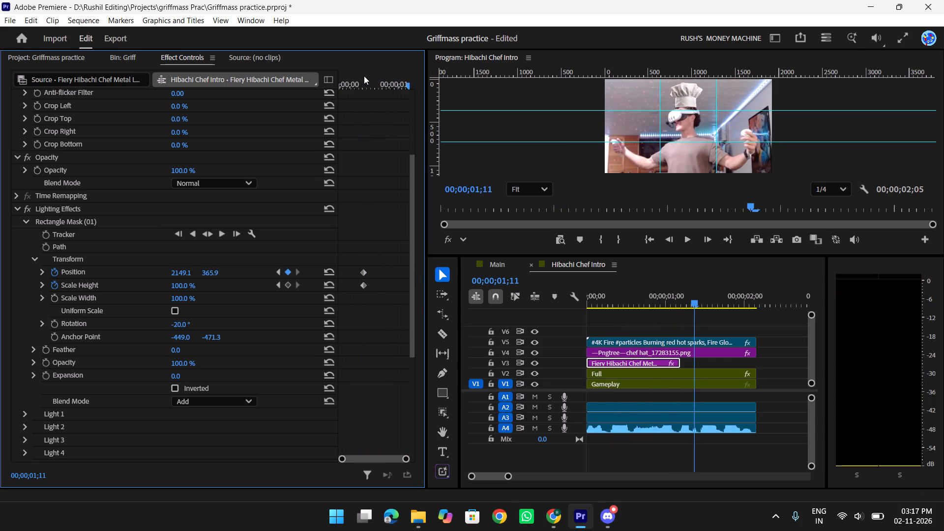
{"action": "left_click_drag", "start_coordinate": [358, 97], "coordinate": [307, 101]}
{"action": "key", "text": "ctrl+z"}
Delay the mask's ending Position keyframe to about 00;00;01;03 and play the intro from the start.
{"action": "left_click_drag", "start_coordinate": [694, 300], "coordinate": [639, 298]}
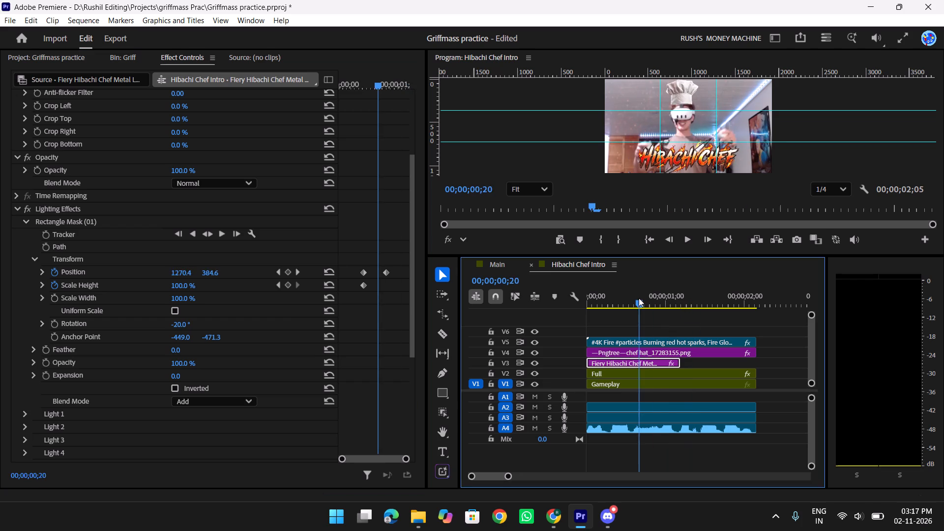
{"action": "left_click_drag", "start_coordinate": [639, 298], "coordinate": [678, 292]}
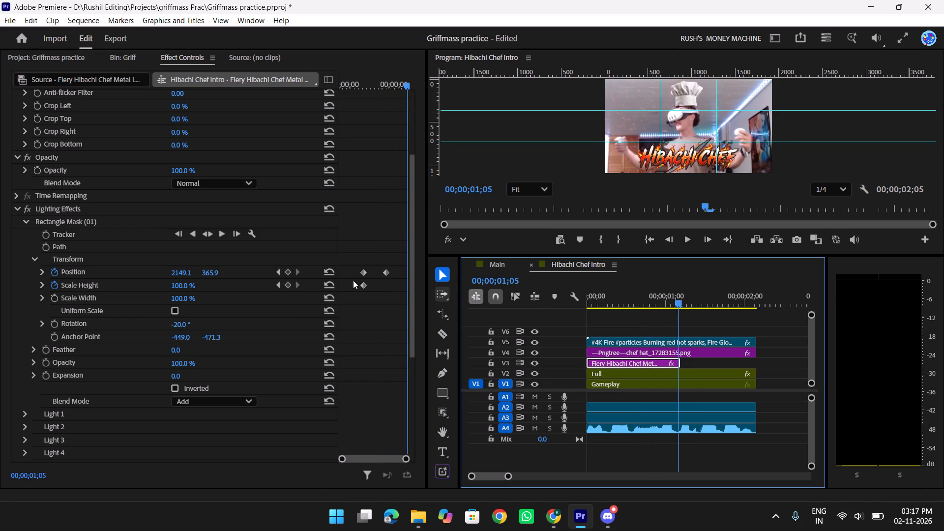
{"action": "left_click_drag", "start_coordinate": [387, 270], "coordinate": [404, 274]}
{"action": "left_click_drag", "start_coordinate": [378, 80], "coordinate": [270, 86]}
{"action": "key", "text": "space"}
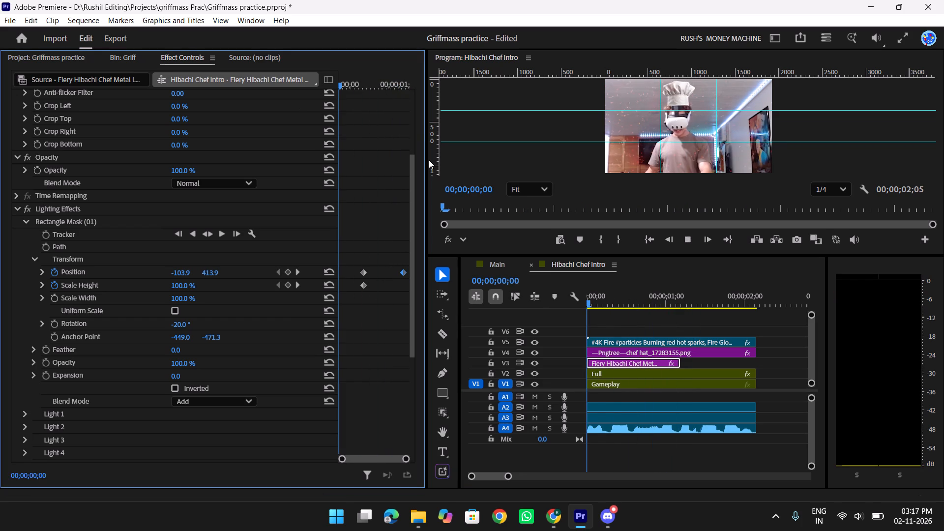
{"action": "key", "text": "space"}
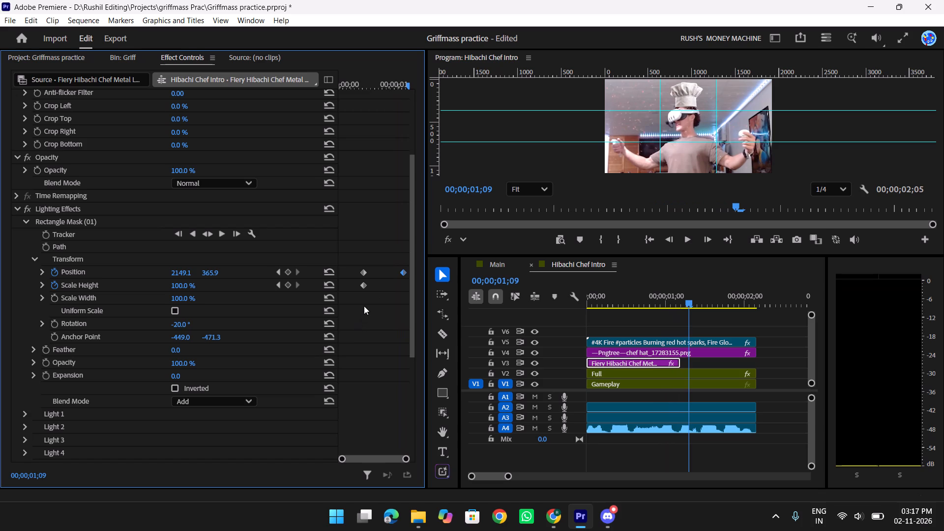
Step frame by frame through the opening of the intro to examine where the logo's entrance meets the start of the light sweep.
{"action": "left_click_drag", "start_coordinate": [363, 88], "coordinate": [335, 94]}
{"action": "key", "text": "Right"}
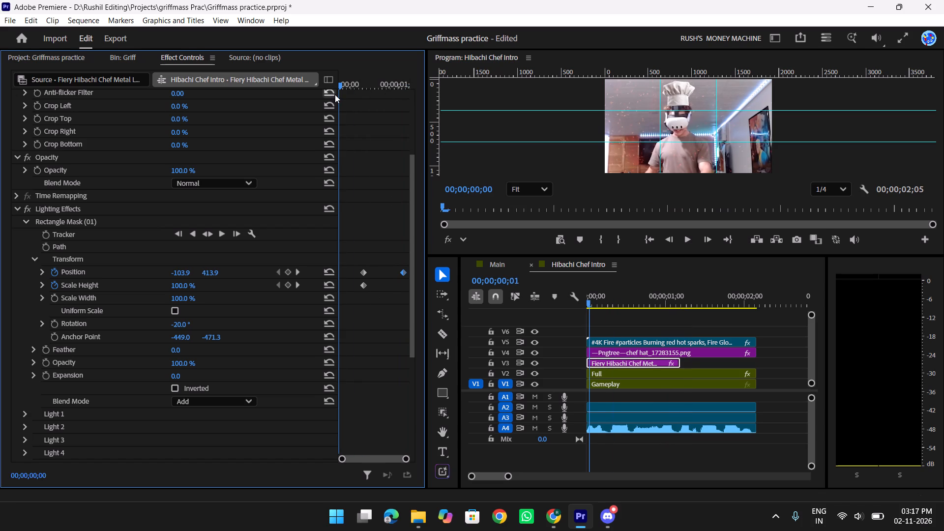
{"action": "key", "text": "Right"}
{"action": "key", "text": "Right"}
{"action": "key", "text": "Right"}
{"action": "key", "text": "Right"}
{"action": "key", "text": "Right"}
{"action": "key", "text": "Right"}
{"action": "key", "text": "Right"}
{"action": "key", "text": "Right"}
{"action": "key", "text": "Right"}
{"action": "key", "text": "Right"}
{"action": "key", "text": "Right"}
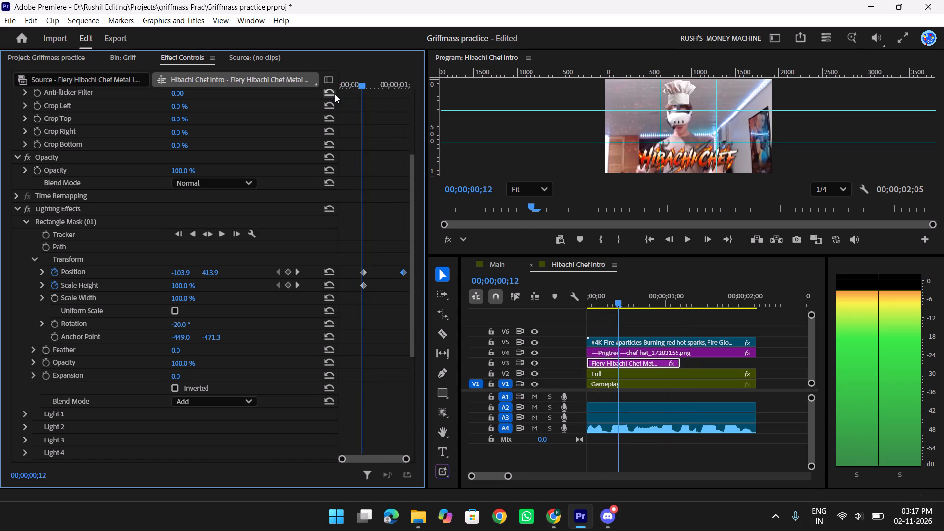
{"action": "key", "text": "Right"}
{"action": "key", "text": "Right"}
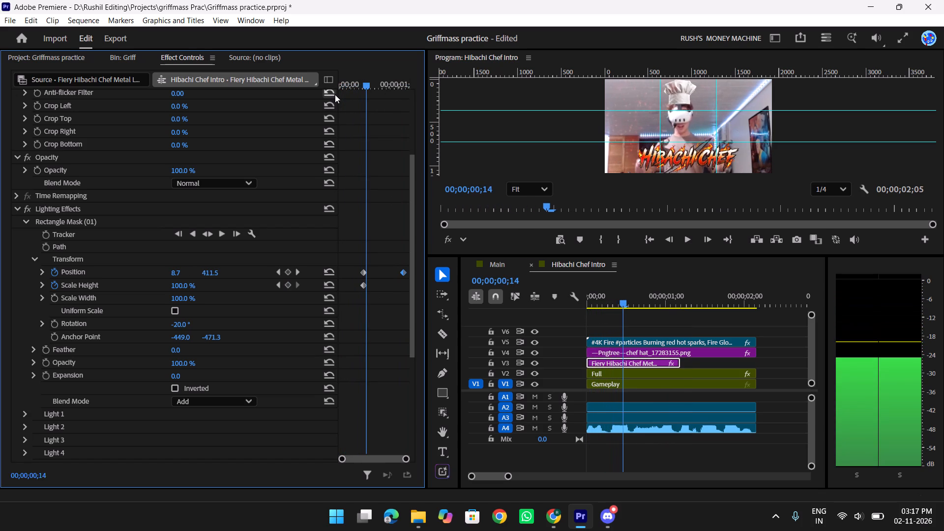
{"action": "key", "text": "Left"}
{"action": "key", "text": "Left"}
{"action": "key", "text": "Left"}
{"action": "key", "text": "Left"}
{"action": "key", "text": "Left"}
{"action": "key", "text": "Left"}
{"action": "key", "text": "Left"}
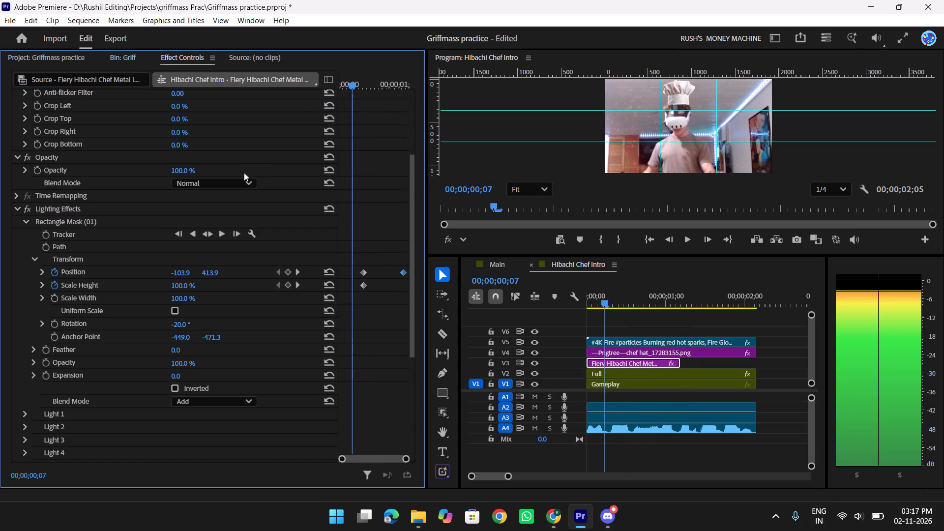
Bring the mask's opening Position and Scale Height keyframes forward to about 00;00;00;10 and play the intro from the start.
{"action": "left_click_drag", "start_coordinate": [374, 301], "coordinate": [351, 271]}
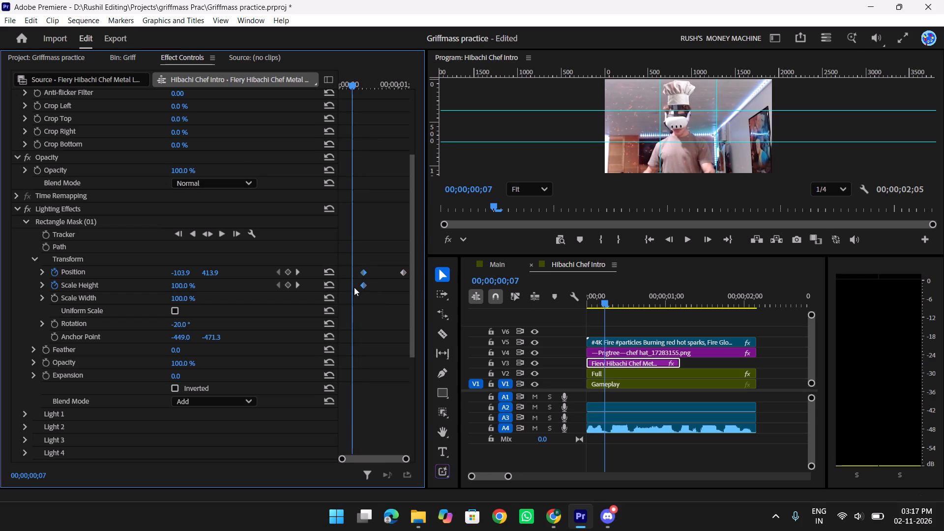
{"action": "left_click", "coordinate": [360, 285]}
{"action": "left_click_drag", "start_coordinate": [344, 78], "coordinate": [316, 81]}
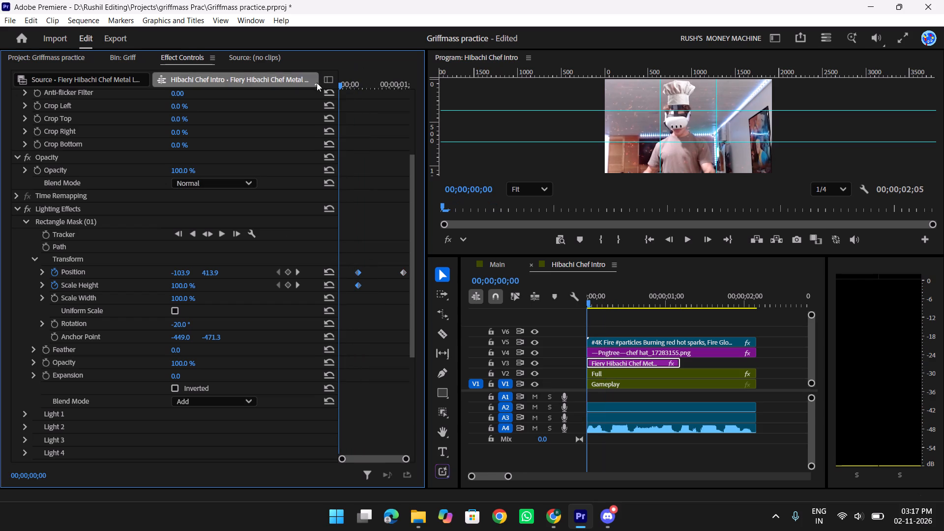
{"action": "key", "text": "space"}
{"action": "key", "text": "space"}
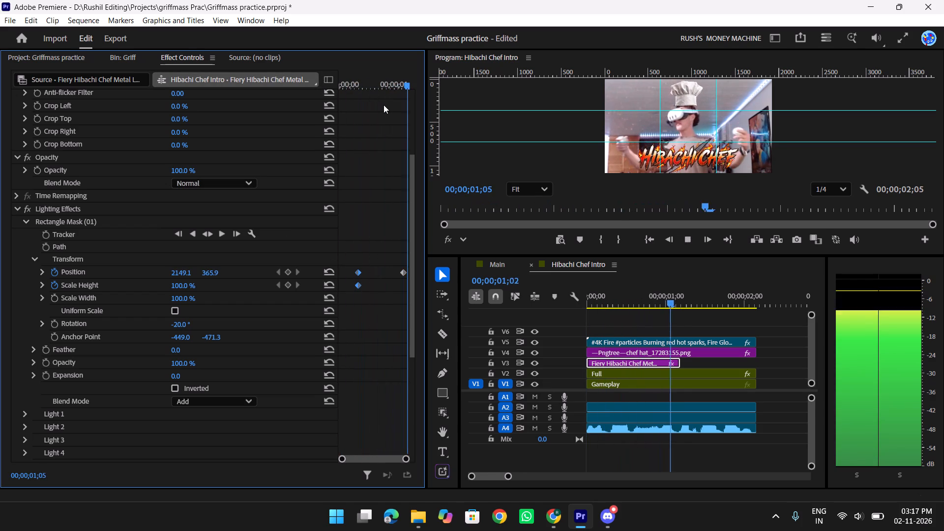
Bring the mask's ending Position keyframe forward to about 00;00;00;24 and play the intro from the start.
{"action": "left_click_drag", "start_coordinate": [401, 268], "coordinate": [386, 274]}
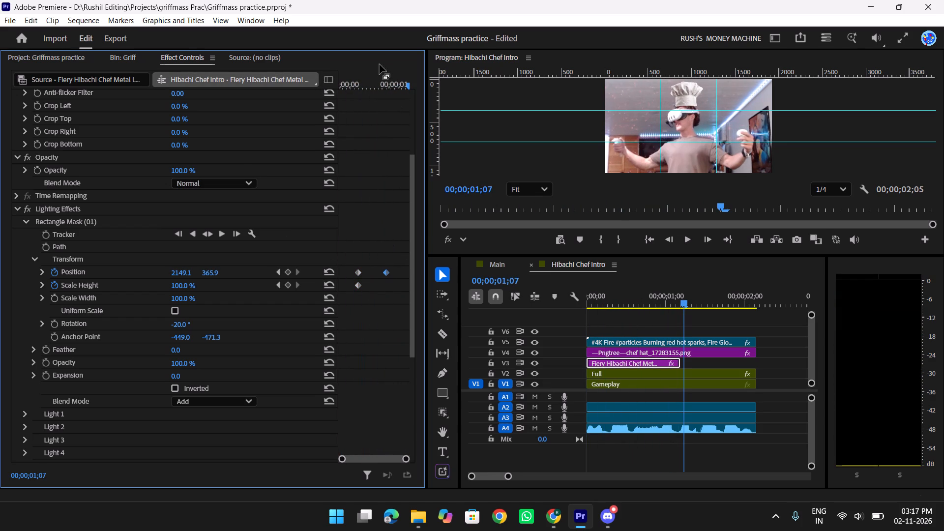
{"action": "left_click_drag", "start_coordinate": [365, 85], "coordinate": [303, 101]}
{"action": "key", "text": "space"}
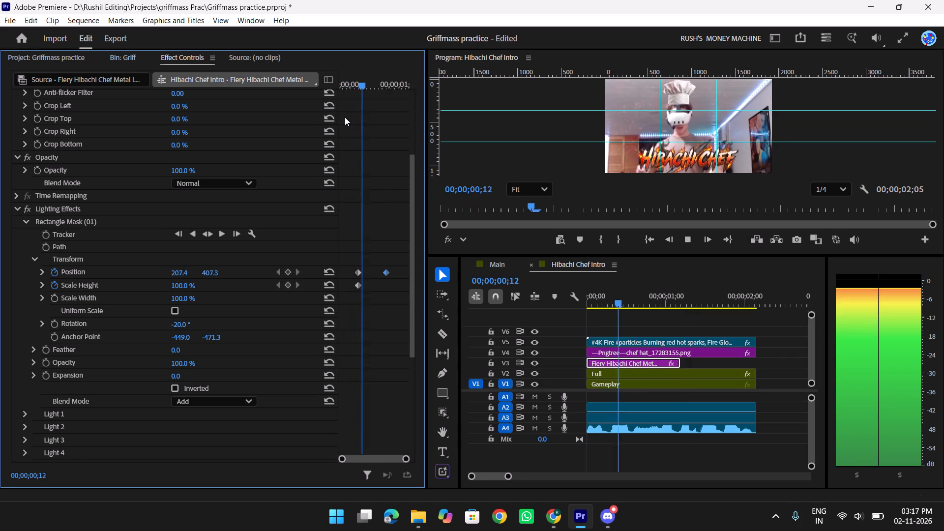
{"action": "key", "text": "space"}
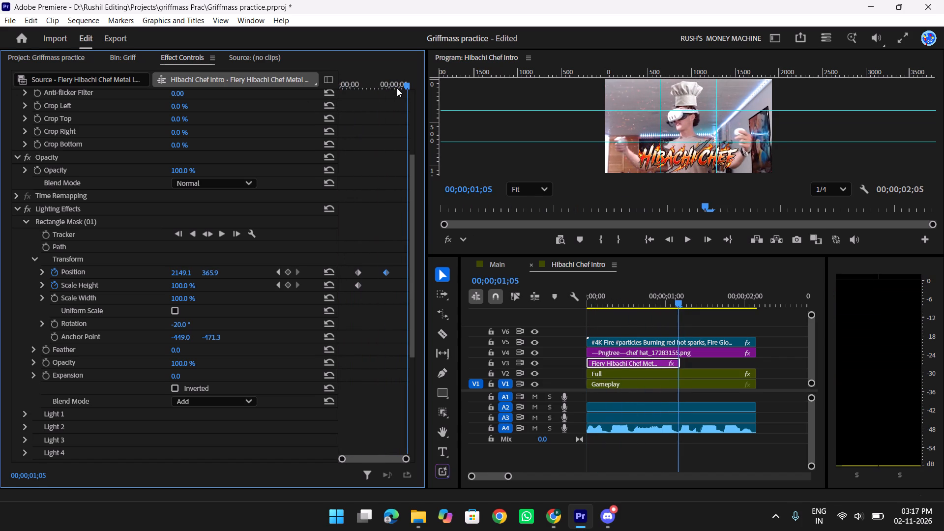
Play the intro in full-screen and normal view and scrub it to check the logo's entrance and light sweep.
{"action": "key", "text": "space"}
{"action": "key", "text": "space"}
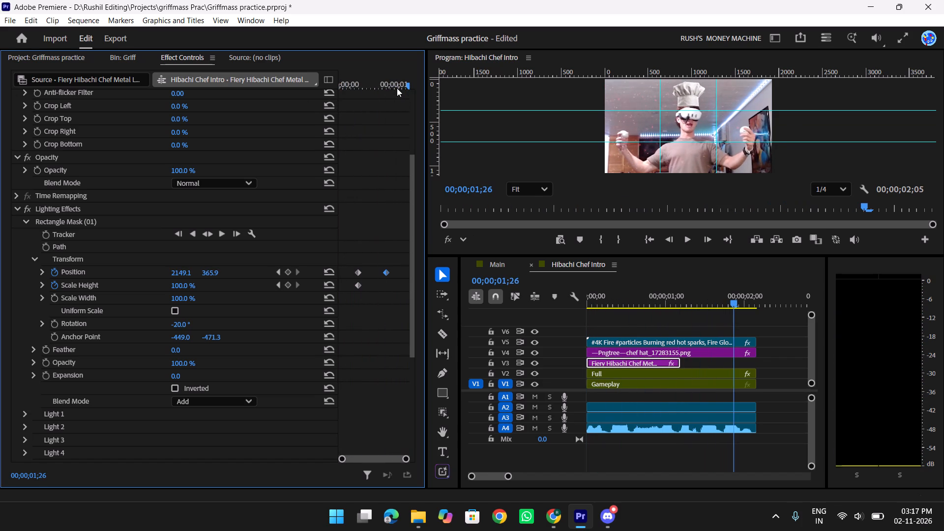
{"action": "key", "text": "y"}
{"action": "key", "text": "y"}
{"action": "left_click_drag", "start_coordinate": [729, 304], "coordinate": [446, 331]}
{"action": "type", "text": "f"}
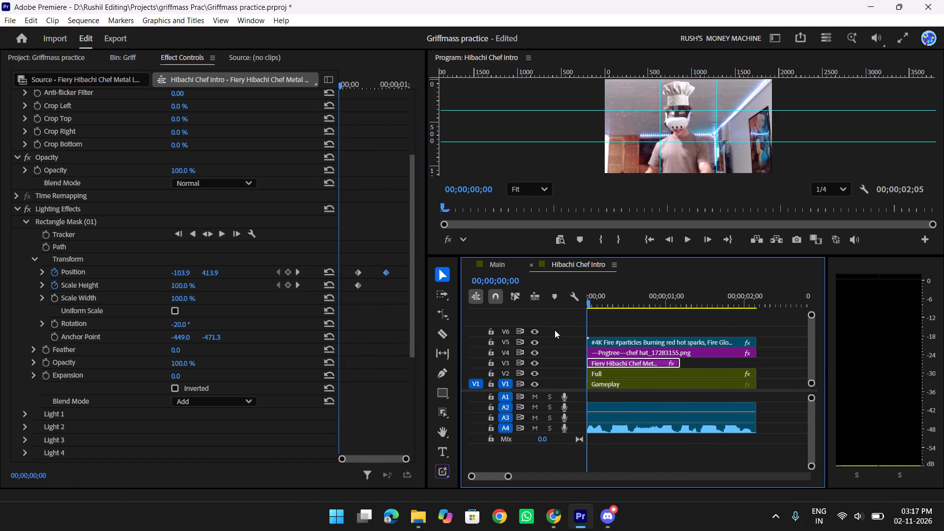
{"action": "key", "text": "space"}
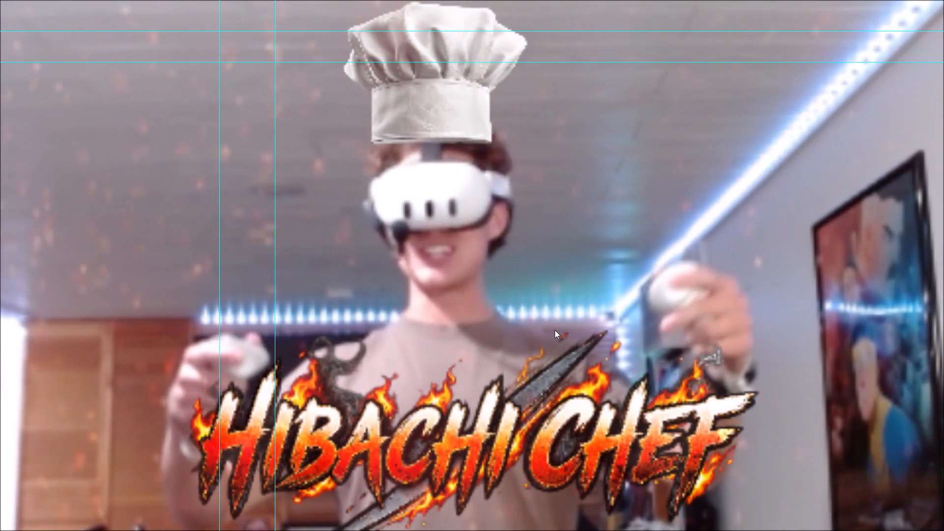
{"action": "key", "text": "f"}
{"action": "key", "text": "space"}
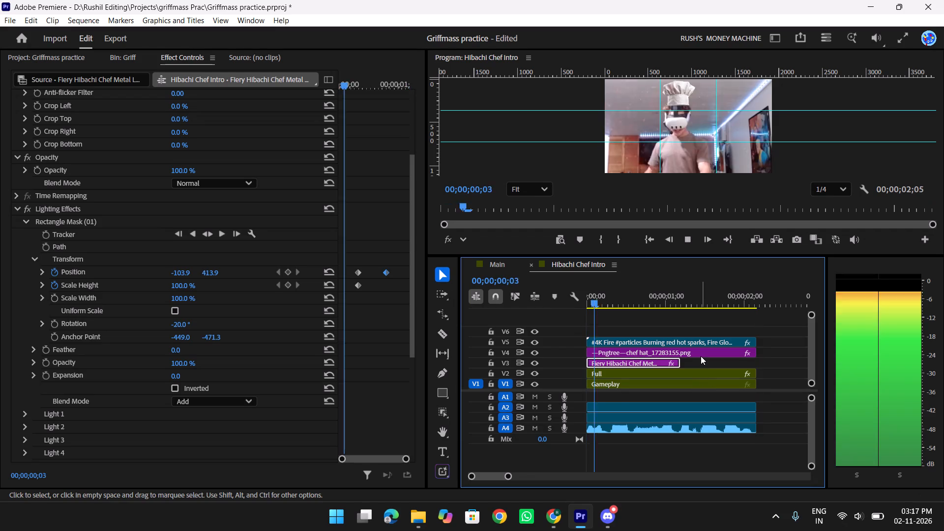
{"action": "key", "text": "space"}
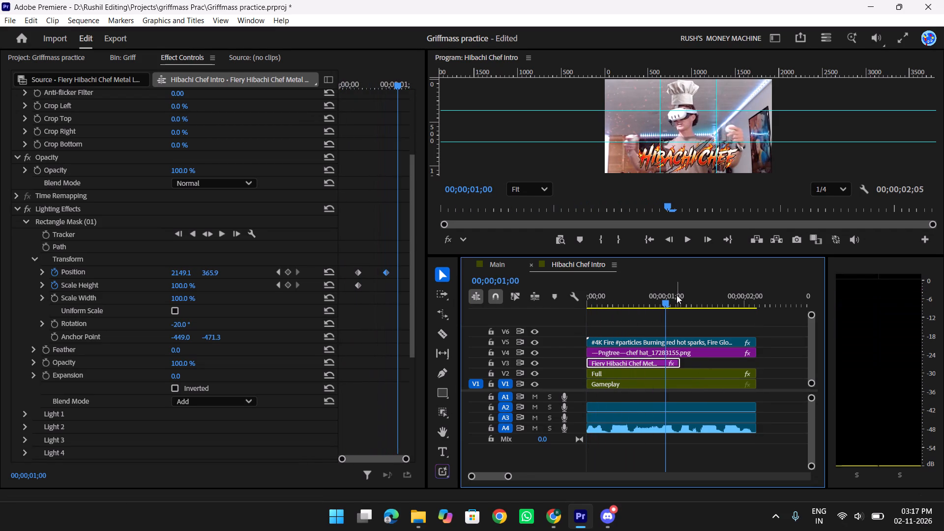
{"action": "left_click_drag", "start_coordinate": [654, 295], "coordinate": [597, 295]}
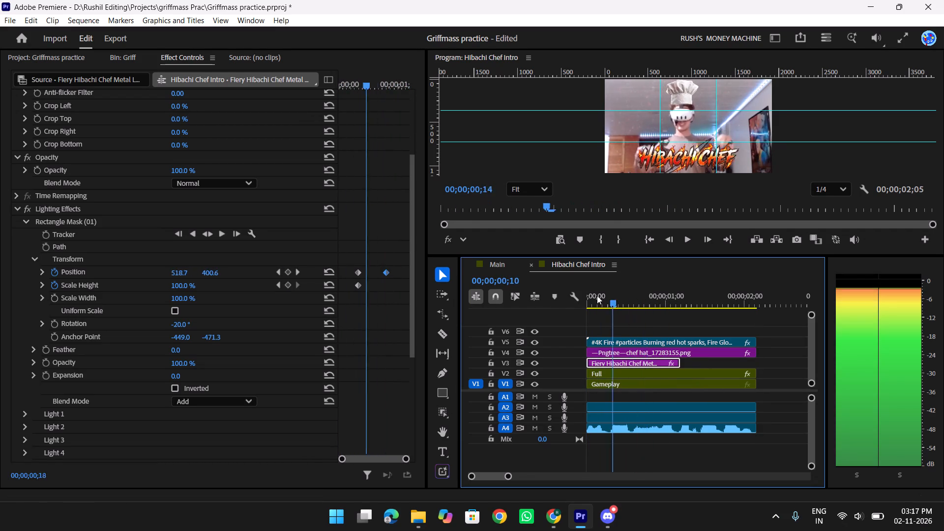
{"action": "left_click_drag", "start_coordinate": [597, 295], "coordinate": [483, 301]}
Play the Hibachi Chef Intro sequence full screen again from the start, and return to its beginning.
{"action": "key", "text": "d"}
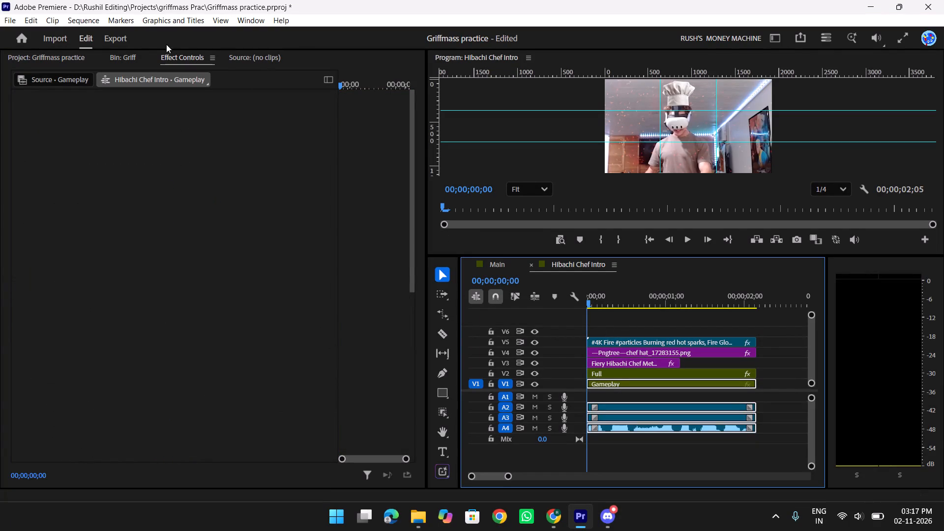
{"action": "left_click", "coordinate": [121, 55]}
{"action": "left_click", "coordinate": [640, 390]}
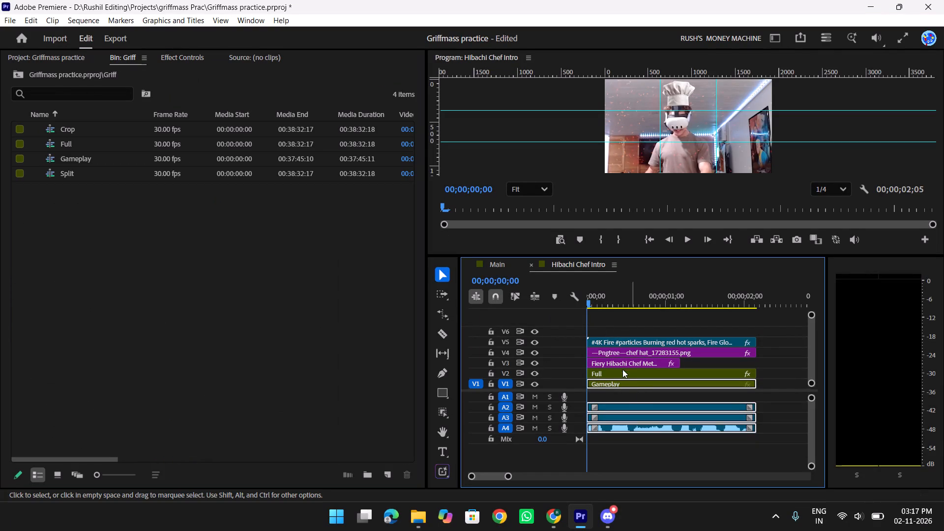
{"action": "type", "text": "f"}
{"action": "key", "text": "space"}
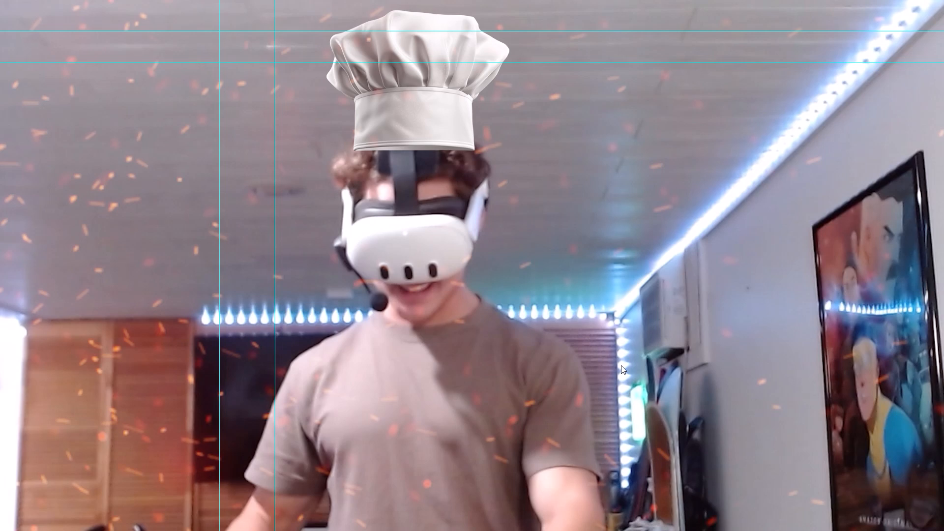
{"action": "key", "text": "space"}
{"action": "type", "text": "f"}
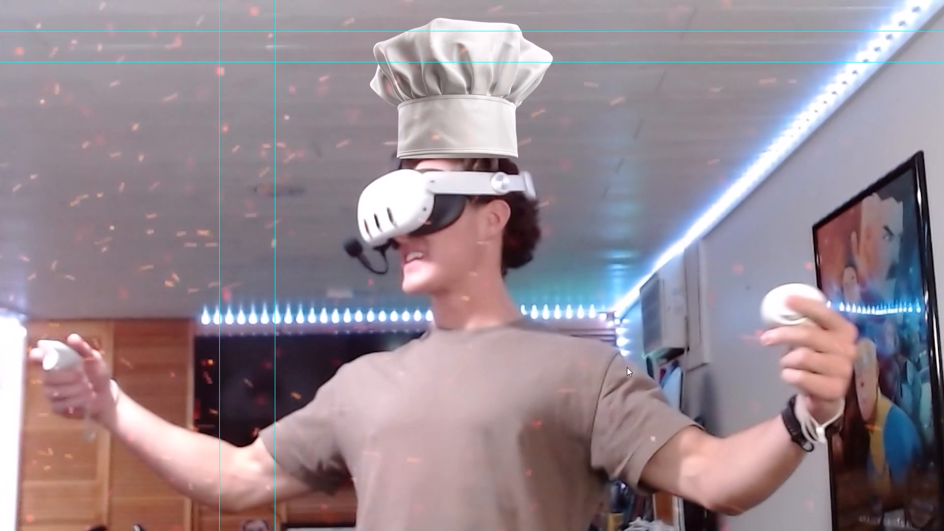
{"action": "left_click_drag", "start_coordinate": [685, 295], "coordinate": [462, 307]}
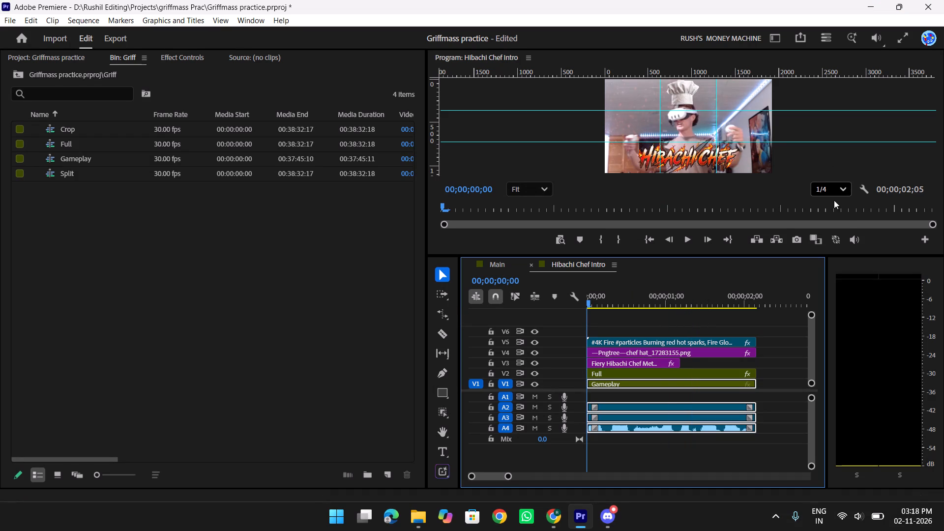
Set the Program Monitor's playback resolution to Full.
{"action": "left_click", "coordinate": [830, 189]}
{"action": "left_click", "coordinate": [822, 211]}
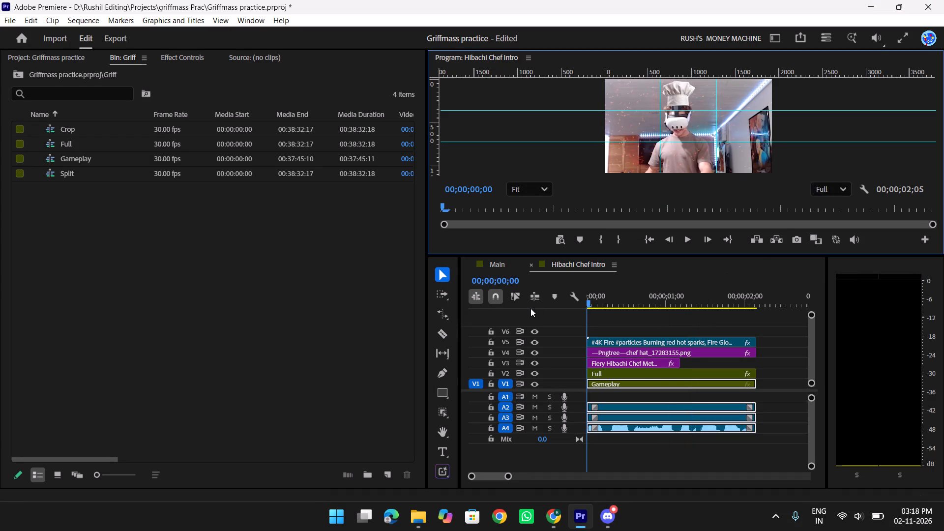
Play the intro full screen at full resolution, and scrub through the logo's exit to check the result.
{"action": "key", "text": "f"}
{"action": "key", "text": "space"}
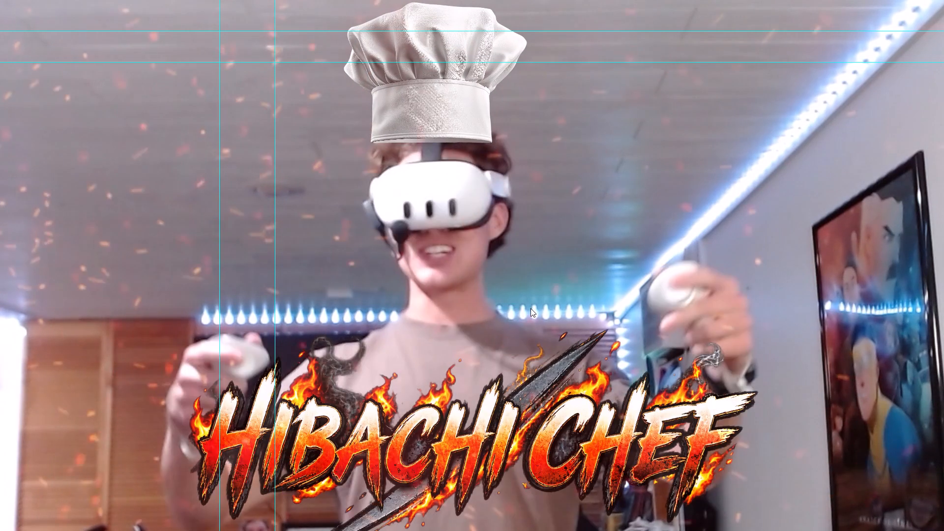
{"action": "key", "text": "space"}
{"action": "type", "text": "f"}
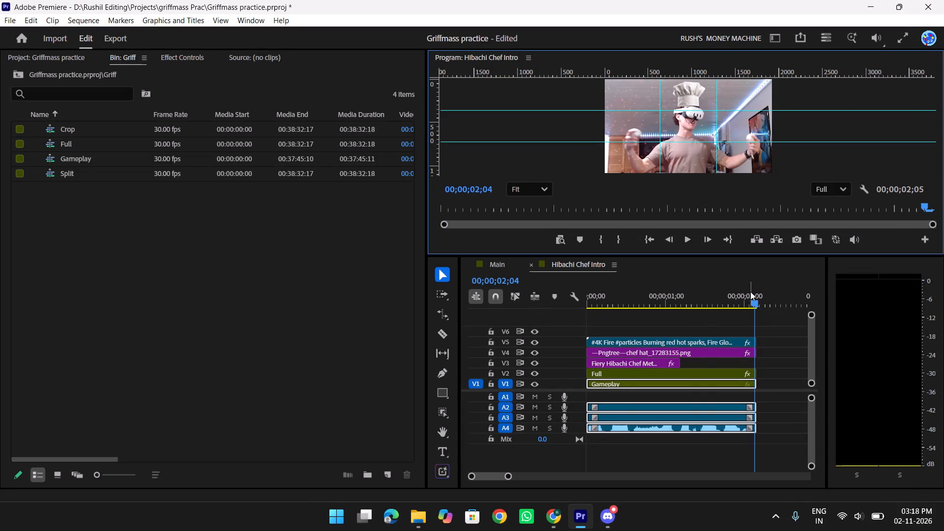
{"action": "left_click_drag", "start_coordinate": [750, 292], "coordinate": [666, 295]}
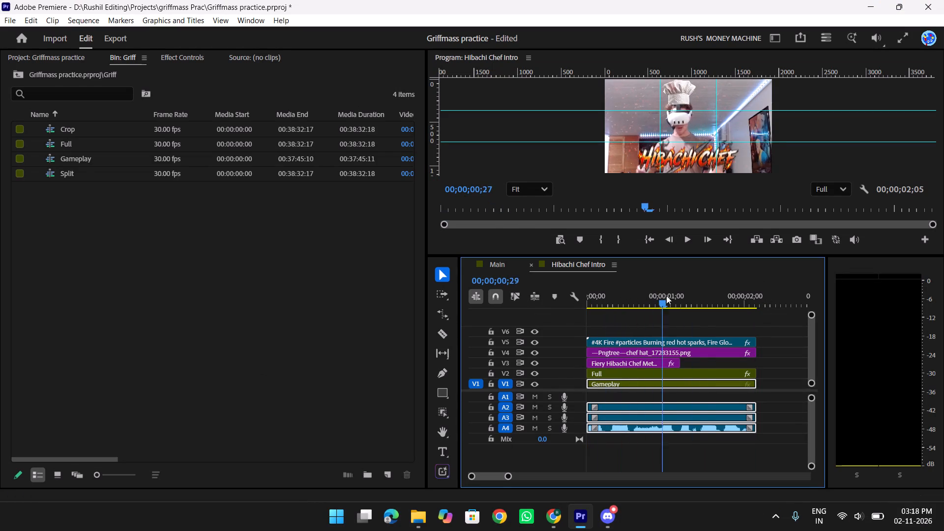
{"action": "left_click_drag", "start_coordinate": [666, 295], "coordinate": [694, 301]}
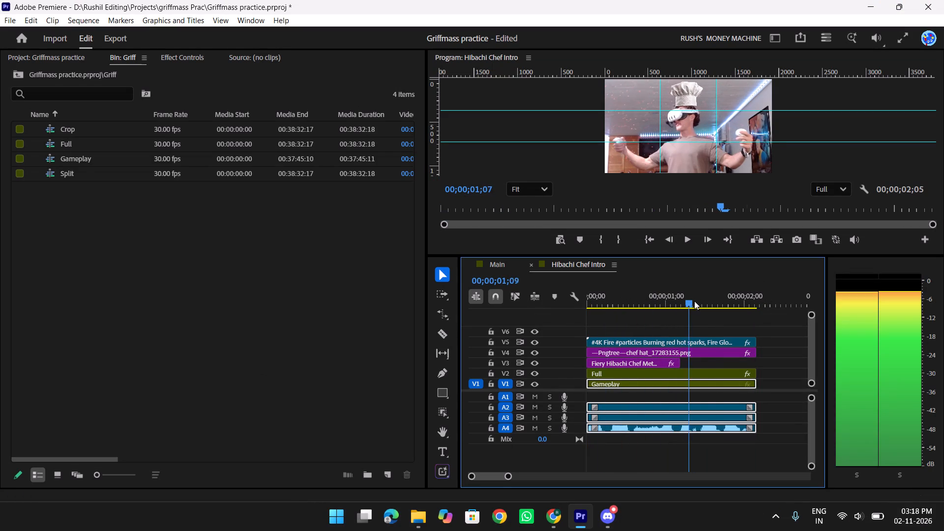
Play the Hibachi Chef Intro from the start three more times to review the logo's entrance and exit.
{"action": "left_click_drag", "start_coordinate": [694, 301], "coordinate": [565, 320]}
{"action": "key", "text": "space"}
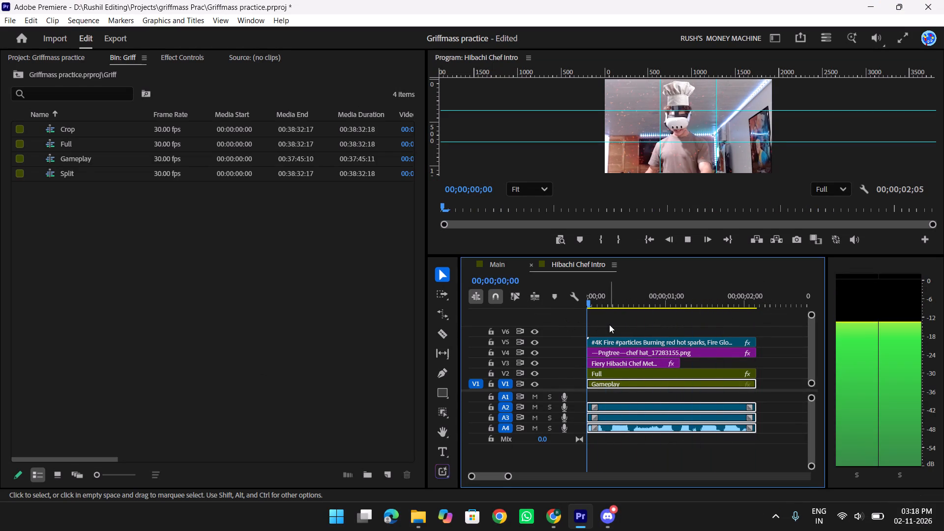
{"action": "key", "text": "space"}
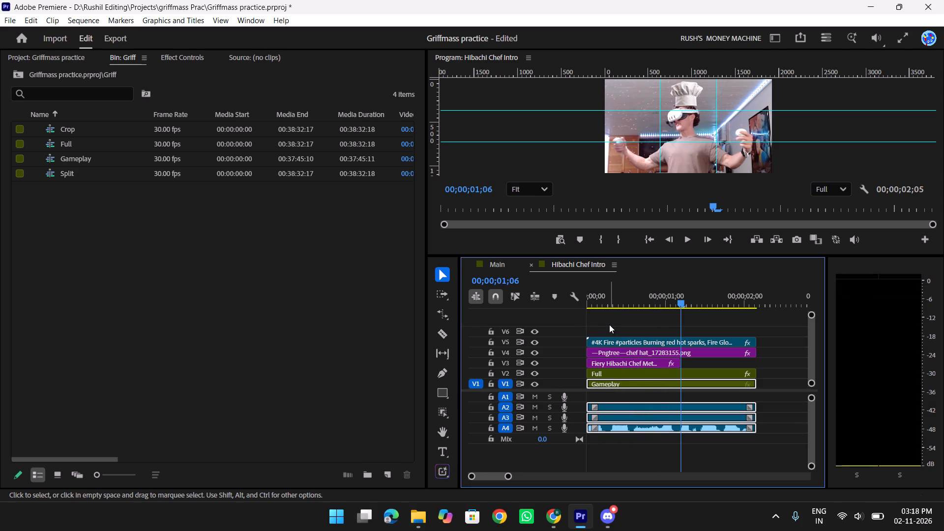
{"action": "left_click_drag", "start_coordinate": [672, 295], "coordinate": [525, 302]}
{"action": "key", "text": "space"}
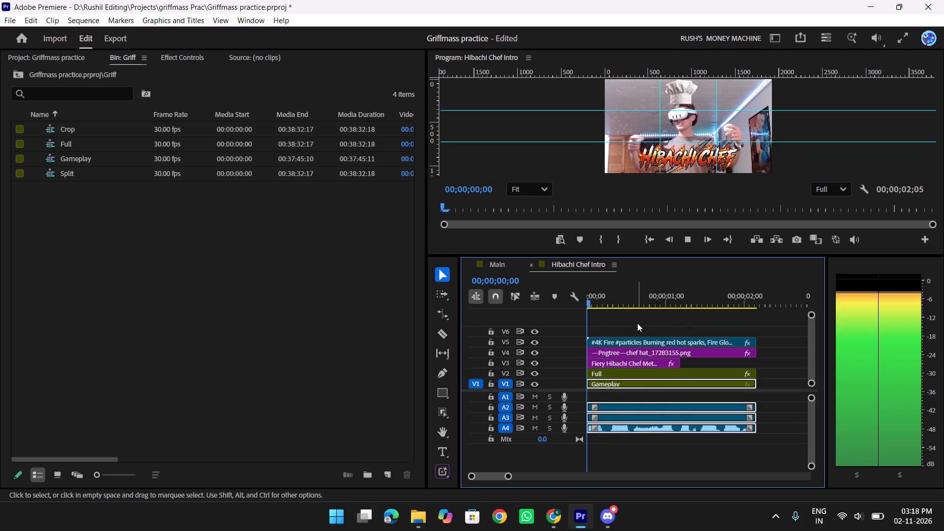
{"action": "key", "text": "space"}
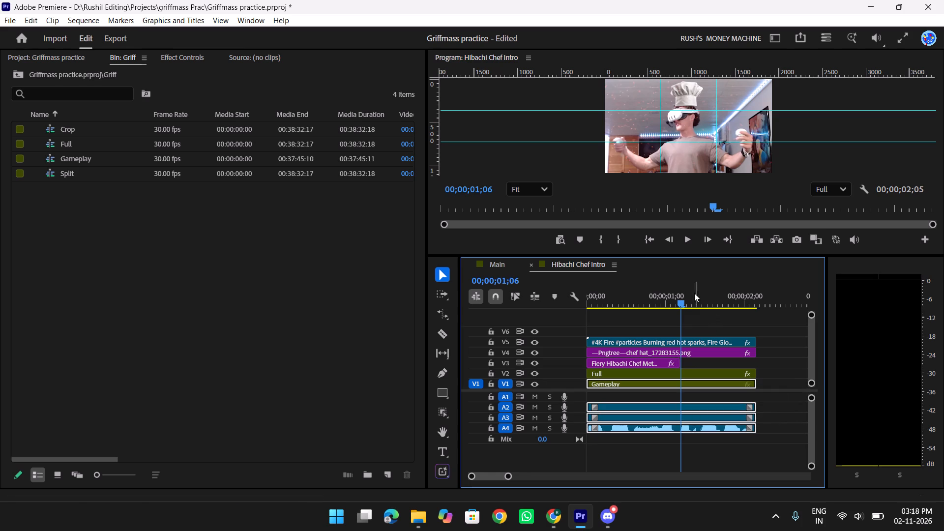
{"action": "left_click_drag", "start_coordinate": [673, 294], "coordinate": [527, 295]}
{"action": "key", "text": "space"}
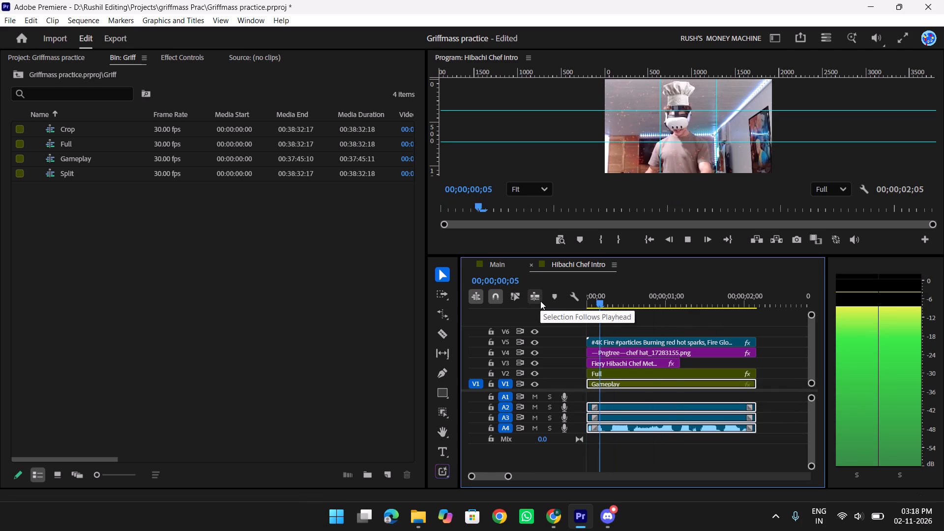
{"action": "key", "text": "space"}
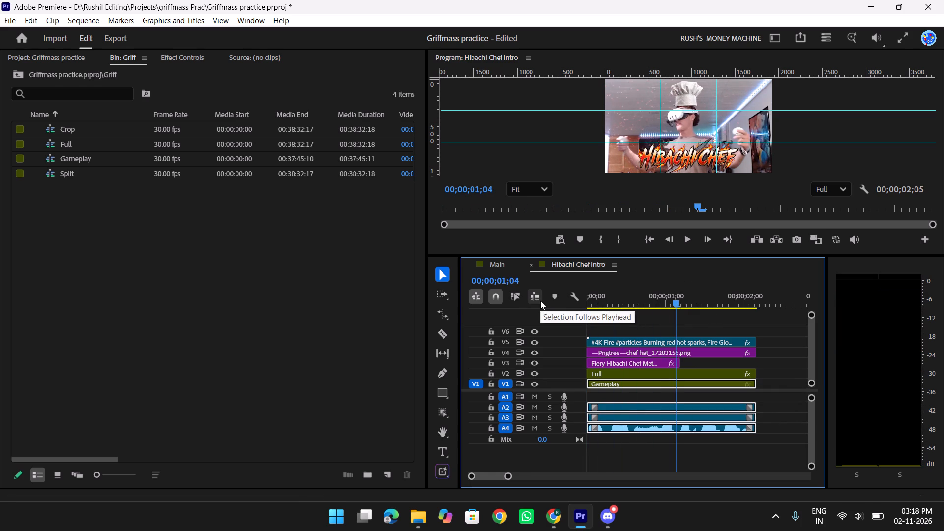
Select the Fiery Hibachi Chef Metal Logo clip and scrub through it to inspect its movement.
{"action": "left_click", "coordinate": [618, 356]}
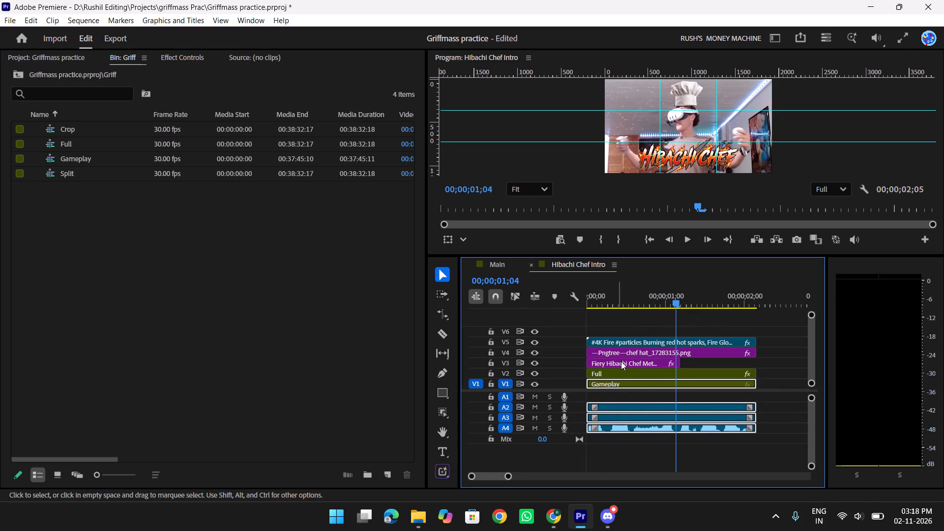
{"action": "left_click", "coordinate": [621, 361]}
{"action": "left_click_drag", "start_coordinate": [676, 294], "coordinate": [624, 295]}
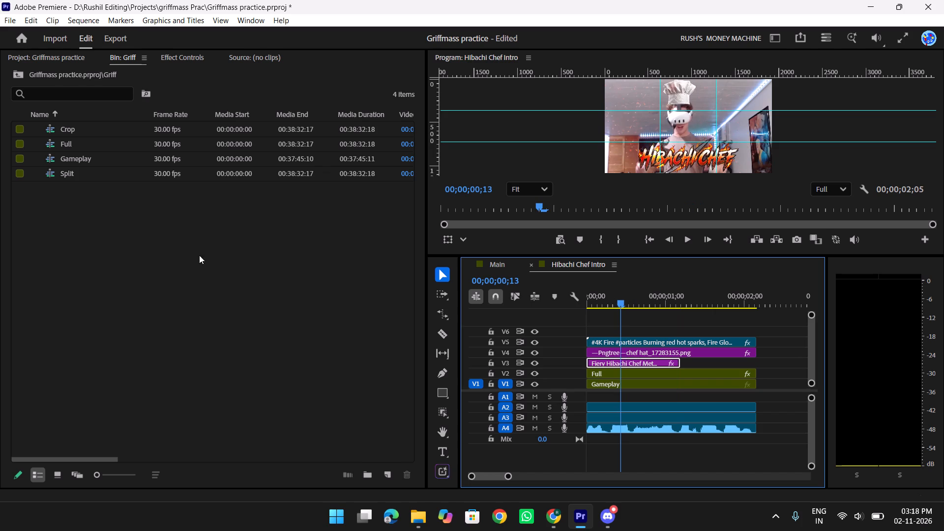
{"action": "left_click_drag", "start_coordinate": [608, 305], "coordinate": [600, 305]}
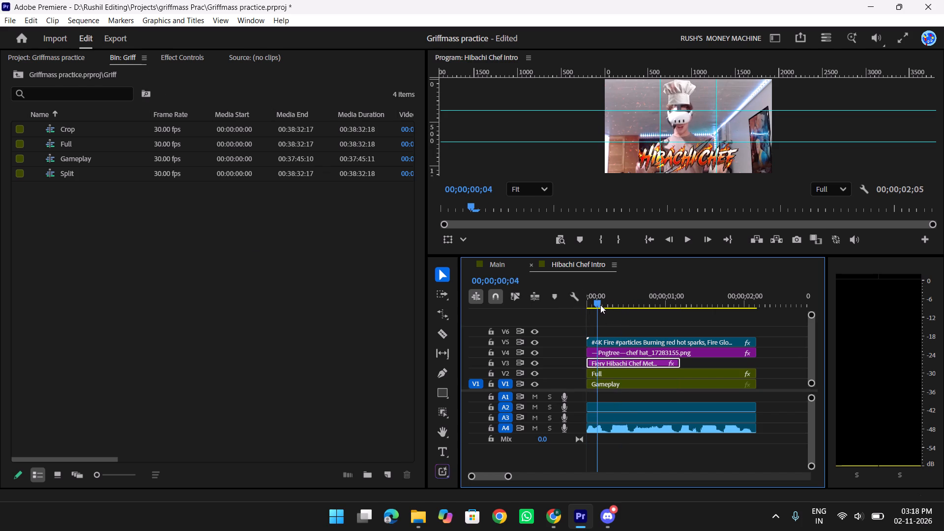
{"action": "left_click_drag", "start_coordinate": [600, 305], "coordinate": [675, 303]}
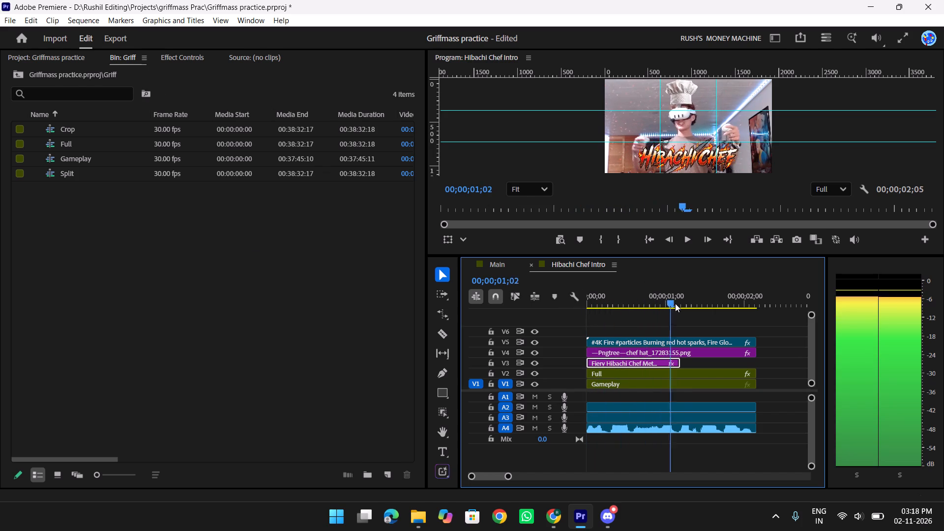
{"action": "left_click_drag", "start_coordinate": [675, 303], "coordinate": [662, 307]}
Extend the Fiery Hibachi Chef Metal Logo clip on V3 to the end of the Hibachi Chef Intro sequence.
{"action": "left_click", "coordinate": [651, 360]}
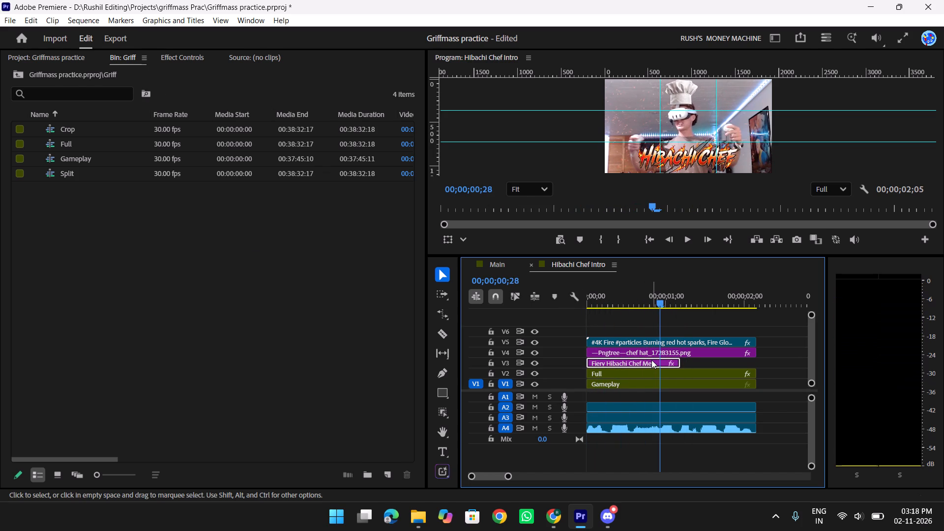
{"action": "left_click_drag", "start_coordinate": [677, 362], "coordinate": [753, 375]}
Examine the logo's Transform (Fast Slide UP) anchor point and position keyframes, and advance five frames past the last anchor point keyframe.
{"action": "left_click", "coordinate": [172, 55]}
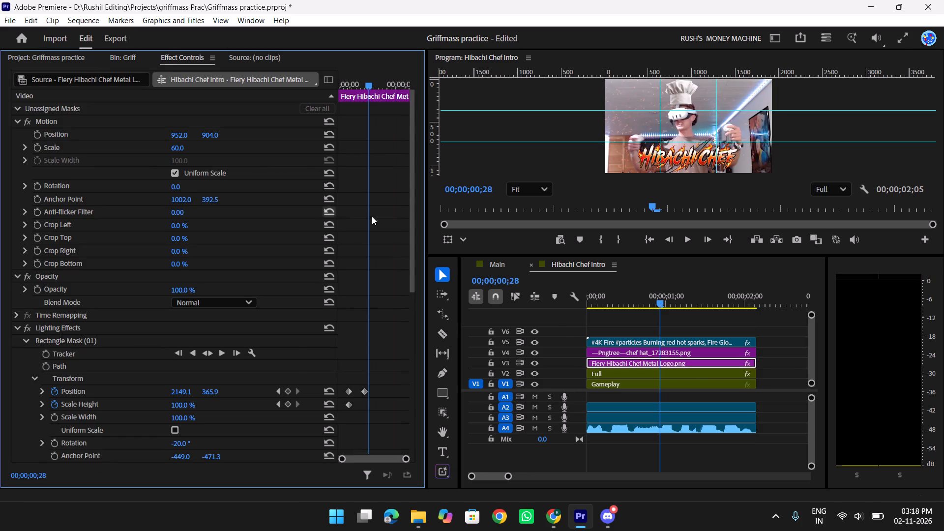
{"action": "scroll", "coordinate": [400, 252], "scroll_direction": "down", "scroll_amount": 20}
{"action": "scroll", "coordinate": [400, 252], "scroll_direction": "down", "scroll_amount": 13}
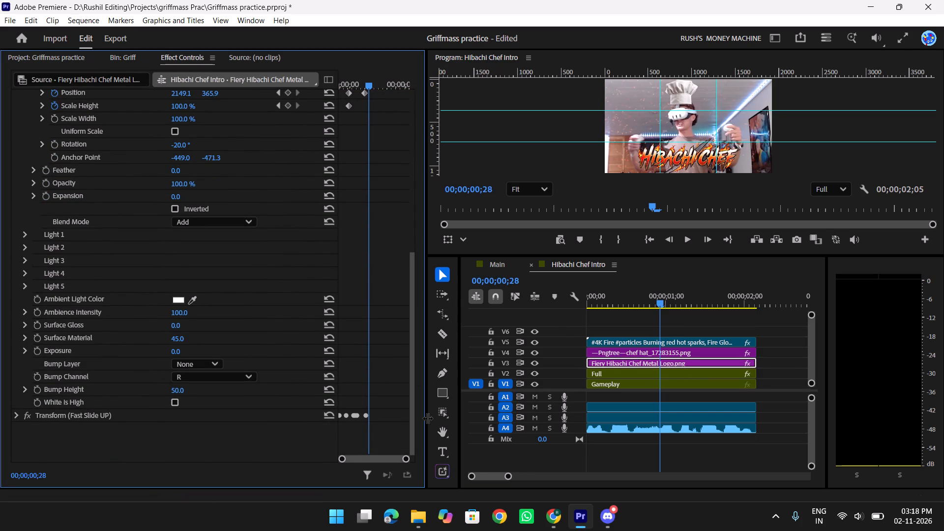
{"action": "left_click_drag", "start_coordinate": [382, 423], "coordinate": [344, 408]}
{"action": "left_click_drag", "start_coordinate": [344, 408], "coordinate": [357, 416]}
{"action": "key", "text": "t"}
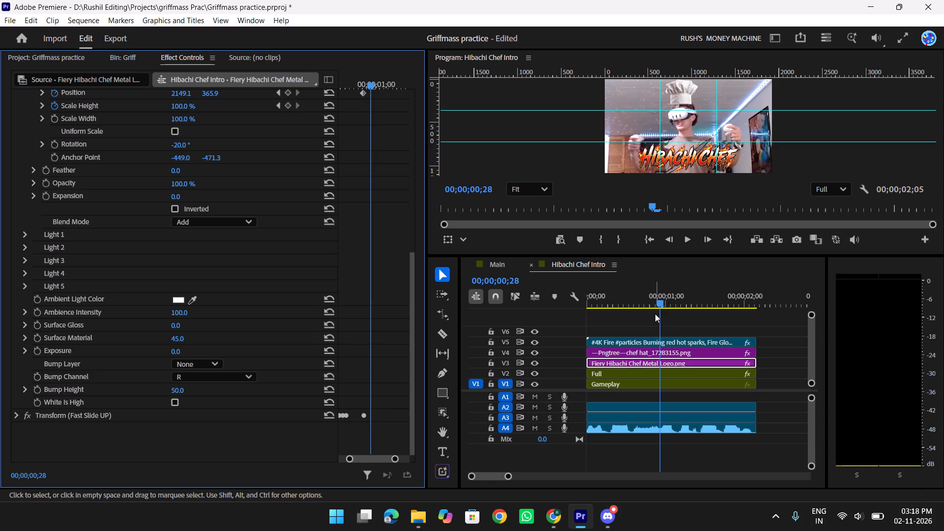
{"action": "left_click", "coordinate": [12, 417]}
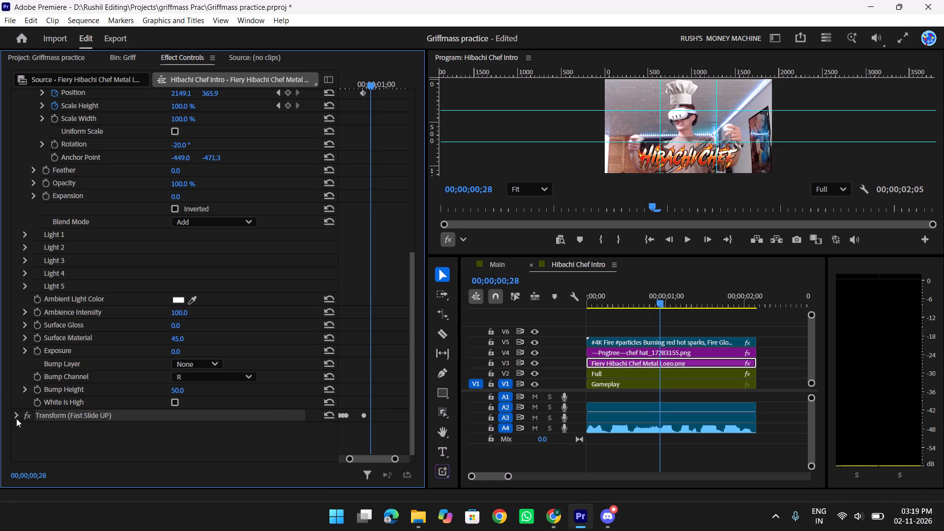
{"action": "left_click", "coordinate": [16, 418]}
{"action": "scroll", "coordinate": [215, 388], "scroll_direction": "down", "scroll_amount": 9}
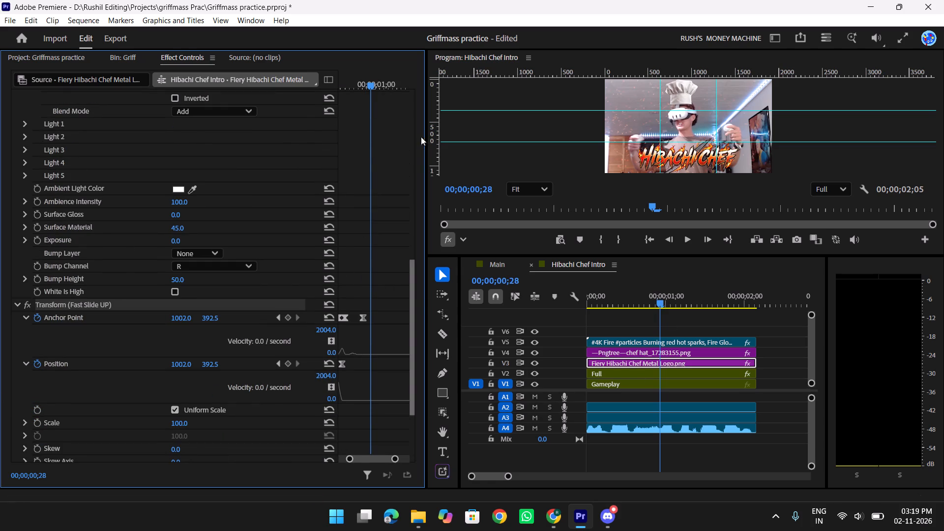
{"action": "left_click", "coordinate": [278, 364]}
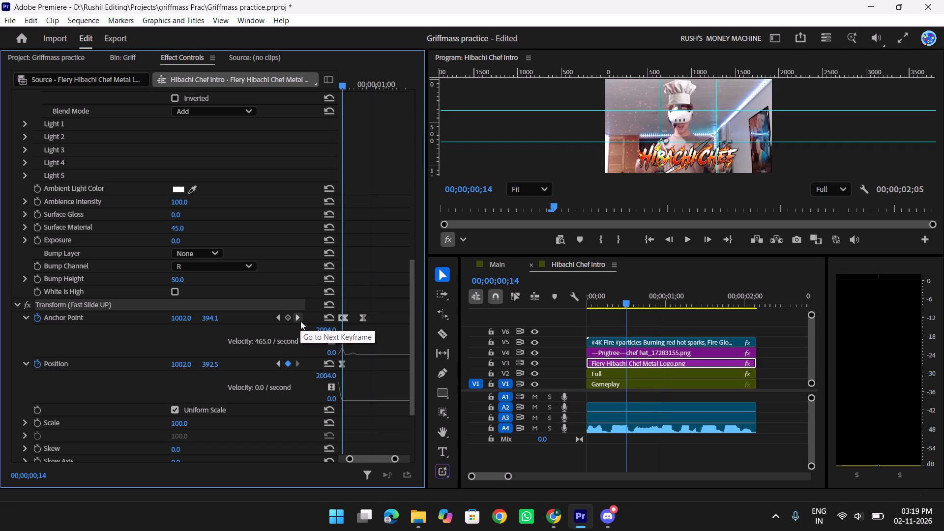
{"action": "left_click", "coordinate": [300, 319]}
{"action": "left_click", "coordinate": [300, 319]}
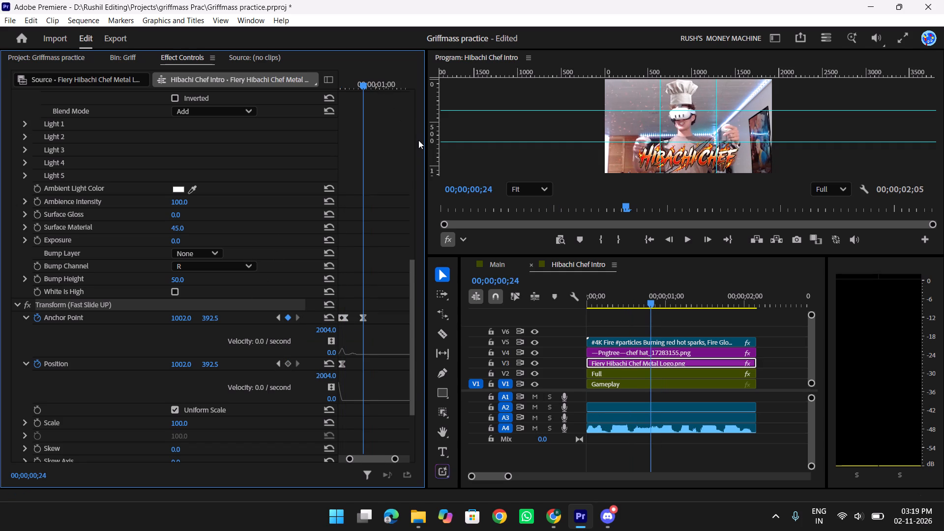
{"action": "key", "text": "Right"}
{"action": "key", "text": "Right"}
{"action": "key", "text": "Right"}
{"action": "key", "text": "Right"}
{"action": "key", "text": "Right"}
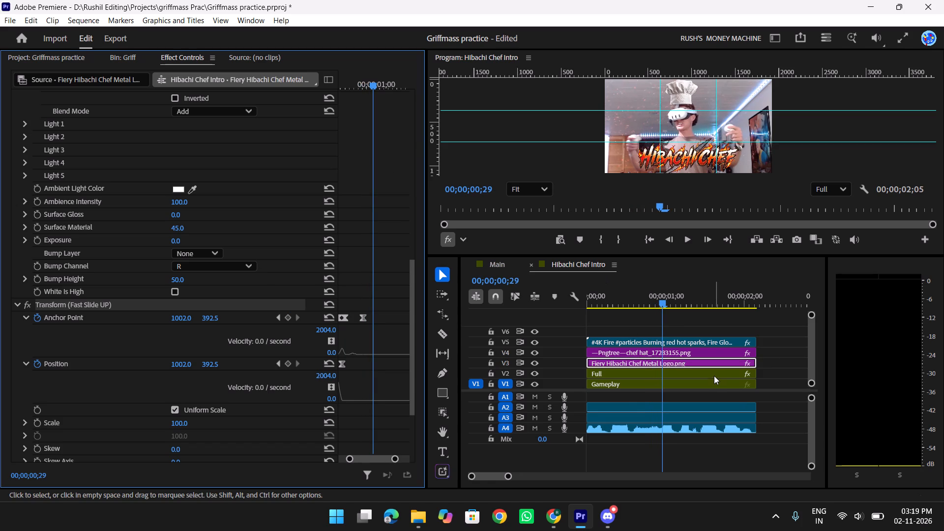
Split the Fiery Hibachi Chef Metal Logo clip at 00;00;01;05 and delete the part after the cut.
{"action": "left_click_drag", "start_coordinate": [661, 302], "coordinate": [679, 304]}
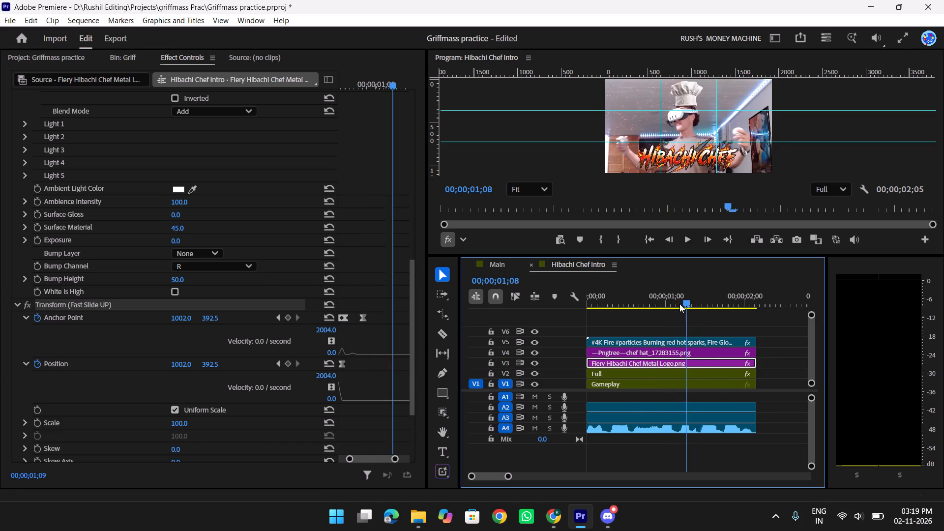
{"action": "left_click_drag", "start_coordinate": [679, 304], "coordinate": [677, 306]}
{"action": "left_click", "coordinate": [707, 368]}
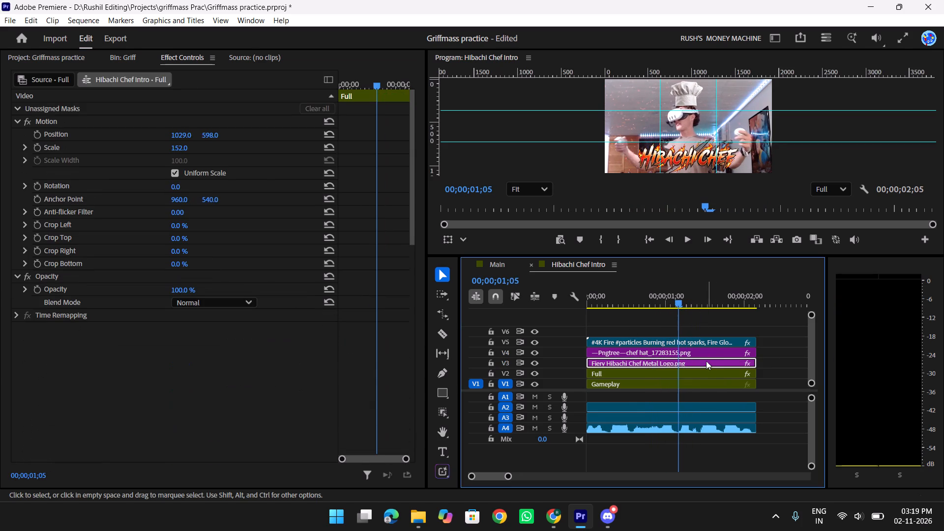
{"action": "left_click", "coordinate": [706, 361]}
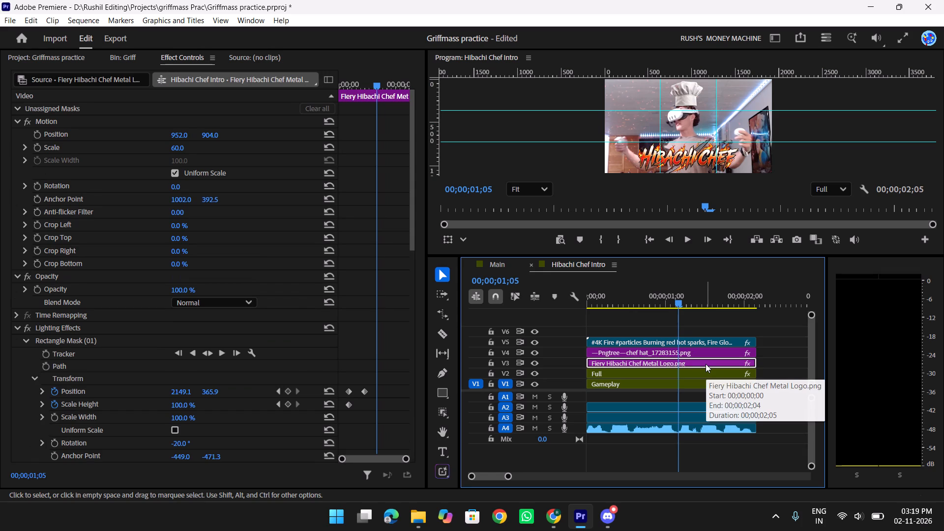
{"action": "key", "text": "w"}
{"action": "left_click", "coordinate": [706, 364]}
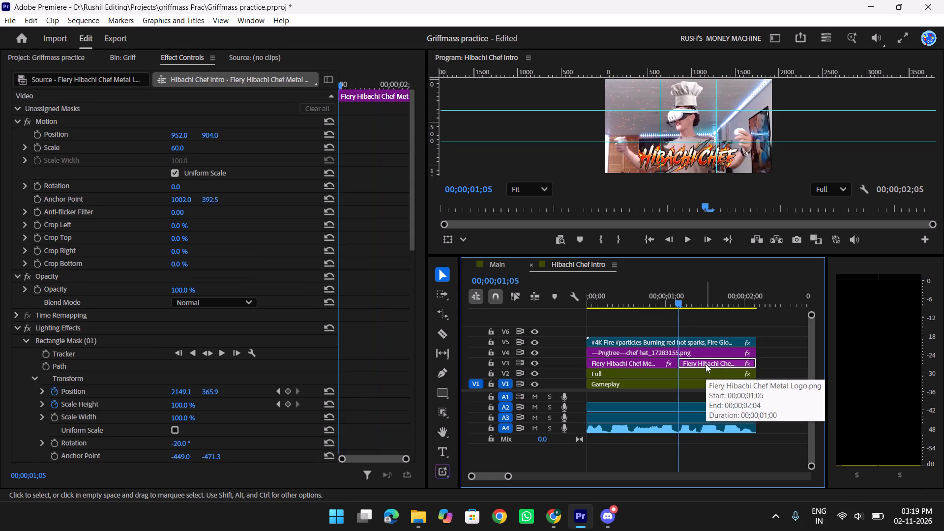
{"action": "key", "text": "Delete"}
Play the intro from the start to check the trimmed logo clip, and scrub back to 00;00;00;11.
{"action": "left_click_drag", "start_coordinate": [670, 302], "coordinate": [534, 287]}
{"action": "key", "text": "space"}
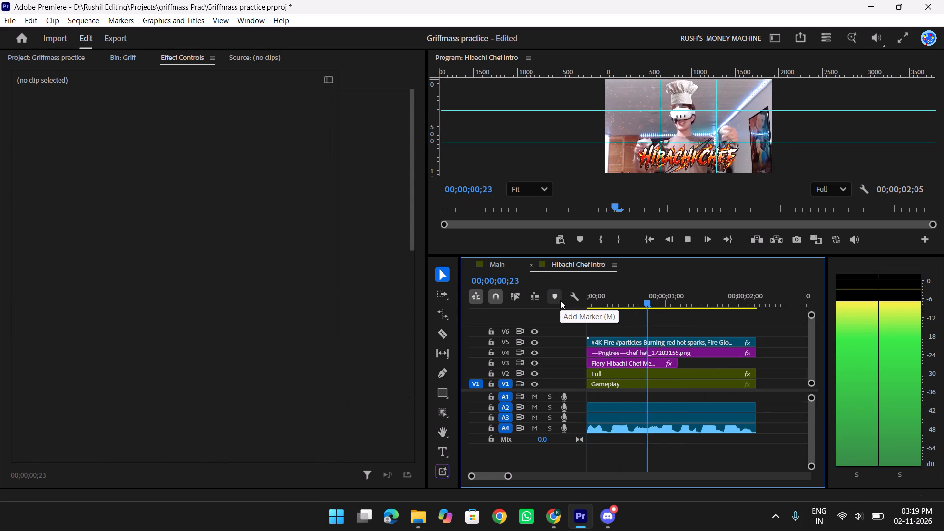
{"action": "key", "text": "space"}
{"action": "key", "text": "space"}
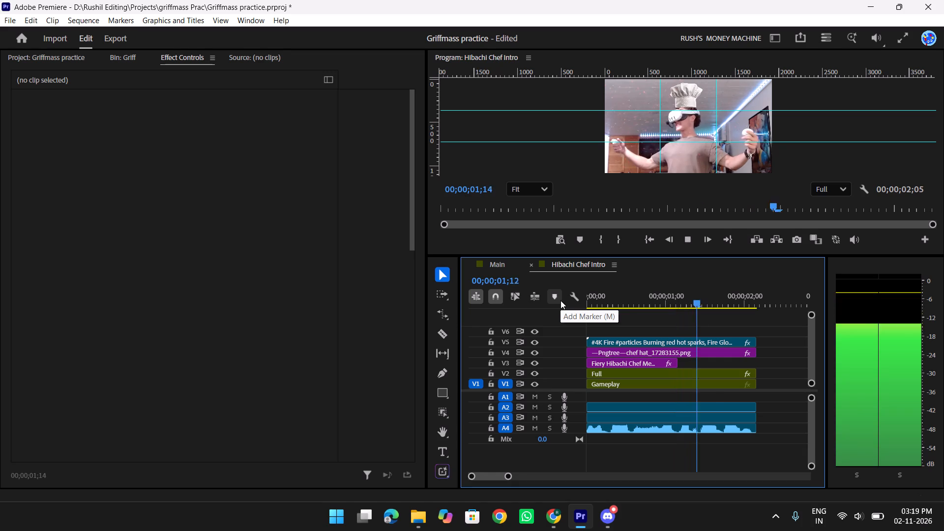
{"action": "key", "text": "space"}
{"action": "left_click_drag", "start_coordinate": [703, 297], "coordinate": [618, 297]}
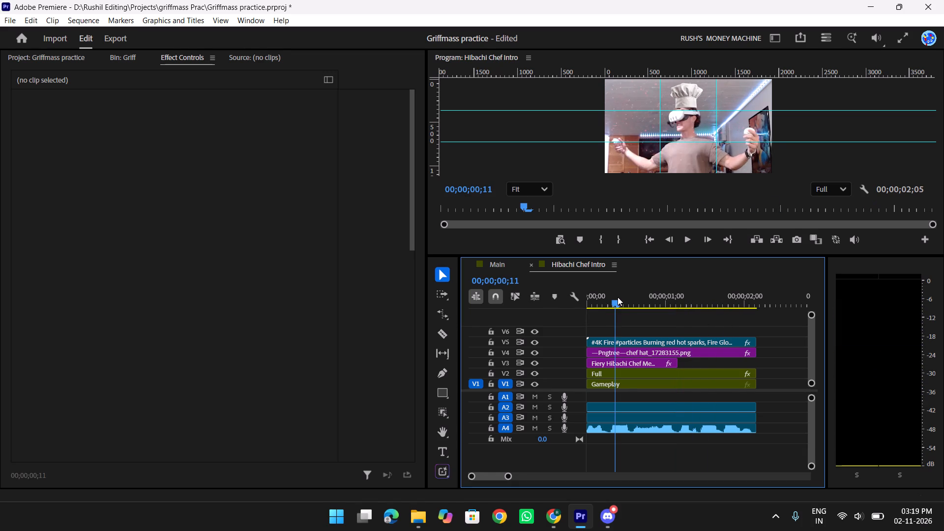
{"action": "left_click_drag", "start_coordinate": [618, 297], "coordinate": [618, 298]}
Apply the Super Smooth 2 DOWN preset from Finzar Animations 2.0's YES Drop Shadow slides to the Fiery Hibachi Chef Metal Logo clip on V3.
{"action": "key", "text": "shift+z"}
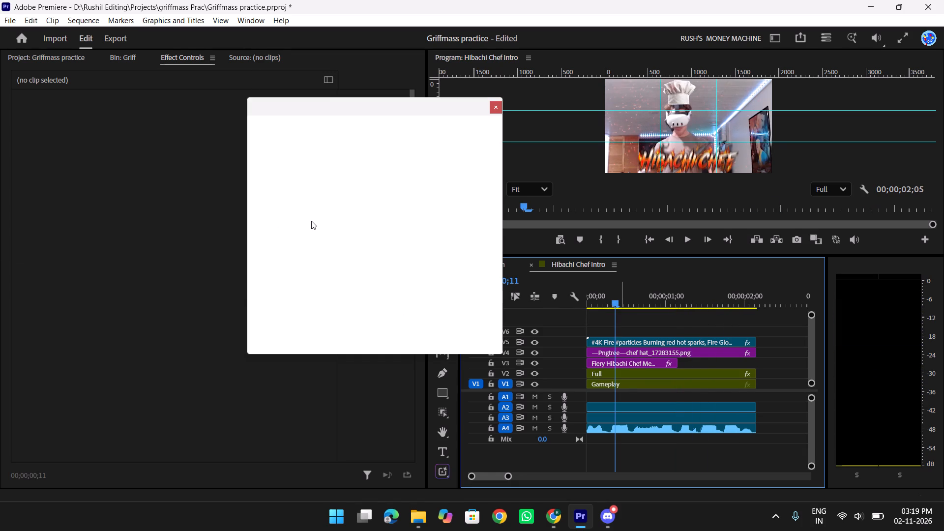
{"action": "left_click", "coordinate": [266, 175]}
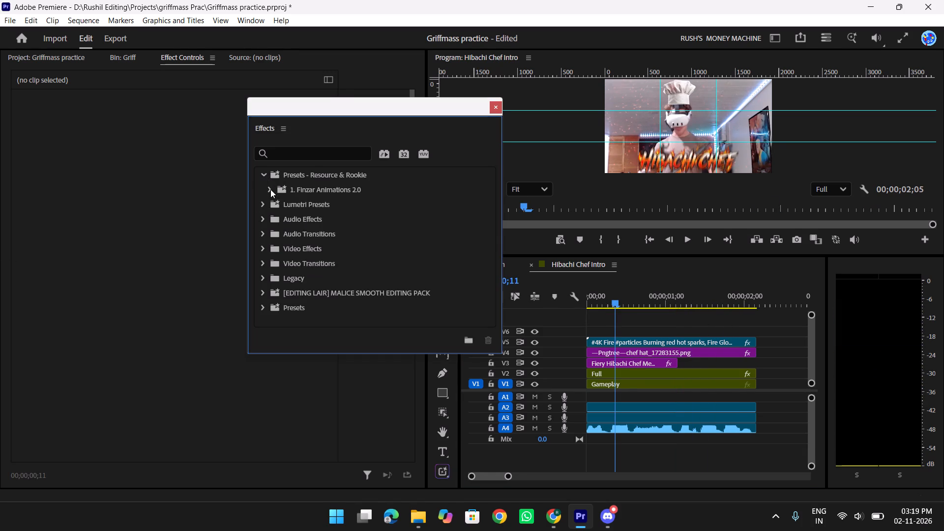
{"action": "left_click", "coordinate": [272, 186]}
{"action": "left_click", "coordinate": [278, 217]}
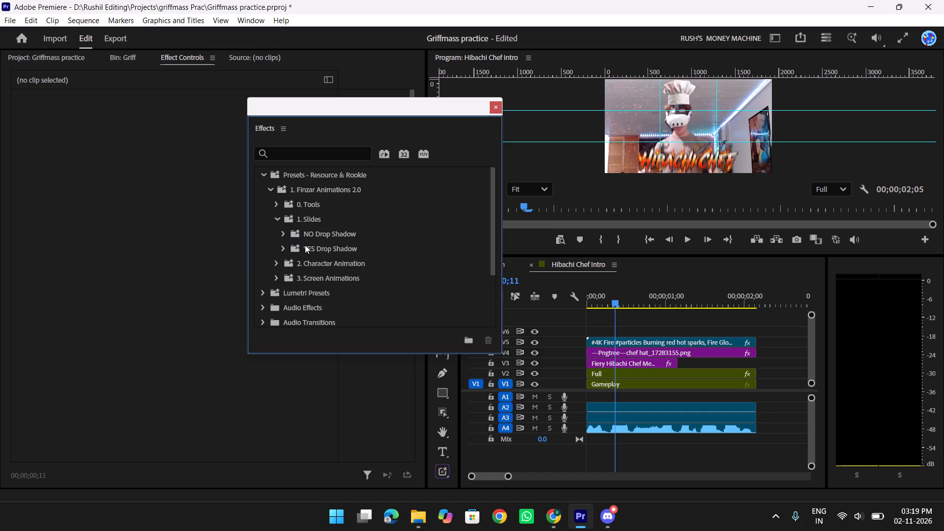
{"action": "left_click", "coordinate": [282, 245]}
{"action": "scroll", "coordinate": [370, 285], "scroll_direction": "down", "scroll_amount": 4}
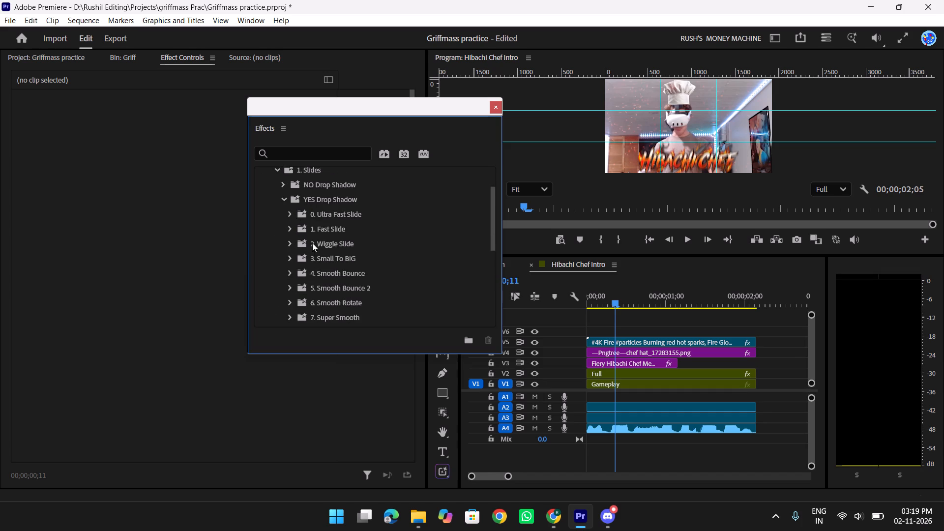
{"action": "scroll", "coordinate": [353, 298], "scroll_direction": "down", "scroll_amount": 3}
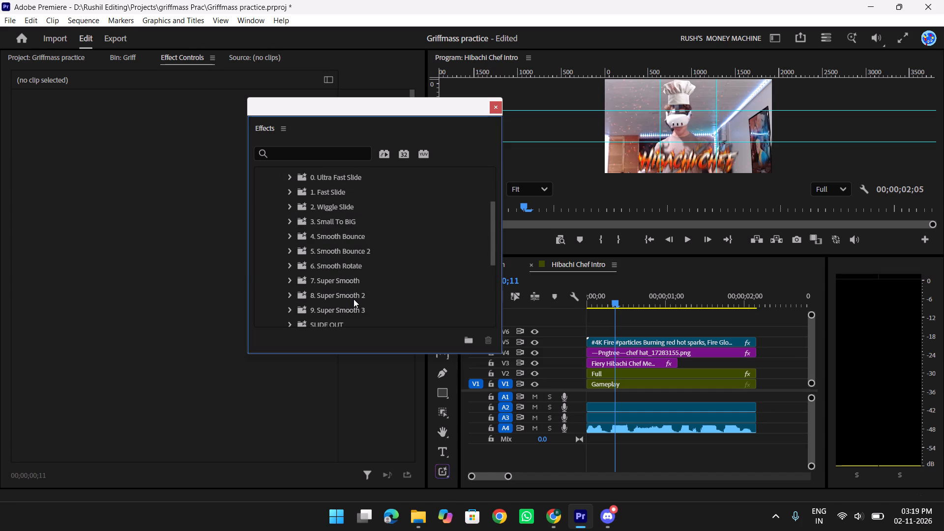
{"action": "scroll", "coordinate": [354, 299], "scroll_direction": "down", "scroll_amount": 2}
{"action": "left_click", "coordinate": [288, 268]}
{"action": "scroll", "coordinate": [413, 326], "scroll_direction": "down", "scroll_amount": 3}
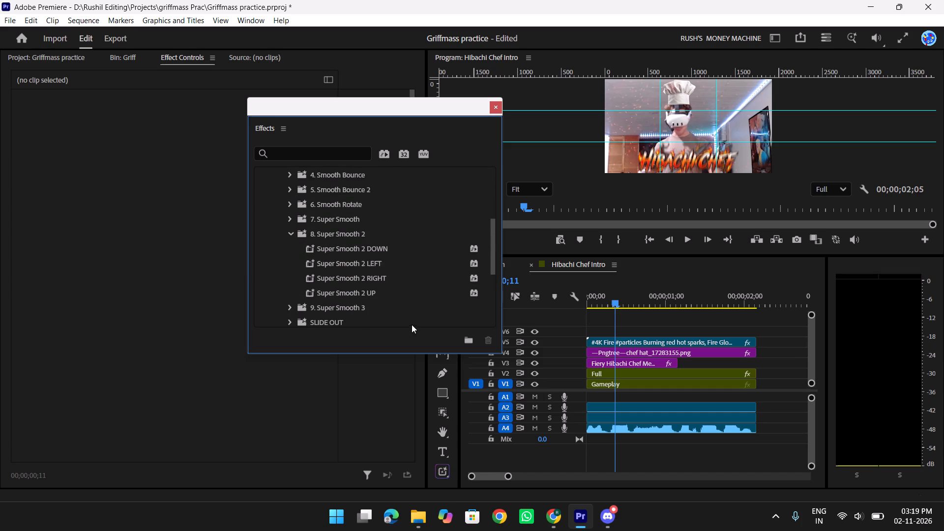
{"action": "left_click_drag", "start_coordinate": [369, 244], "coordinate": [621, 346]}
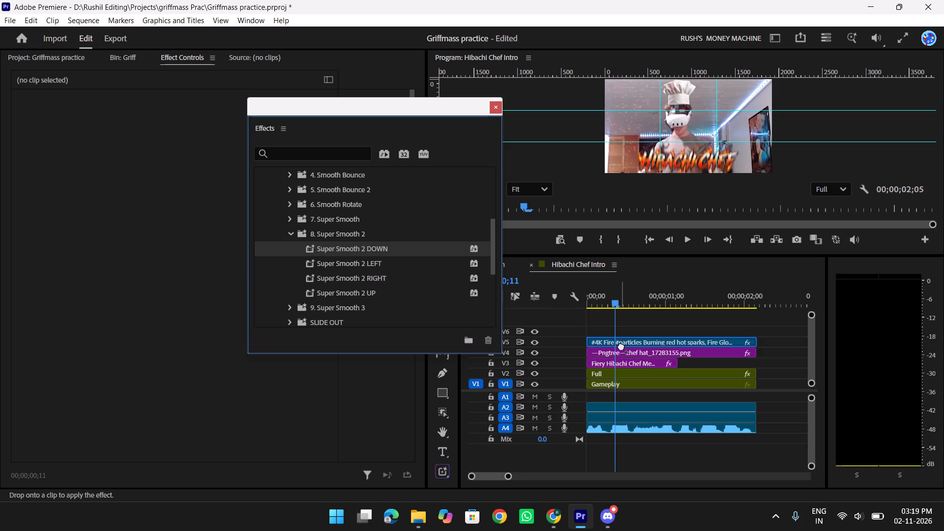
{"action": "left_click_drag", "start_coordinate": [621, 346], "coordinate": [622, 361]}
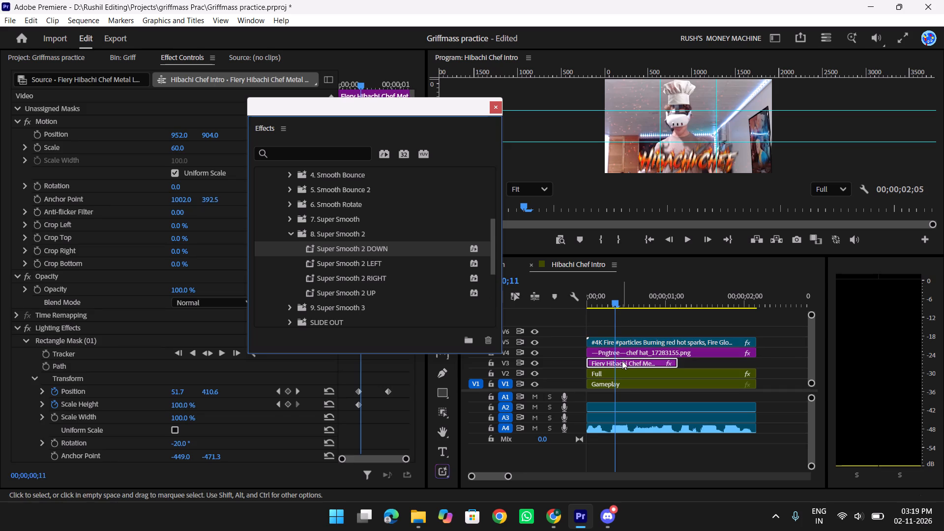
Collapse the logo's Rectangle Mask and Lighting Effects settings, and examine the Transform (Super Smooth 2 DOWN) position keyframes in a wider effect settings area.
{"action": "left_click", "coordinate": [500, 113]}
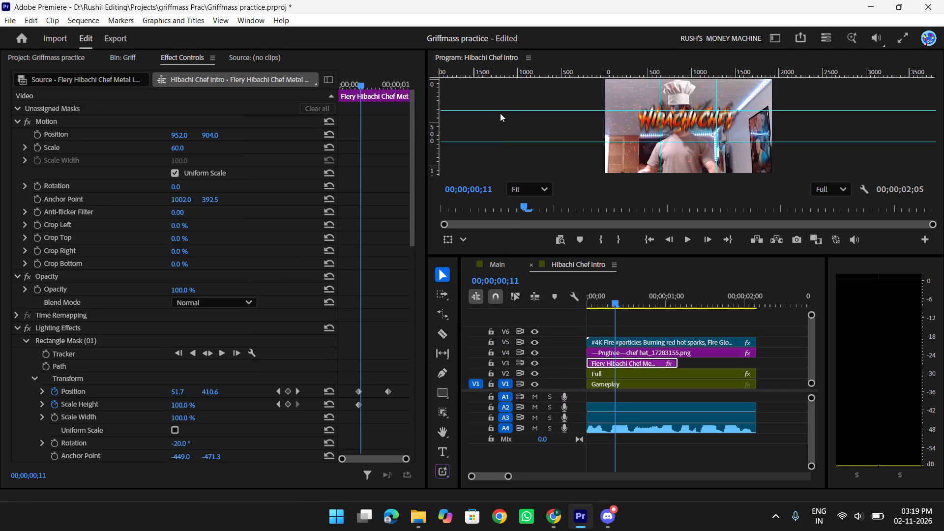
{"action": "scroll", "coordinate": [140, 199], "scroll_direction": "down", "scroll_amount": 16}
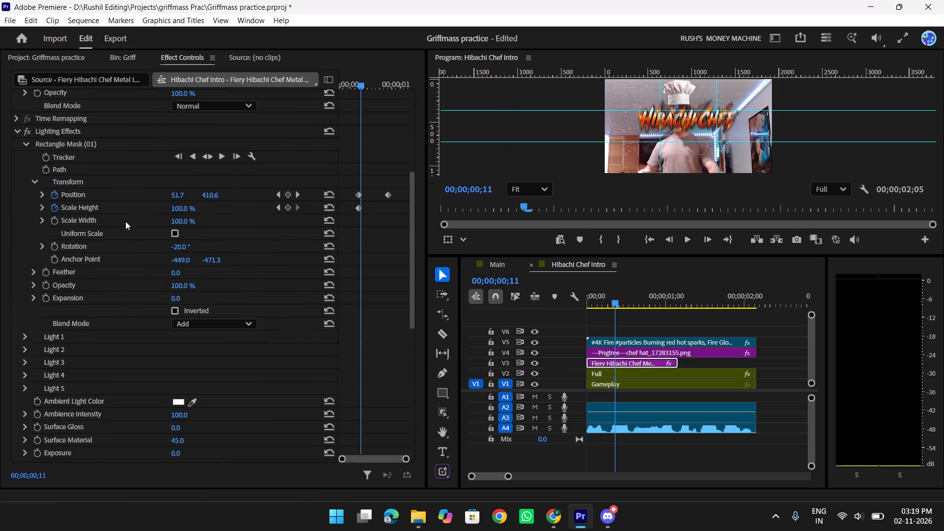
{"action": "left_click", "coordinate": [23, 141]}
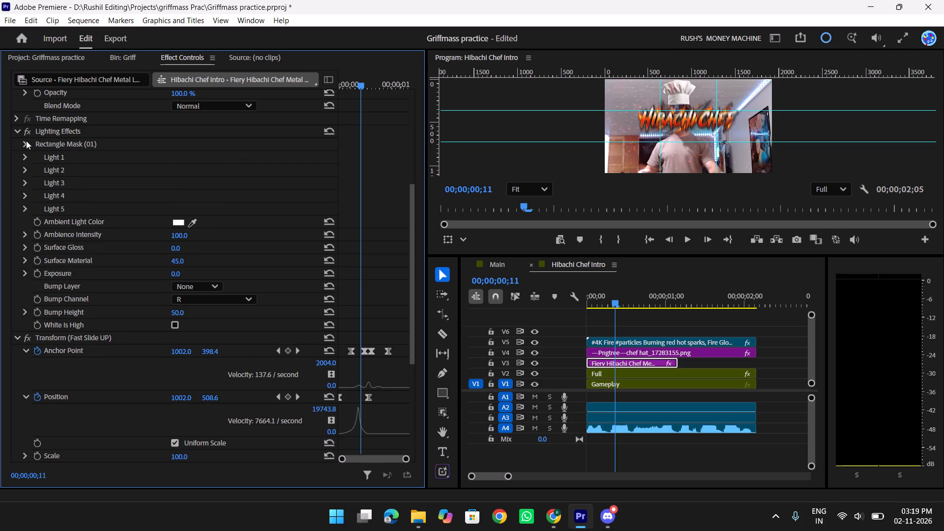
{"action": "left_click", "coordinate": [20, 131]}
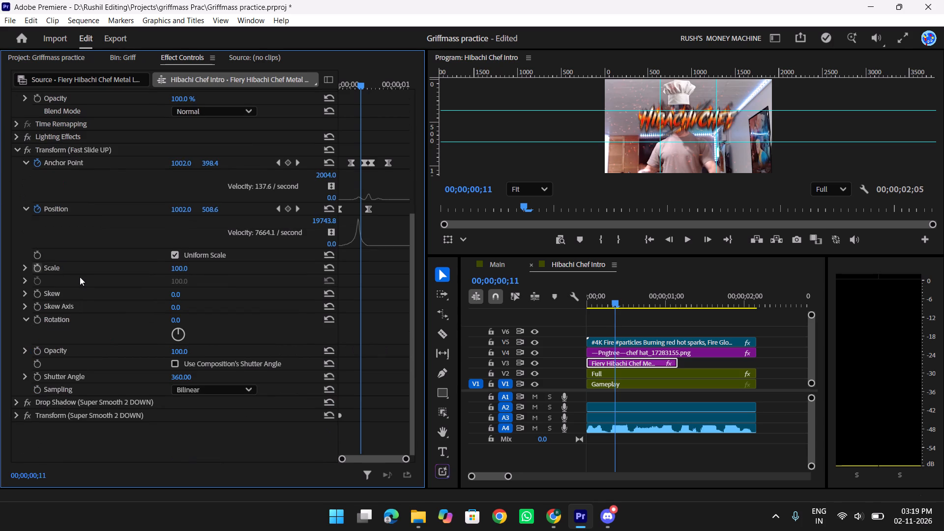
{"action": "scroll", "coordinate": [75, 292], "scroll_direction": "down", "scroll_amount": 2}
{"action": "left_click", "coordinate": [15, 415]}
{"action": "scroll", "coordinate": [173, 373], "scroll_direction": "down", "scroll_amount": 16}
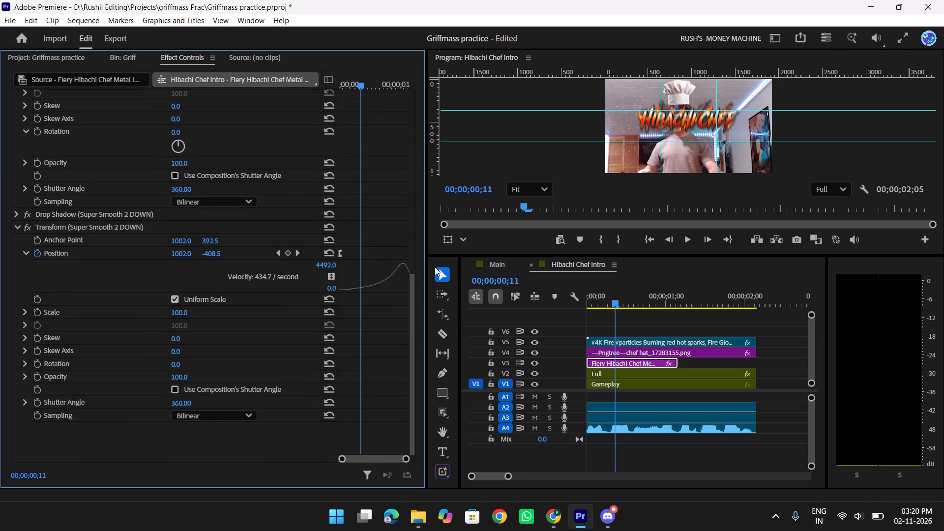
{"action": "left_click_drag", "start_coordinate": [425, 263], "coordinate": [504, 281]}
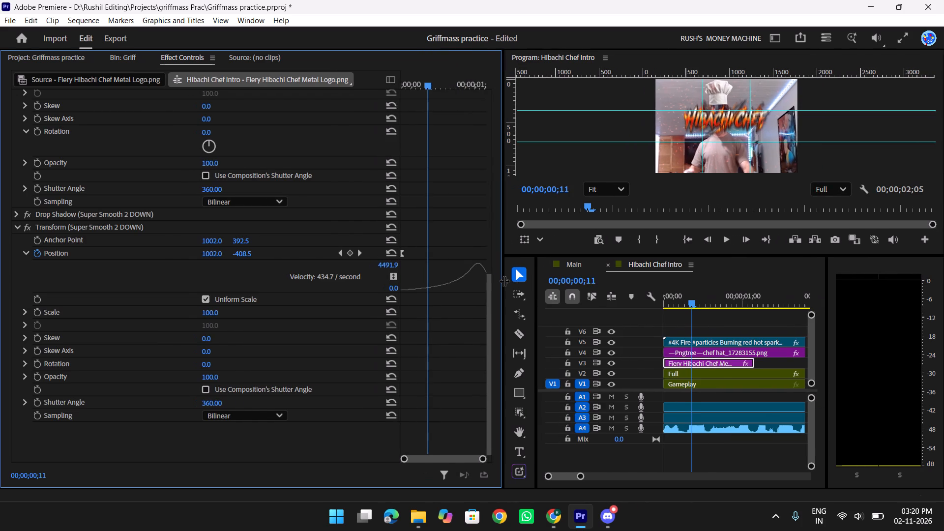
{"action": "left_click_drag", "start_coordinate": [504, 281], "coordinate": [480, 284]}
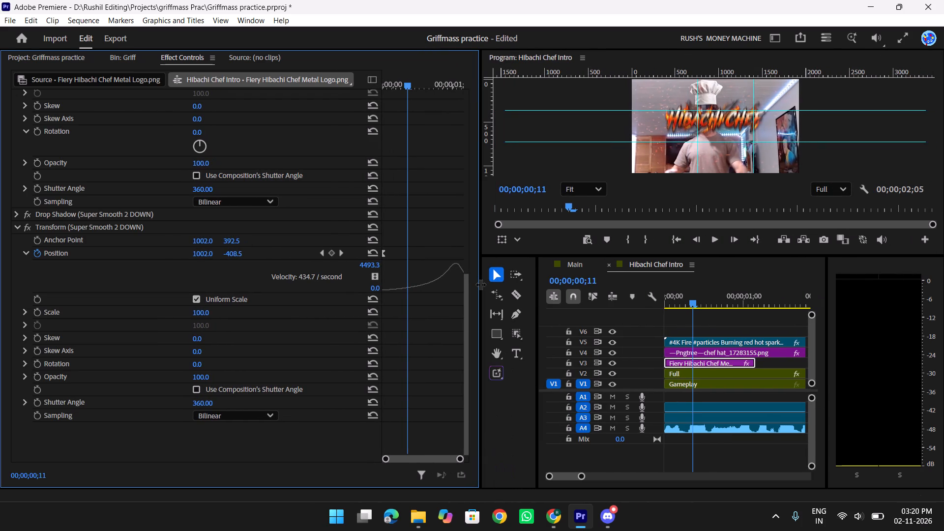
Undo the Super Smooth 2 DOWN preset and apply Fast Slide DOWN from the YES Drop Shadow slides to the Fiery Hibachi Chef Metal Logo clip.
{"action": "key", "text": "ctrl+z"}
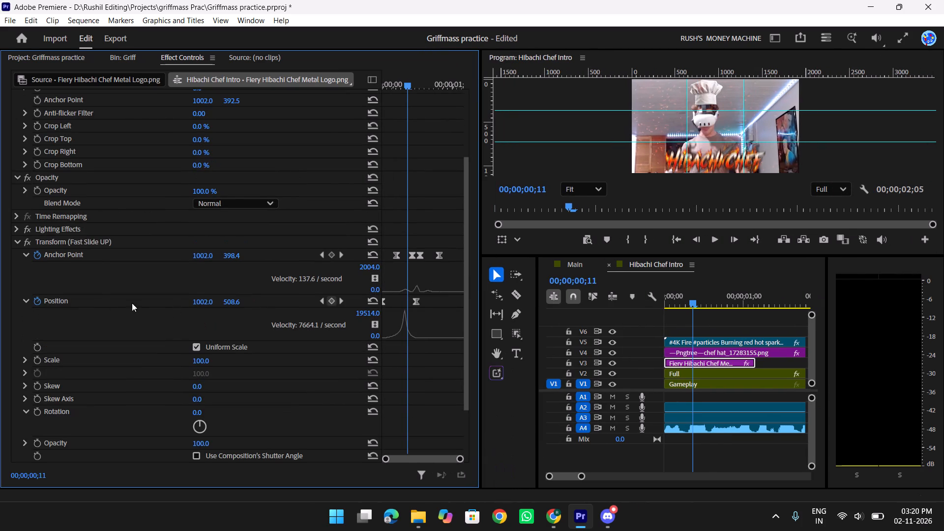
{"action": "key", "text": "shift+z"}
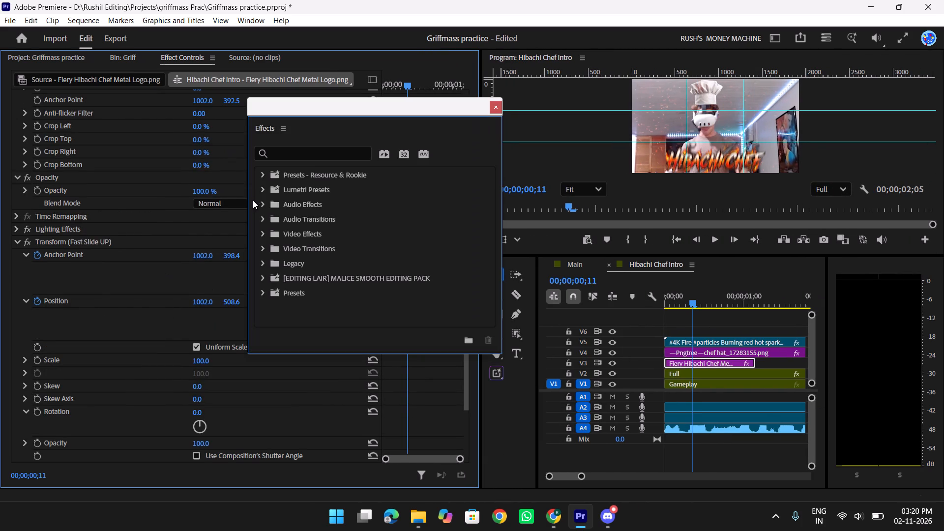
{"action": "left_click", "coordinate": [265, 178]}
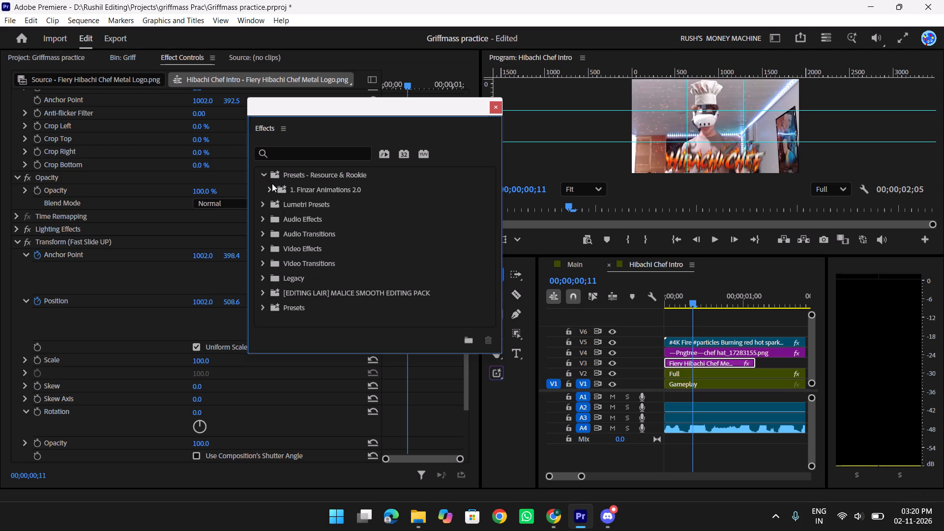
{"action": "left_click", "coordinate": [267, 188]}
{"action": "left_click", "coordinate": [275, 221]}
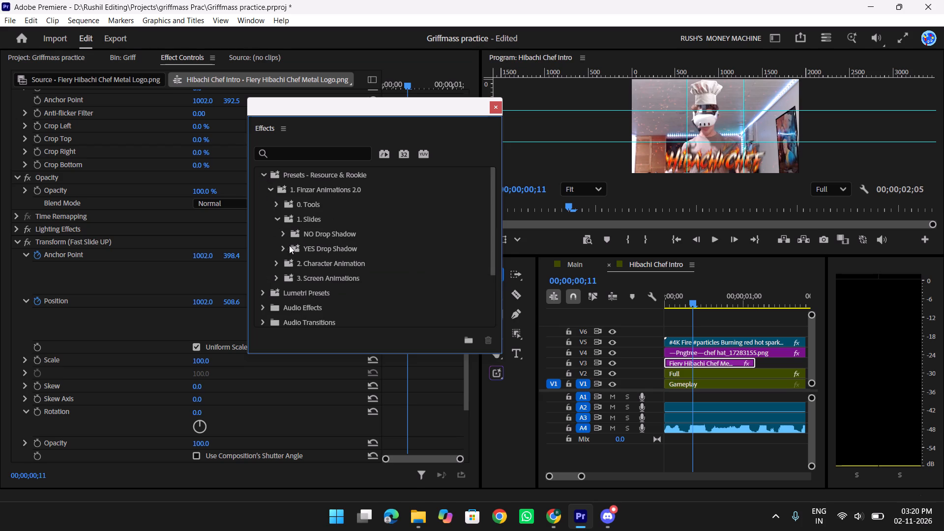
{"action": "left_click", "coordinate": [283, 248]}
{"action": "left_click", "coordinate": [286, 276]}
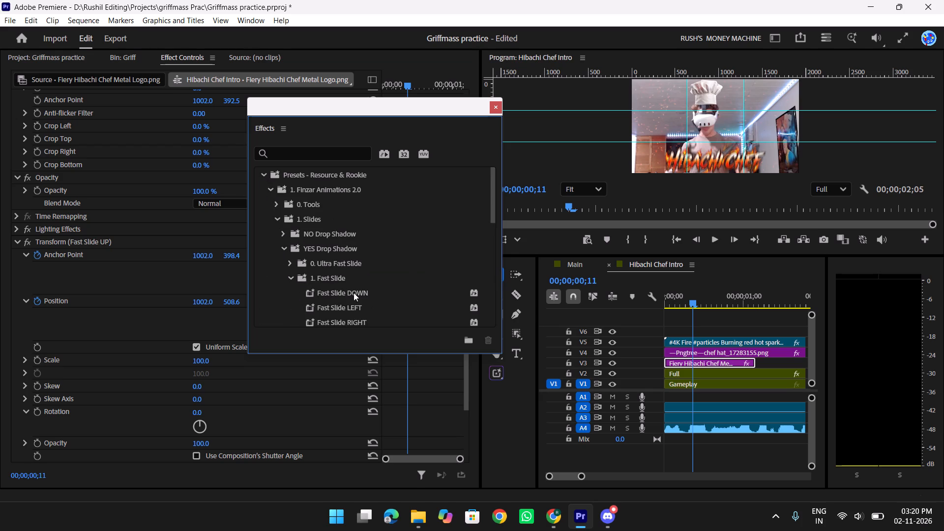
{"action": "left_click_drag", "start_coordinate": [354, 292], "coordinate": [706, 364]}
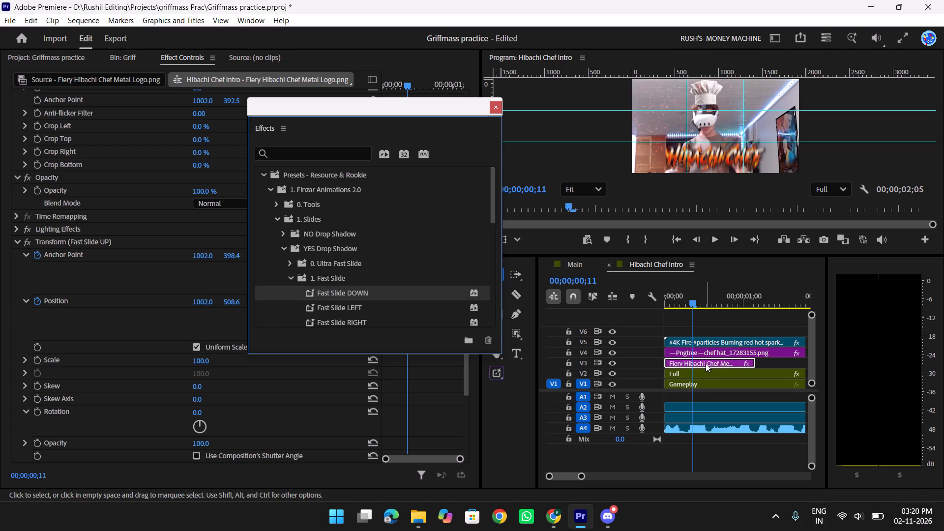
{"action": "left_click", "coordinate": [497, 105]}
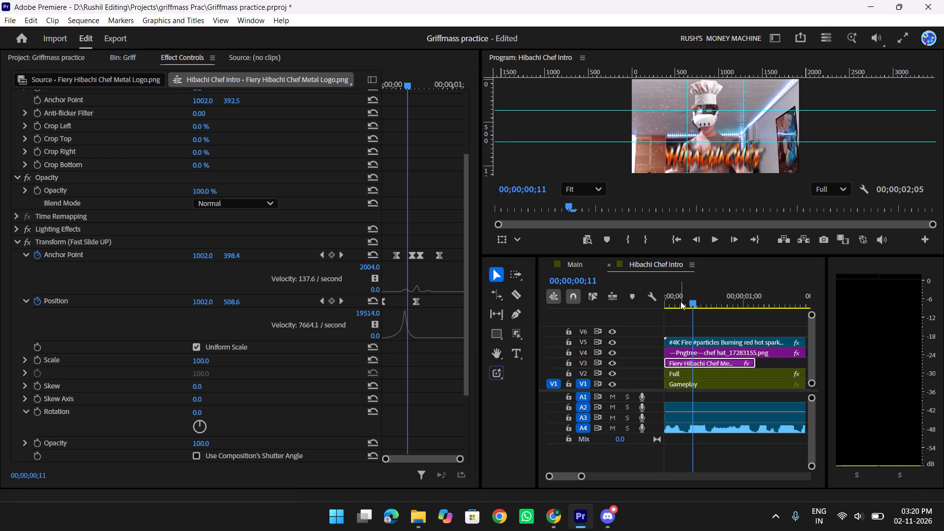
Play the intro from the start, in the normal view and in full screen, to check the logo's Fast Slide DOWN animation.
{"action": "left_click_drag", "start_coordinate": [688, 301], "coordinate": [645, 301]}
{"action": "key", "text": "space"}
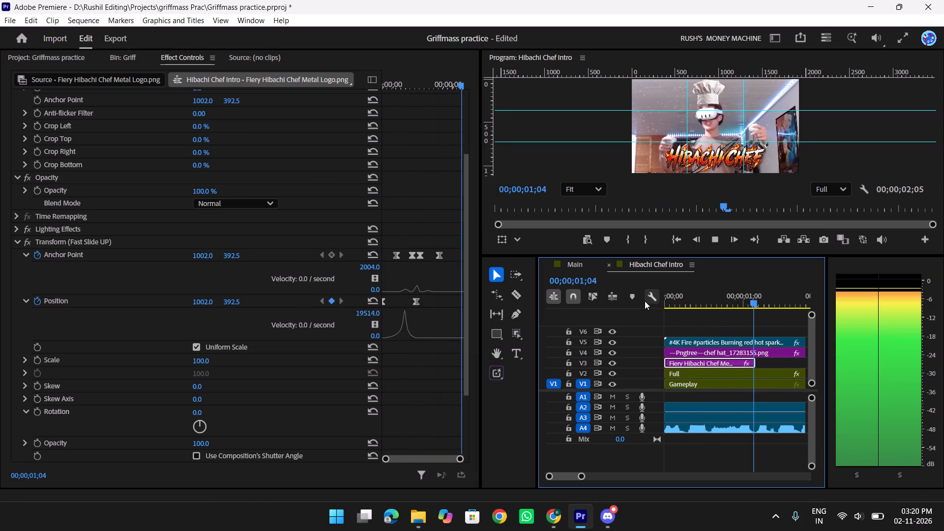
{"action": "key", "text": "space"}
{"action": "type", "text": "yyyy"}
{"action": "type", "text": "ttt"}
{"action": "key", "text": "t"}
{"action": "left_click_drag", "start_coordinate": [737, 297], "coordinate": [665, 295]}
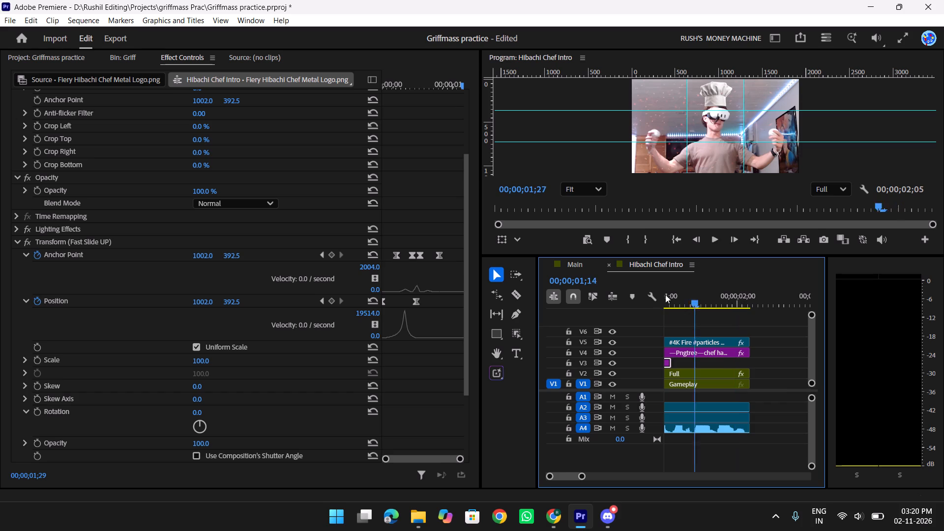
{"action": "left_click_drag", "start_coordinate": [665, 295], "coordinate": [615, 304]}
{"action": "scroll", "coordinate": [745, 338], "scroll_direction": "up", "scroll_amount": 7}
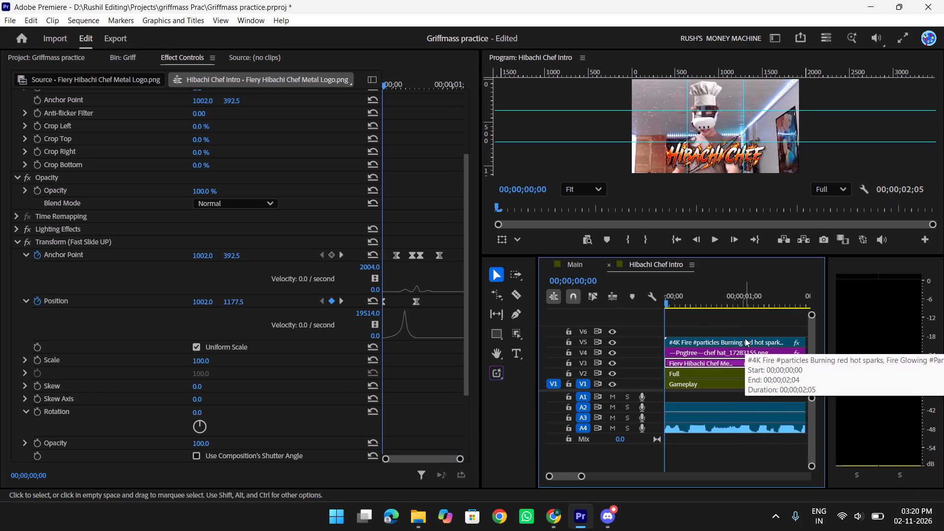
{"action": "key", "text": "f"}
{"action": "key", "text": "space"}
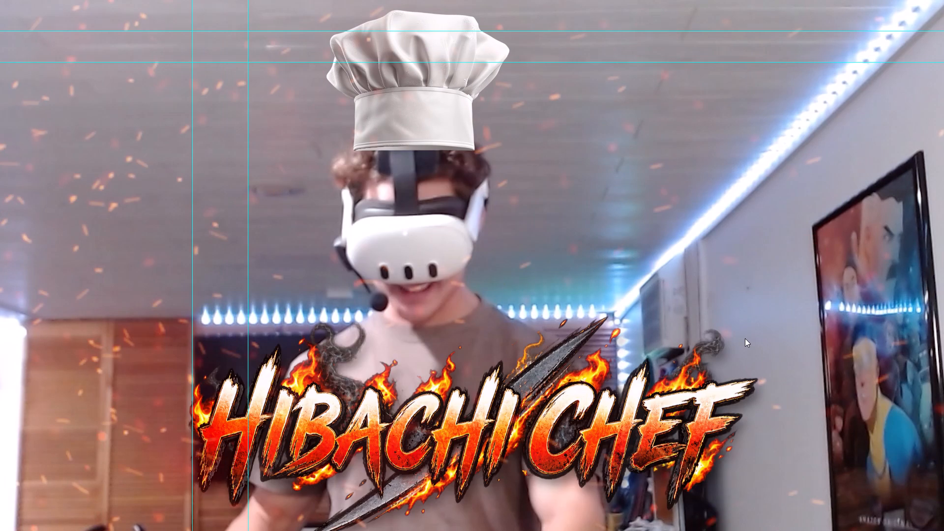
{"action": "key", "text": "space"}
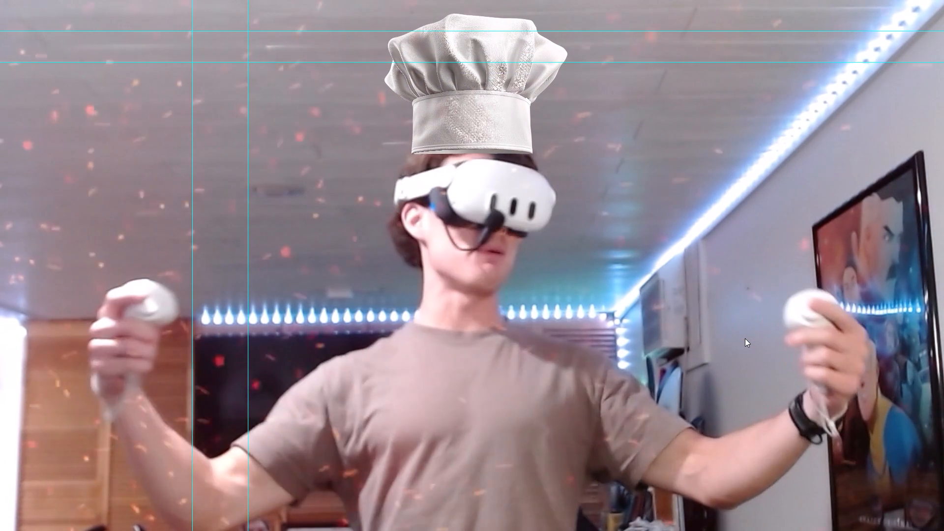
{"action": "type", "text": "f"}
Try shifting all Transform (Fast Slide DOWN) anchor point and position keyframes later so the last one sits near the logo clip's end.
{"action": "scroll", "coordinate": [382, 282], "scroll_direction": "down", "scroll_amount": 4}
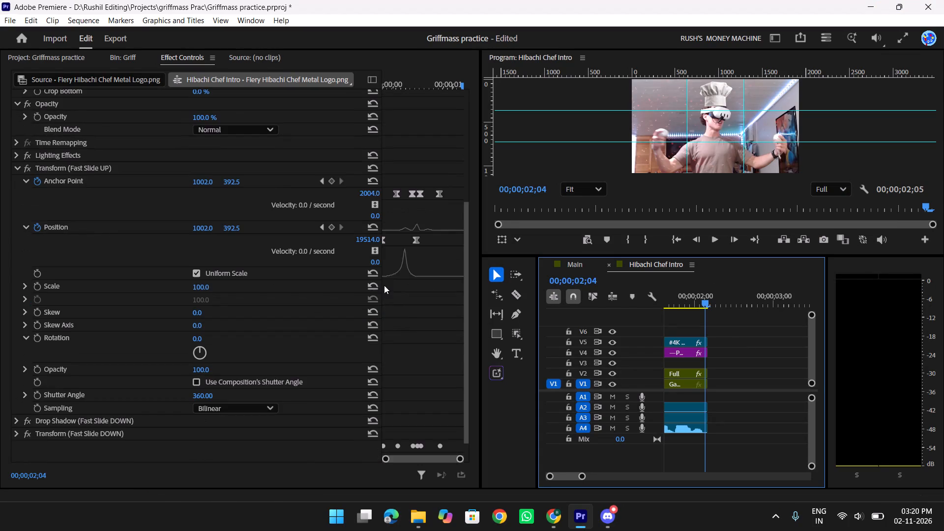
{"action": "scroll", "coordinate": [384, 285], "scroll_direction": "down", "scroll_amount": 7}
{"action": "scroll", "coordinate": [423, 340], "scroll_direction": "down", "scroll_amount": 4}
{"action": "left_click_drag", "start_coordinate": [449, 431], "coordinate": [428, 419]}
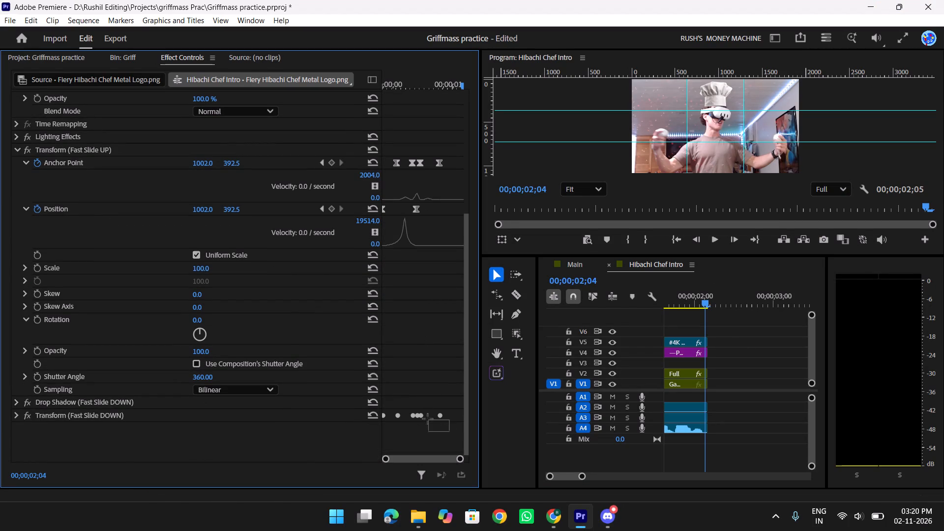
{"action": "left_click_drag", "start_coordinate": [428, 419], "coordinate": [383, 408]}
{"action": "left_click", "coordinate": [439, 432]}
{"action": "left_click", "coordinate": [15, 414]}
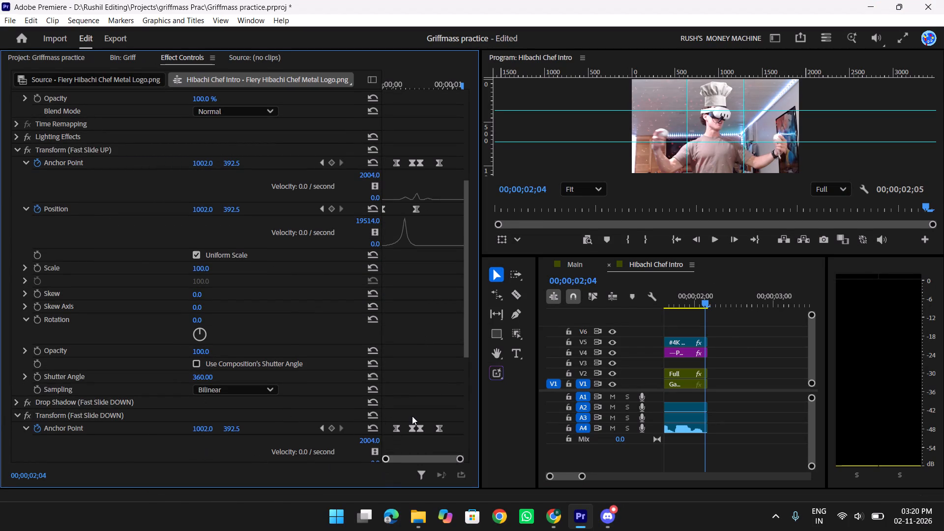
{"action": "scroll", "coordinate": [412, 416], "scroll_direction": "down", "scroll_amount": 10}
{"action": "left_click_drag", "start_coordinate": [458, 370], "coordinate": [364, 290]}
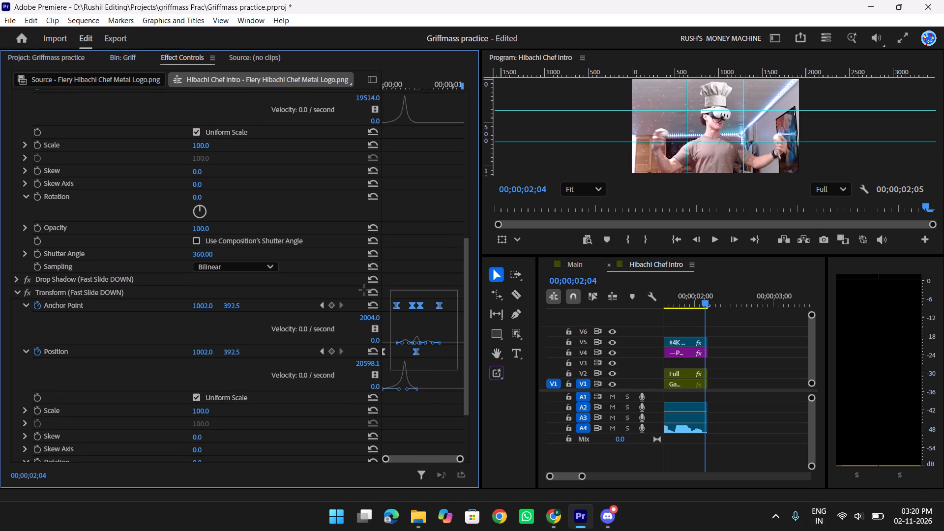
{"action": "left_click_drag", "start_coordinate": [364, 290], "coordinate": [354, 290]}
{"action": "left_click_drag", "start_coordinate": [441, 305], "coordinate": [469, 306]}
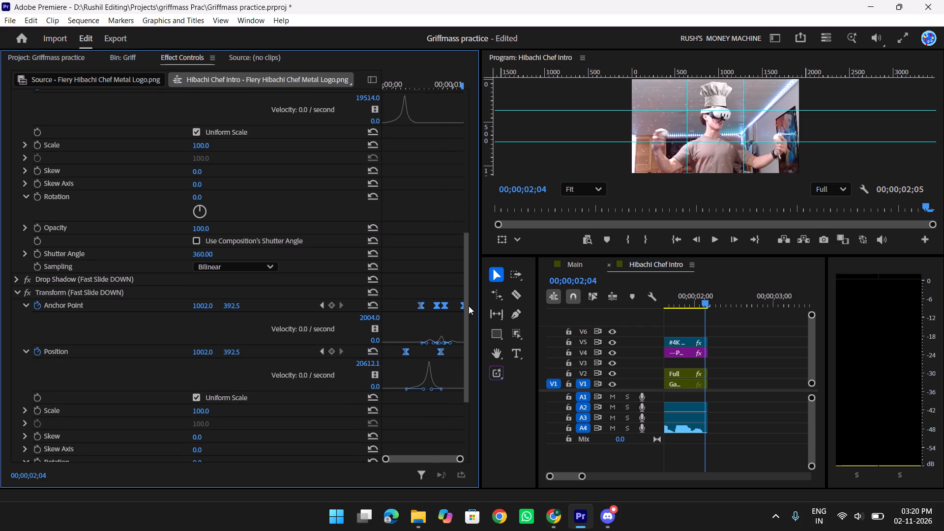
Play the intro from the start to check the shifted slide keyframes.
{"action": "left_click_drag", "start_coordinate": [698, 297], "coordinate": [613, 295]}
{"action": "key", "text": "space"}
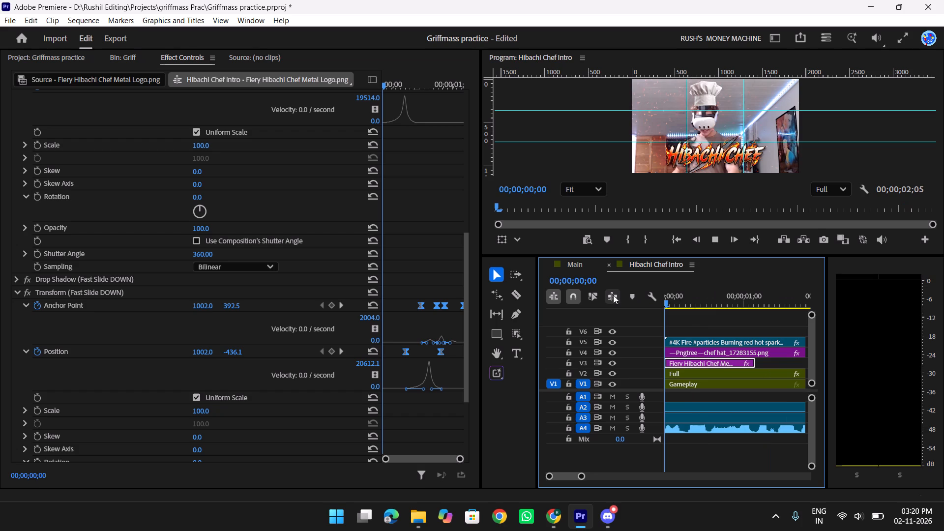
{"action": "key", "text": "space"}
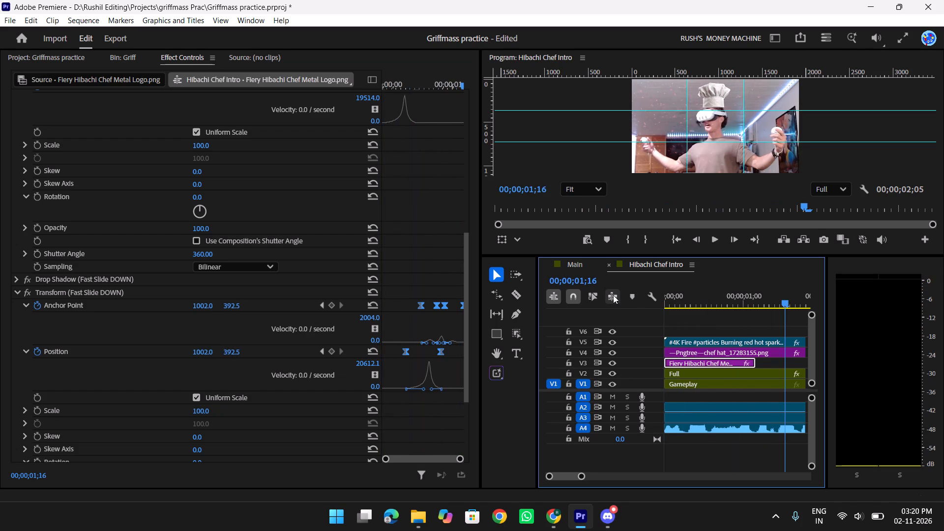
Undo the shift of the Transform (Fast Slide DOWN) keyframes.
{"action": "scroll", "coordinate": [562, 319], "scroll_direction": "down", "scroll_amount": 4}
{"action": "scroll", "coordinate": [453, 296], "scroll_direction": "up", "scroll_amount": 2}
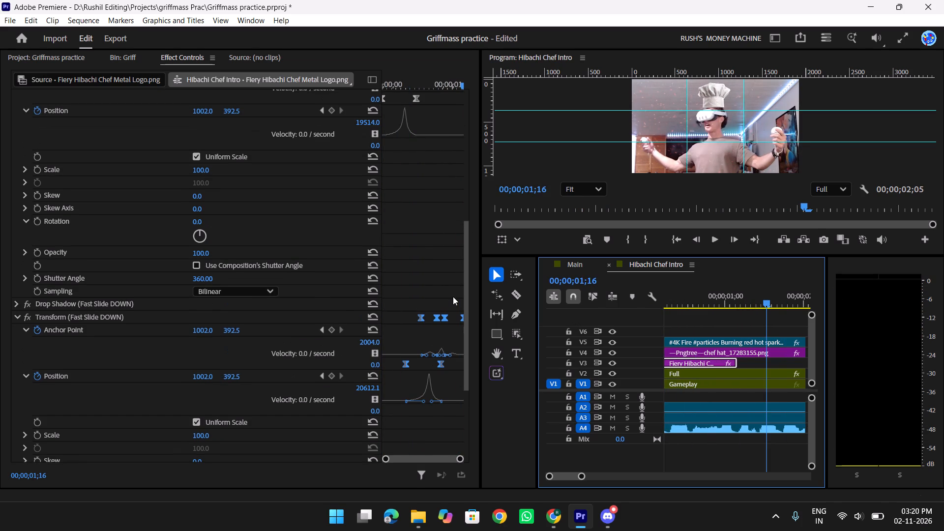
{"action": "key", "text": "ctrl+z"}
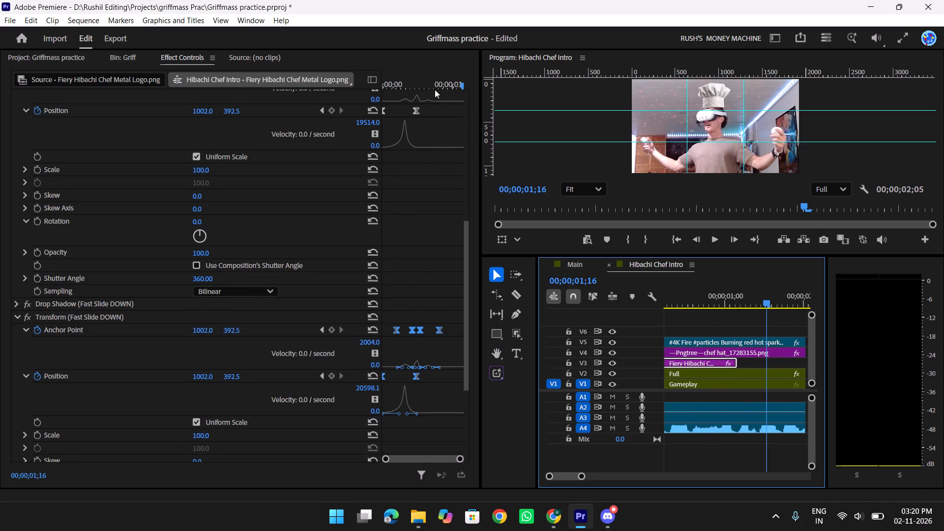
Scrub back and forth through the intro to check the logo's slide timing against the gameplay.
{"action": "left_click_drag", "start_coordinate": [435, 89], "coordinate": [396, 92]}
{"action": "left_click_drag", "start_coordinate": [762, 306], "coordinate": [676, 294]}
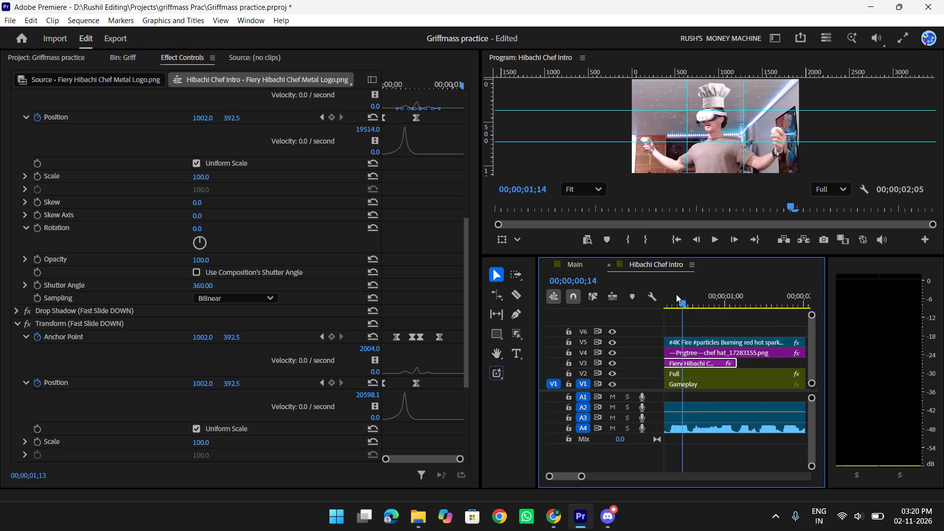
{"action": "left_click_drag", "start_coordinate": [676, 294], "coordinate": [708, 295]}
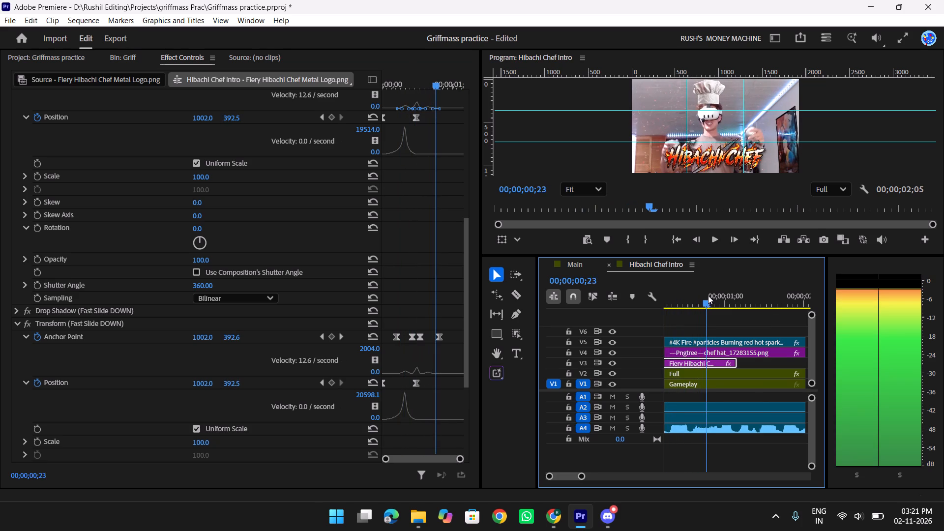
{"action": "left_click_drag", "start_coordinate": [708, 295], "coordinate": [724, 295]}
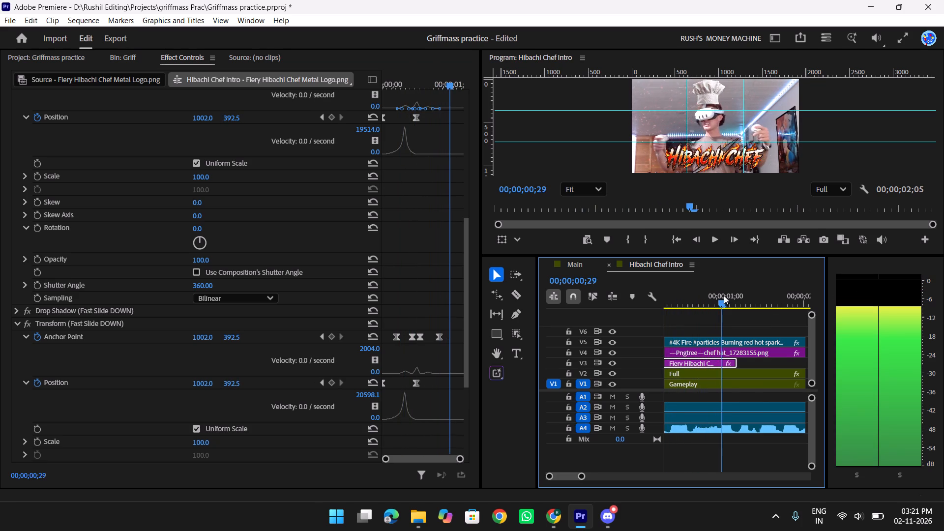
{"action": "left_click_drag", "start_coordinate": [724, 295], "coordinate": [717, 300]}
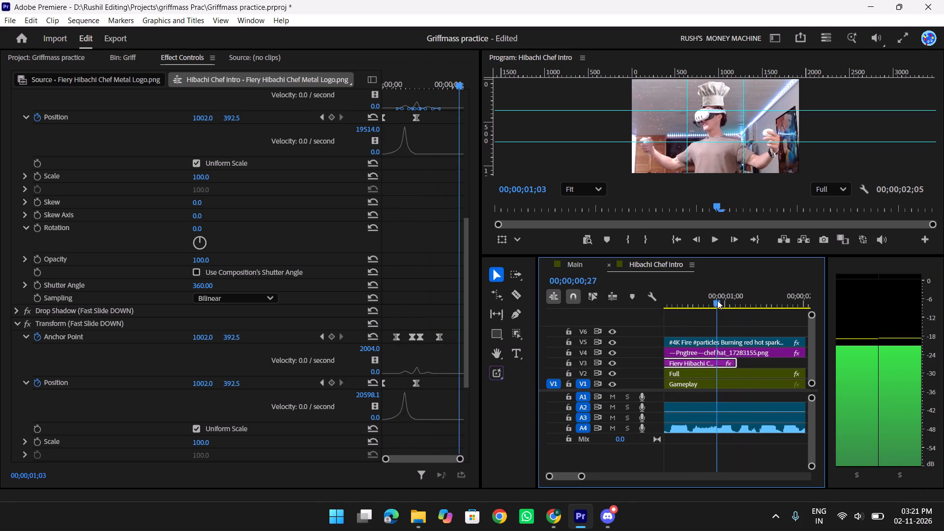
{"action": "left_click_drag", "start_coordinate": [717, 300], "coordinate": [664, 295]}
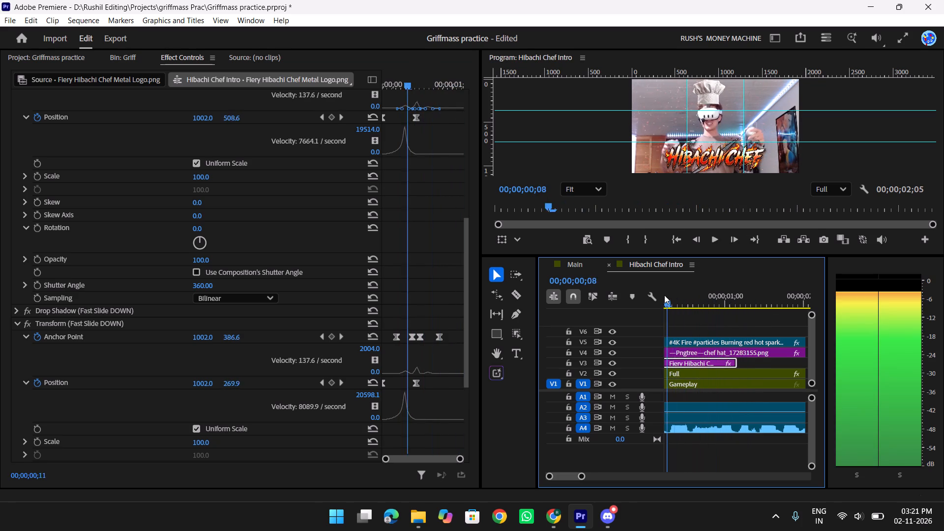
{"action": "left_click_drag", "start_coordinate": [664, 295], "coordinate": [662, 295]}
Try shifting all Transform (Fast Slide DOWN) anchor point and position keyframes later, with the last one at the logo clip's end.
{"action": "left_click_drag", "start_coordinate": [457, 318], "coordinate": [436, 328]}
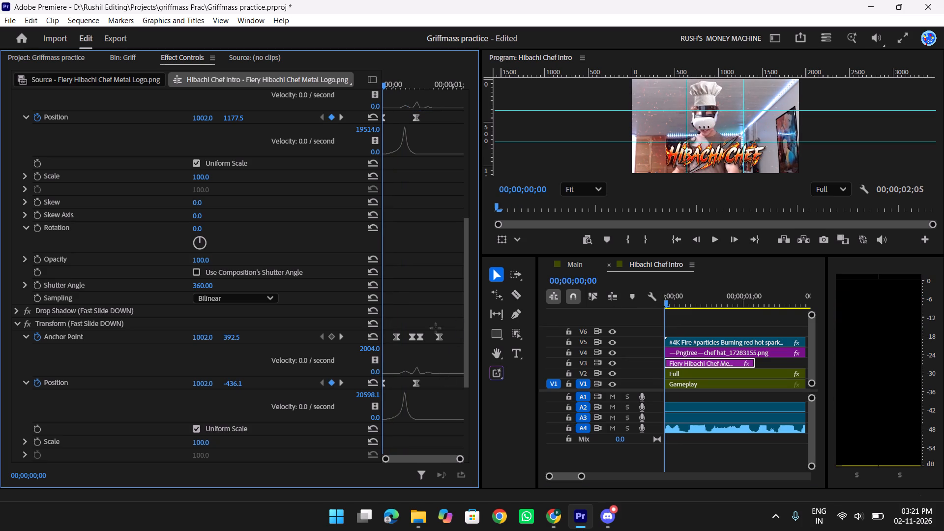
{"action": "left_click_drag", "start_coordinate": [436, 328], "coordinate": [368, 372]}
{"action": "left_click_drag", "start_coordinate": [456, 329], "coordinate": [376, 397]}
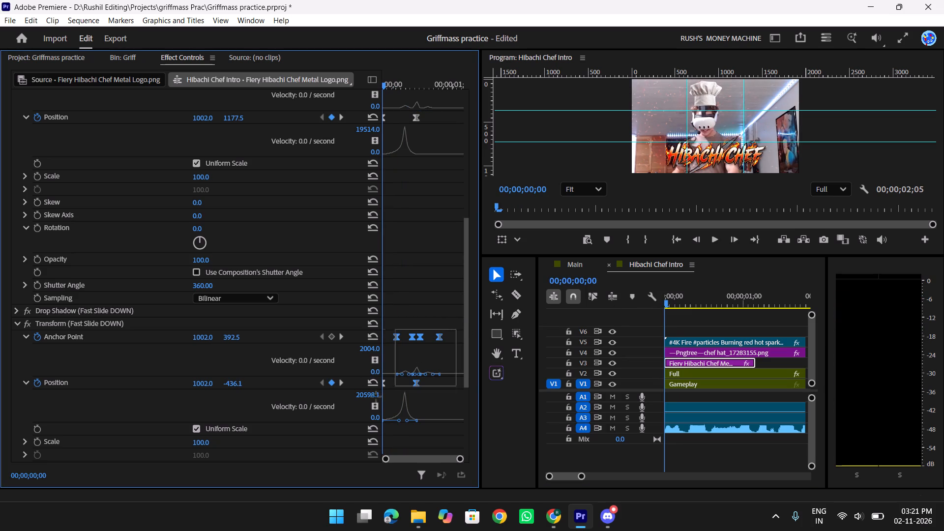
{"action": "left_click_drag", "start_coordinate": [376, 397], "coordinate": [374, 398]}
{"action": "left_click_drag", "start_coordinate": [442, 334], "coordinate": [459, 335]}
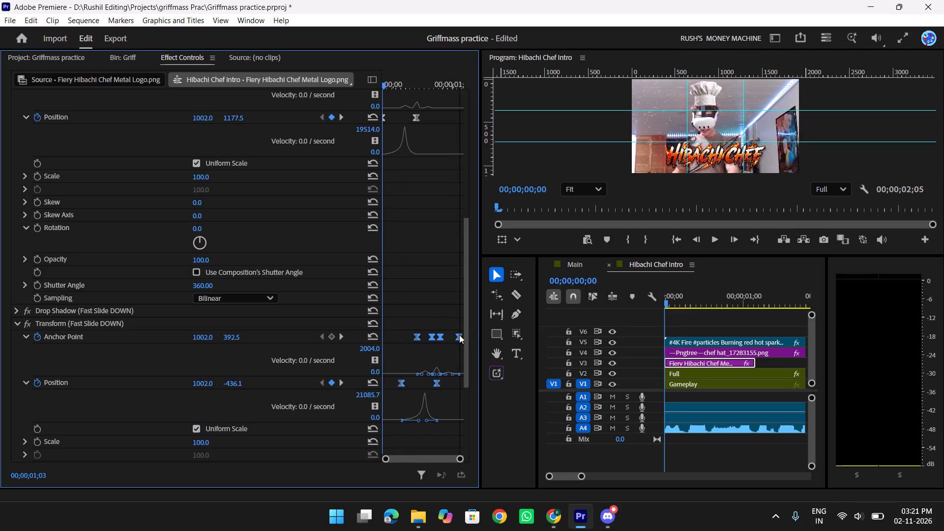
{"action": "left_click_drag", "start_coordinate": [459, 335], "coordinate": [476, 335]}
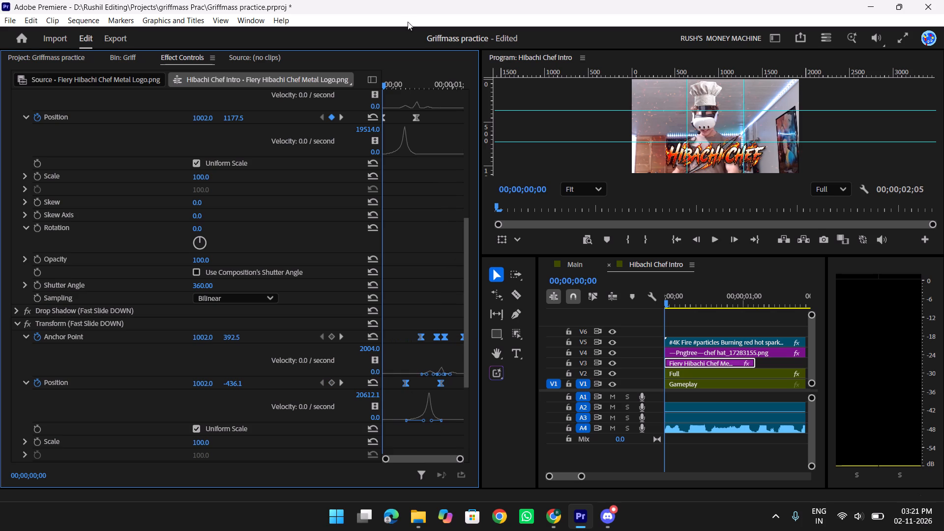
Play and scrub the intro from the start to check the logo's movement with the shifted keyframes.
{"action": "left_click", "coordinate": [424, 85]}
{"action": "left_click", "coordinate": [420, 84]}
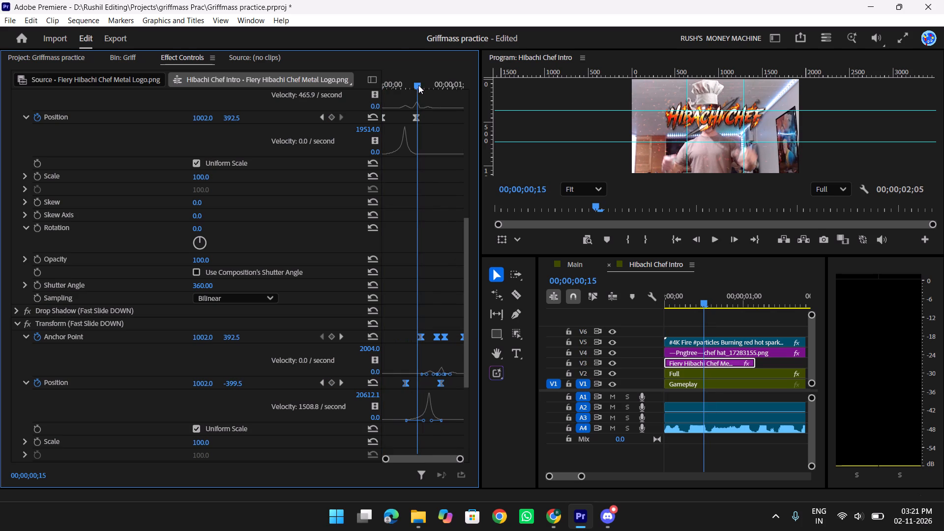
{"action": "left_click_drag", "start_coordinate": [415, 81], "coordinate": [321, 96]}
{"action": "key", "text": "space"}
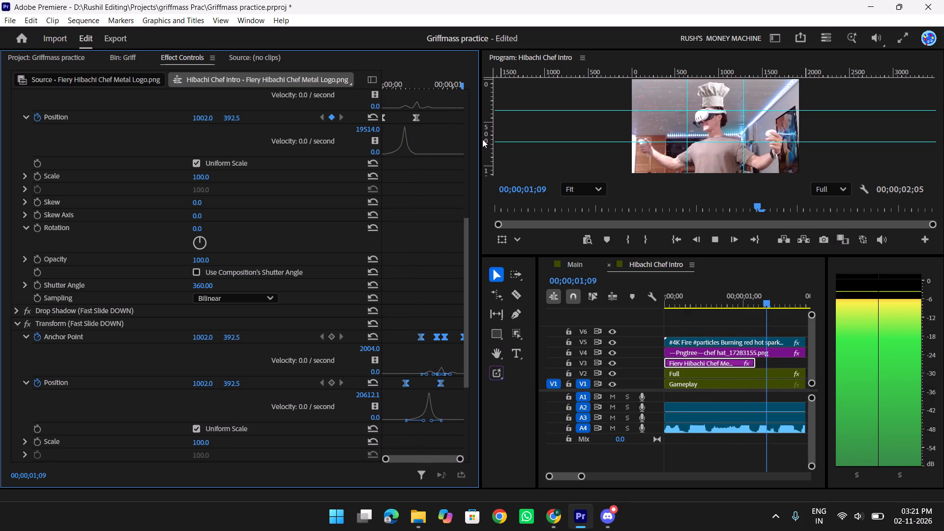
{"action": "key", "text": "space"}
{"action": "left_click_drag", "start_coordinate": [765, 298], "coordinate": [670, 301]}
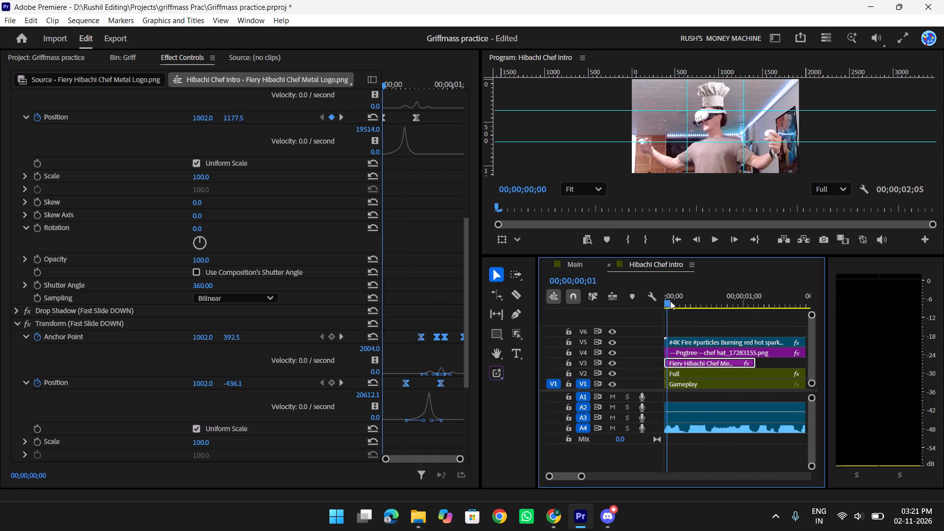
{"action": "left_click_drag", "start_coordinate": [670, 301], "coordinate": [732, 295]}
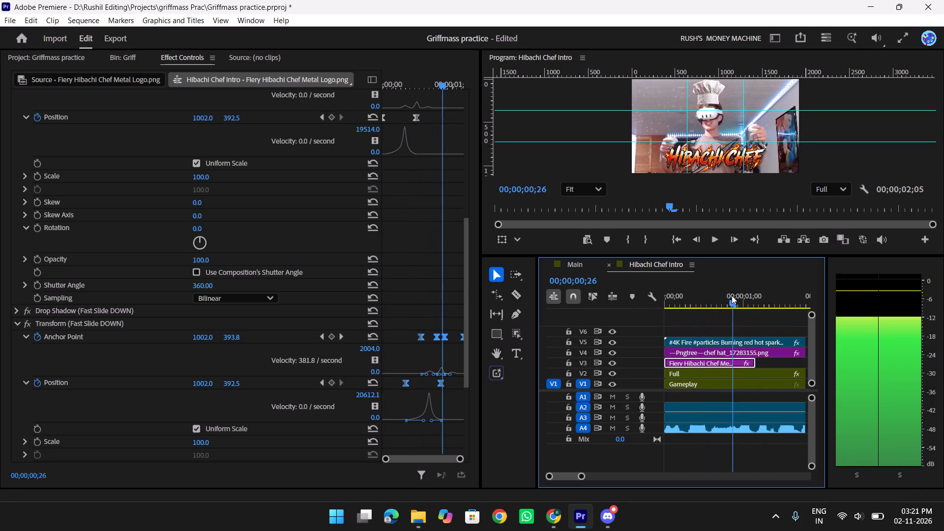
{"action": "left_click_drag", "start_coordinate": [732, 295], "coordinate": [705, 307]}
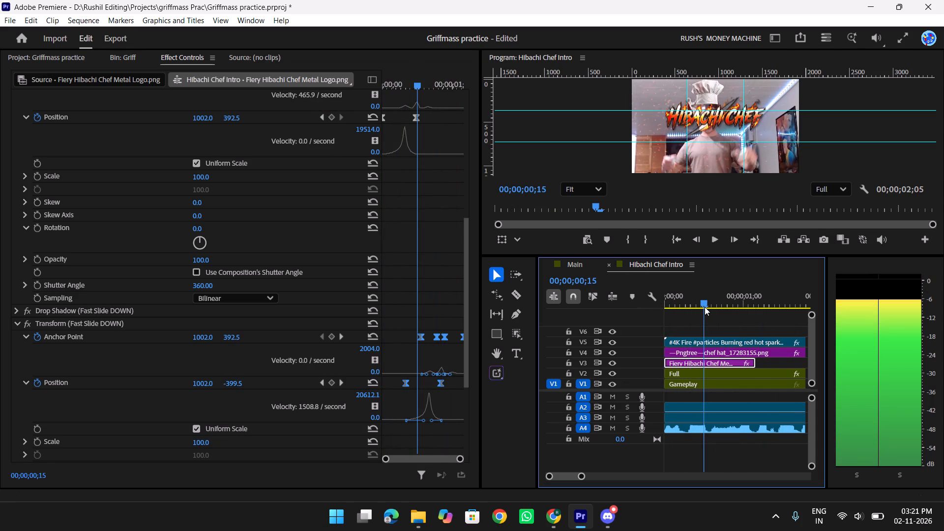
Undo the keyframe shift and the Fast Slide DOWN preset on the logo clip, and collapse Transform (Fast Slide UP).
{"action": "key", "text": "ctrl+z"}
{"action": "key", "text": "ctrl+z"}
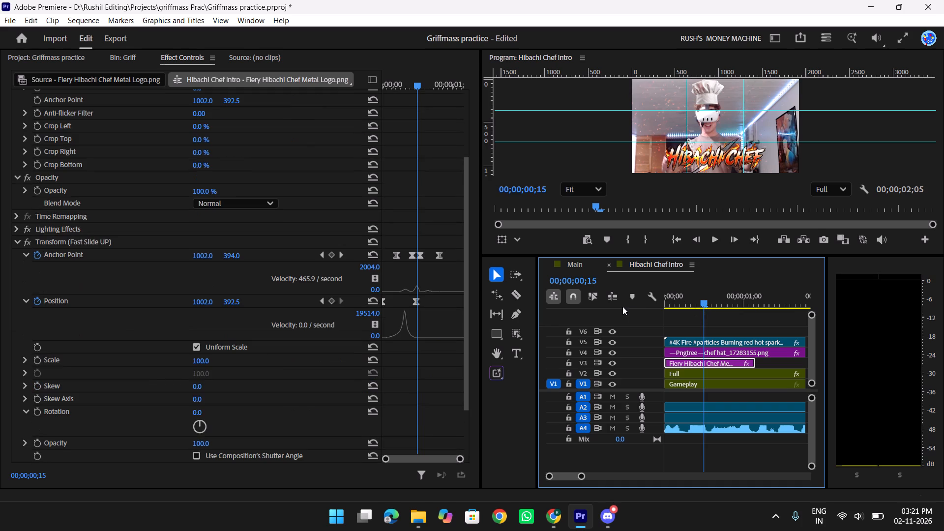
{"action": "left_click", "coordinate": [16, 243]}
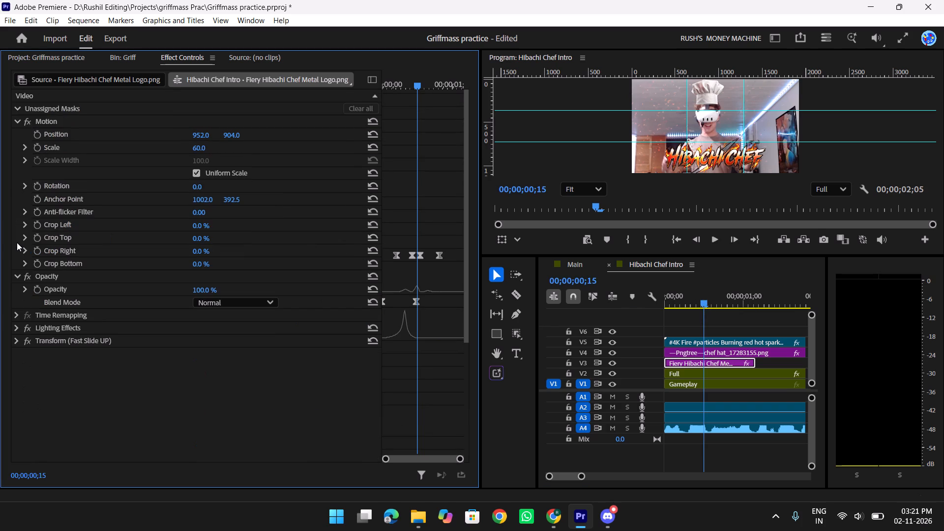
Play and scrub the intro from the start to review the logo with only the Fast Slide UP entrance.
{"action": "left_click_drag", "start_coordinate": [708, 302], "coordinate": [639, 306]}
{"action": "key", "text": "space"}
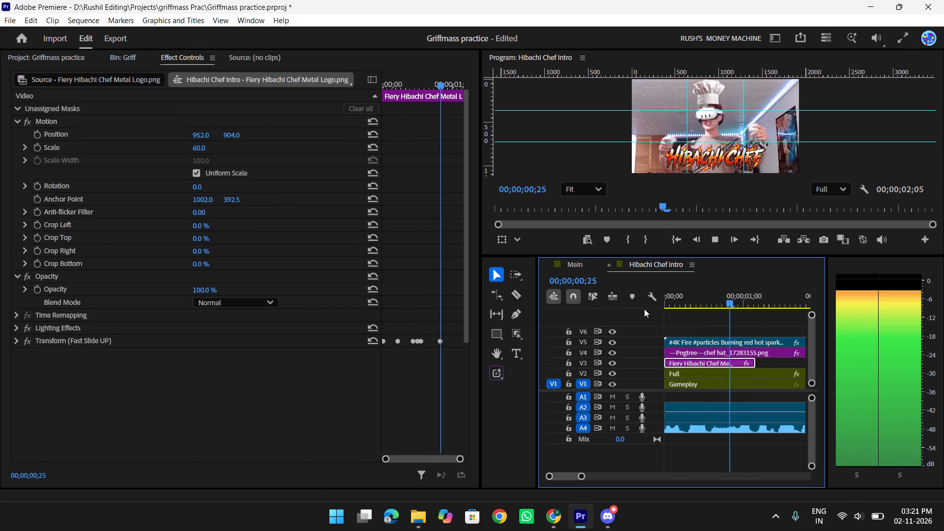
{"action": "key", "text": "space"}
{"action": "scroll", "coordinate": [644, 309], "scroll_direction": "down", "scroll_amount": 7}
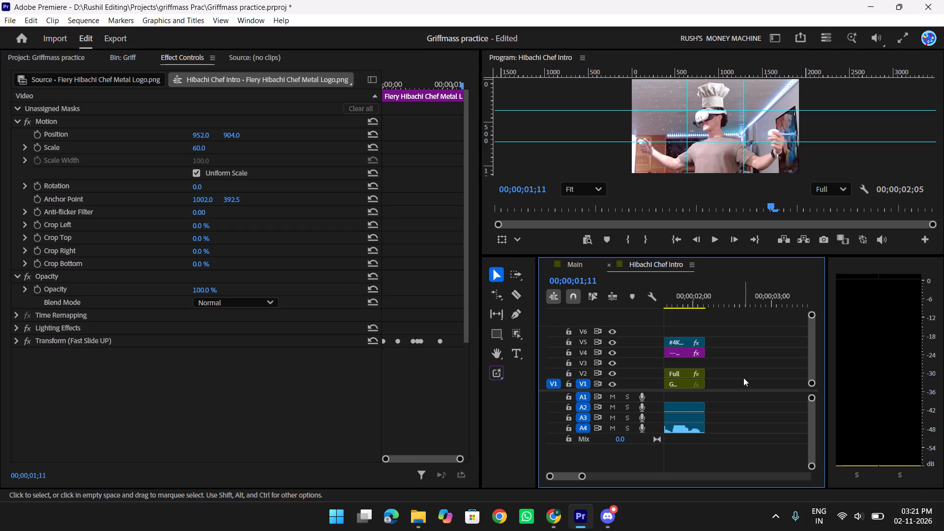
{"action": "scroll", "coordinate": [743, 378], "scroll_direction": "up", "scroll_amount": 7}
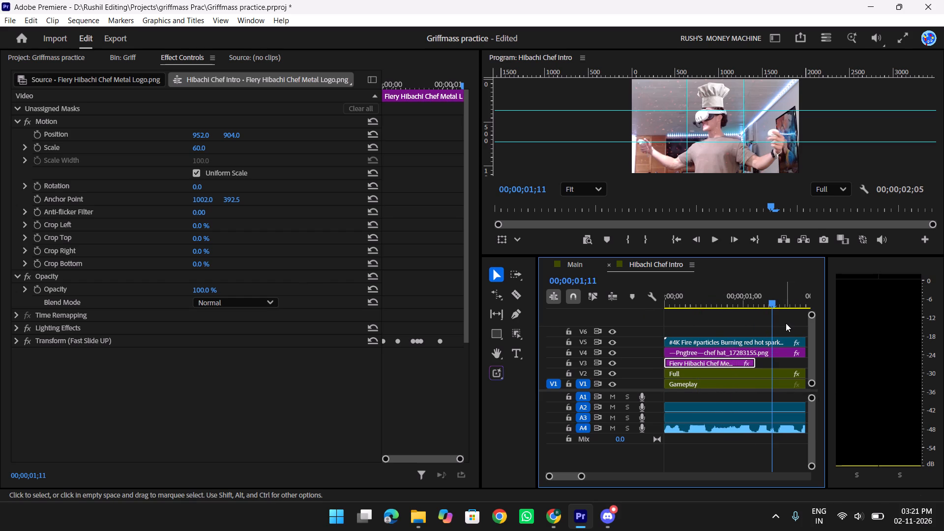
{"action": "left_click_drag", "start_coordinate": [771, 302], "coordinate": [648, 300]}
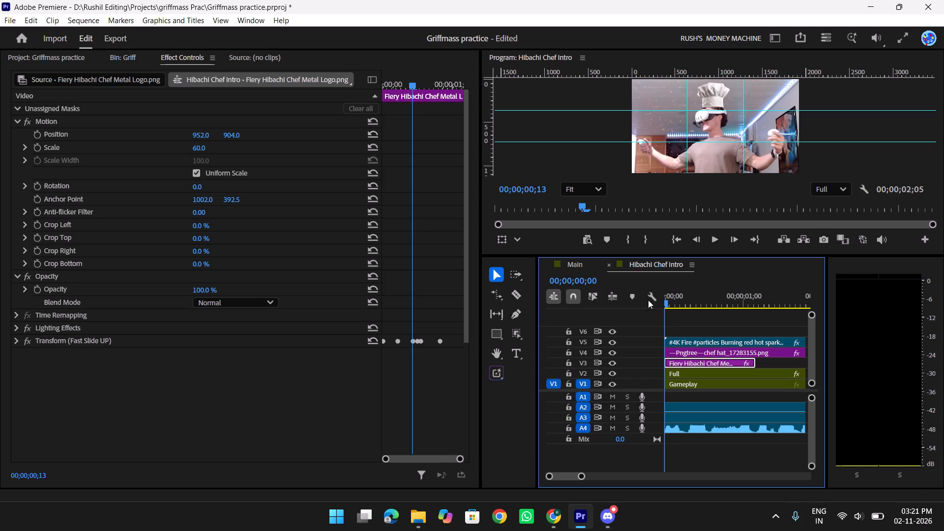
{"action": "left_click_drag", "start_coordinate": [648, 300], "coordinate": [732, 299]}
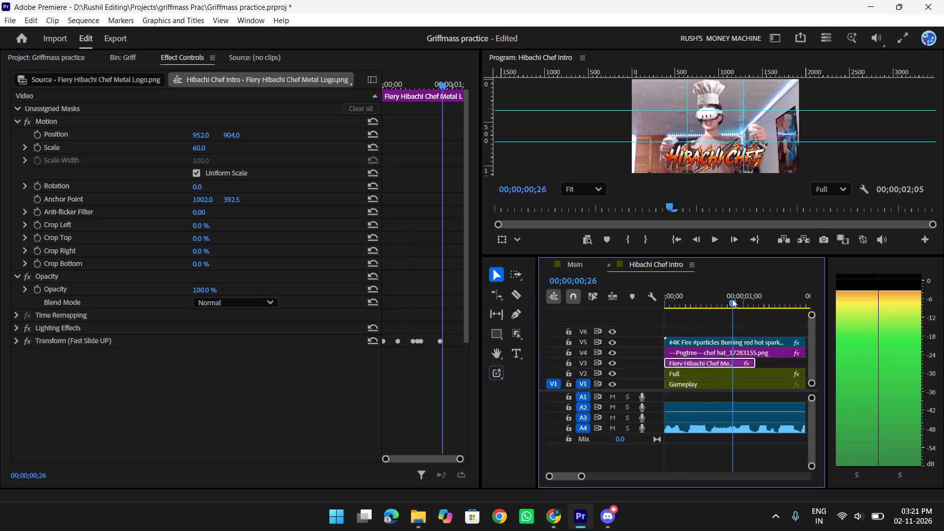
{"action": "left_click_drag", "start_coordinate": [732, 299], "coordinate": [613, 298]}
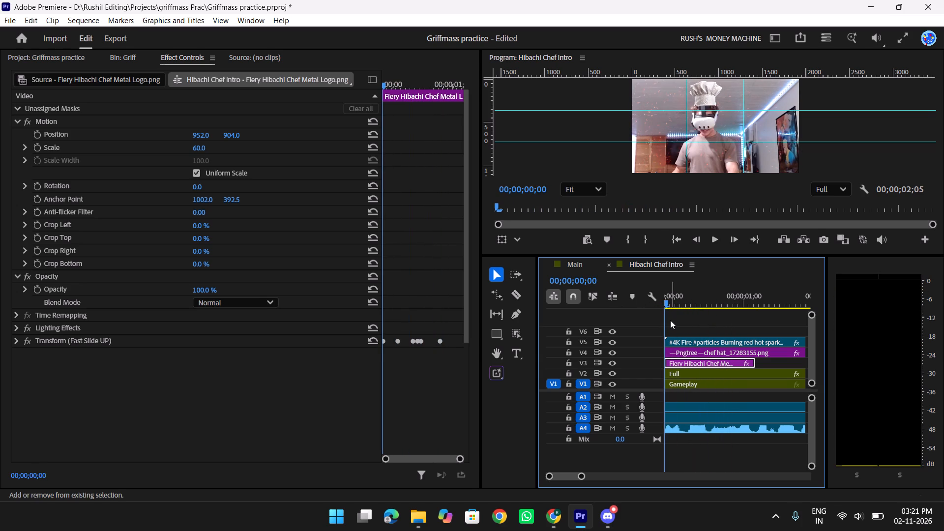
Browse the Finzar Character Animation presets, examining More Nudges, More Movement and Character Transitions for a suitable logo exit animation.
{"action": "key", "text": "shift+z"}
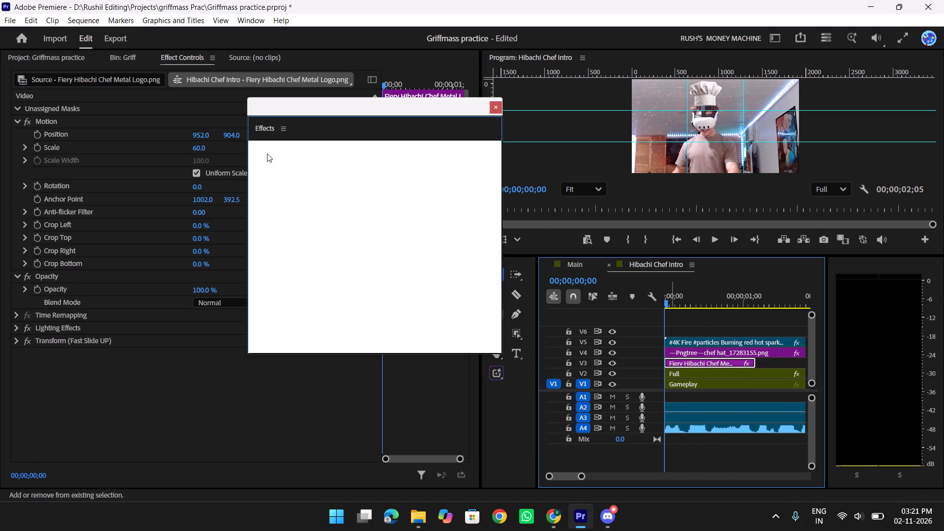
{"action": "left_click", "coordinate": [263, 176]}
{"action": "left_click", "coordinate": [263, 193]}
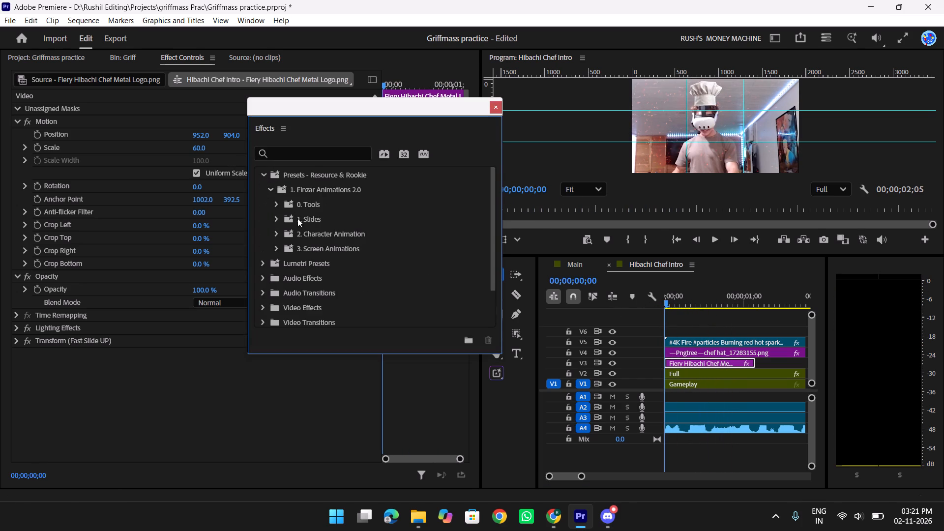
{"action": "left_click", "coordinate": [275, 236]}
{"action": "left_click", "coordinate": [284, 262]}
{"action": "scroll", "coordinate": [347, 260], "scroll_direction": "down", "scroll_amount": 3}
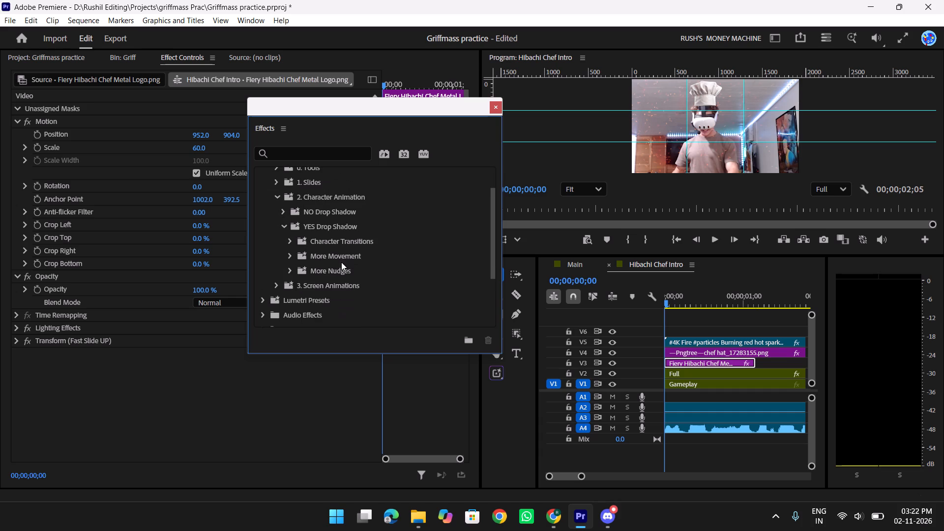
{"action": "left_click", "coordinate": [288, 268]}
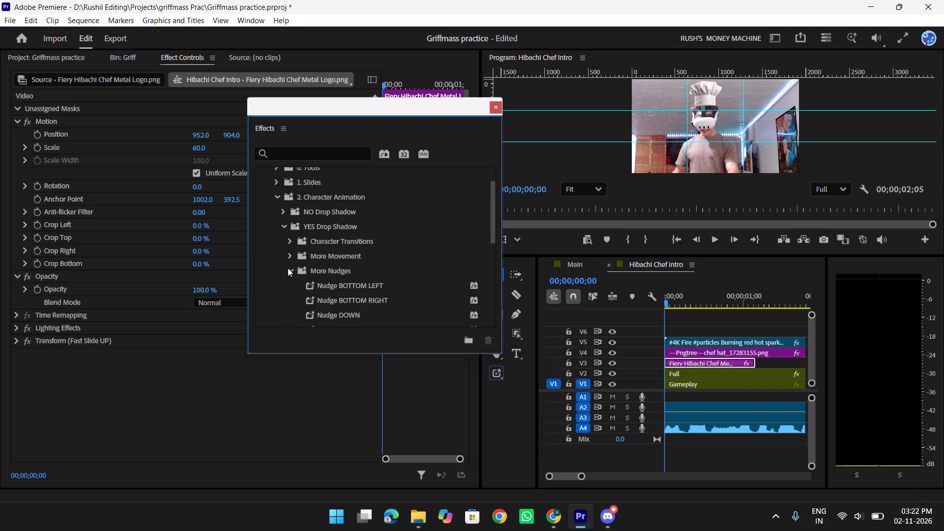
{"action": "scroll", "coordinate": [412, 274], "scroll_direction": "down", "scroll_amount": 6}
{"action": "scroll", "coordinate": [398, 275], "scroll_direction": "up", "scroll_amount": 4}
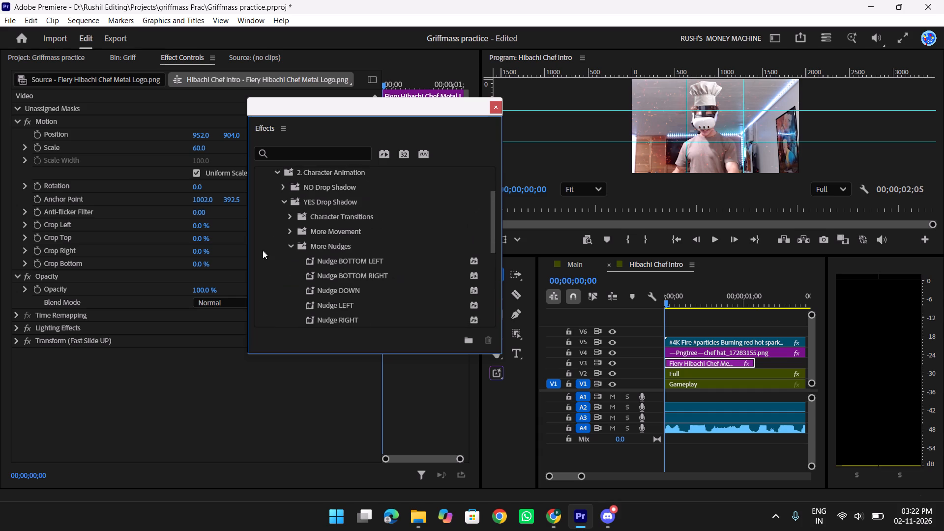
{"action": "left_click", "coordinate": [288, 247]}
{"action": "left_click", "coordinate": [292, 232]}
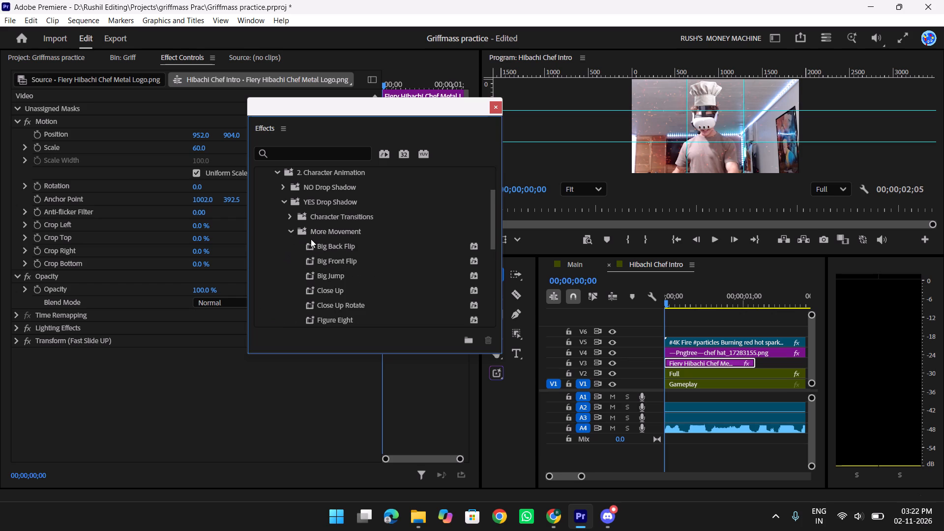
{"action": "scroll", "coordinate": [345, 278], "scroll_direction": "down", "scroll_amount": 8}
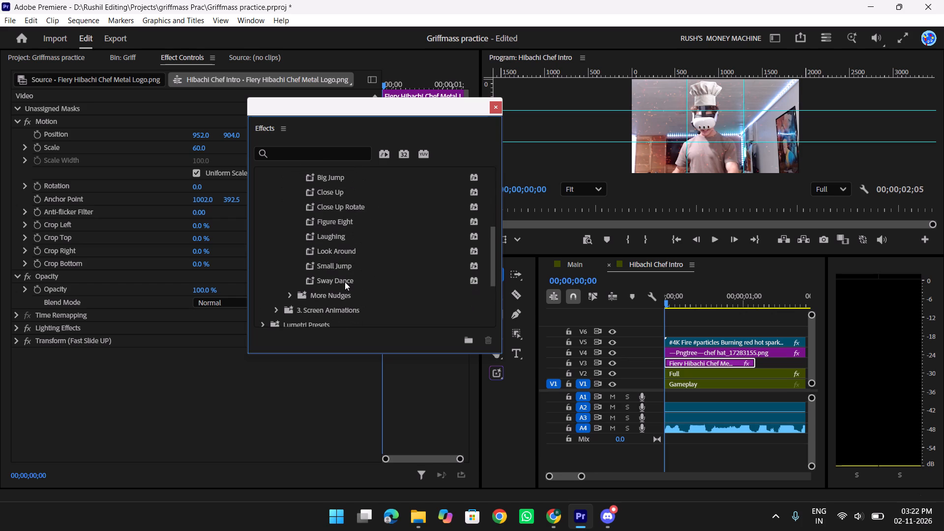
{"action": "scroll", "coordinate": [345, 282], "scroll_direction": "up", "scroll_amount": 8}
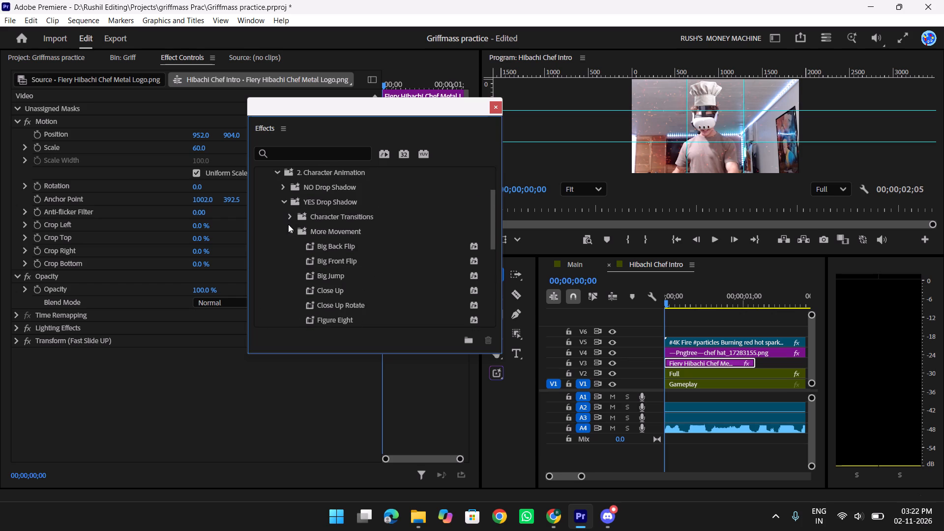
{"action": "left_click", "coordinate": [292, 230]}
{"action": "left_click", "coordinate": [289, 215]}
{"action": "scroll", "coordinate": [408, 282], "scroll_direction": "down", "scroll_amount": 5}
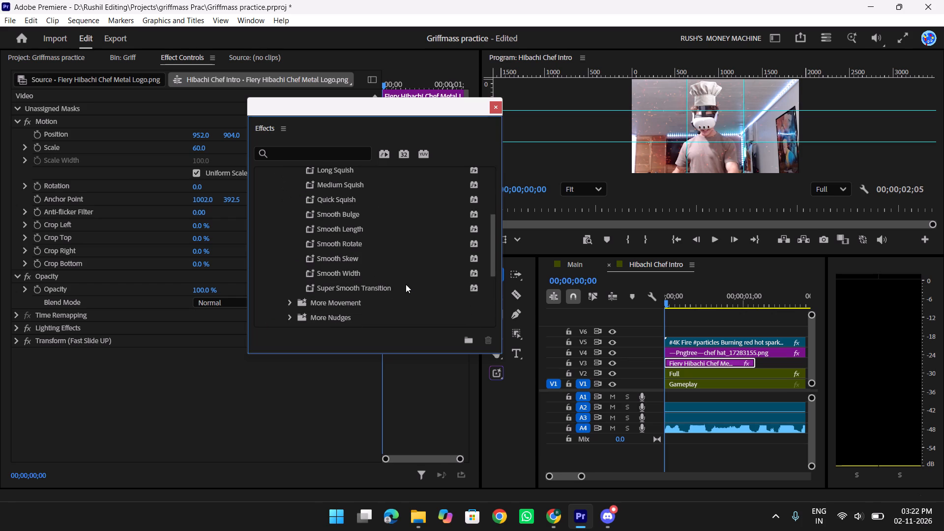
{"action": "scroll", "coordinate": [341, 277], "scroll_direction": "up", "scroll_amount": 6}
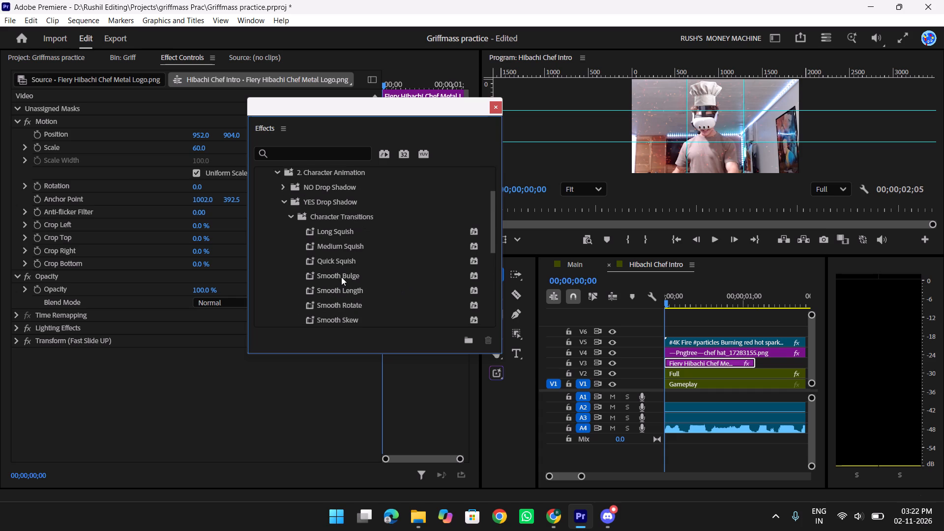
{"action": "left_click", "coordinate": [291, 227]}
{"action": "left_click", "coordinate": [278, 209]}
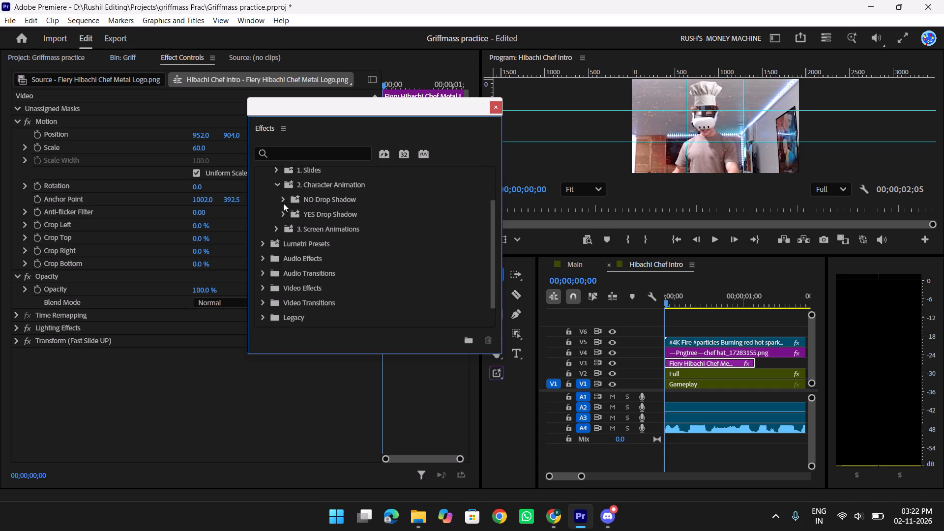
{"action": "left_click", "coordinate": [283, 201]}
{"action": "left_click", "coordinate": [282, 198]}
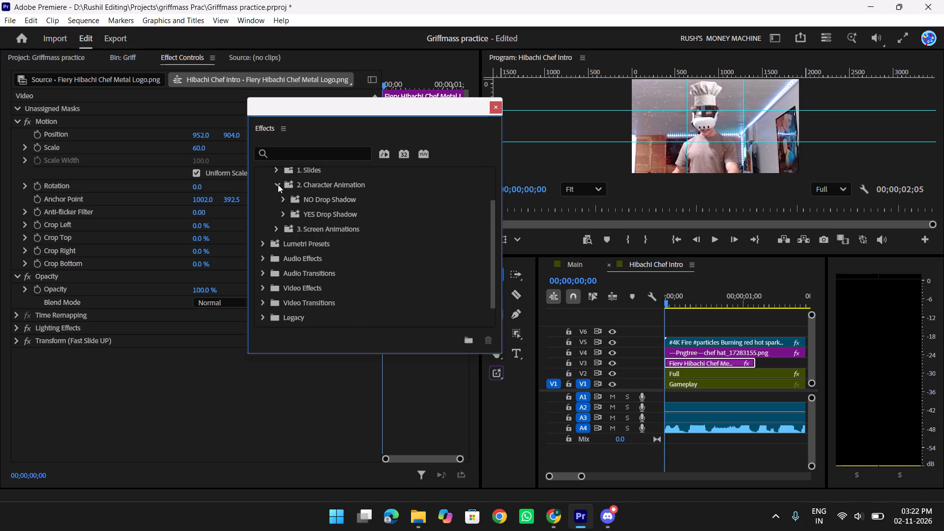
{"action": "left_click", "coordinate": [278, 184]}
Apply the Ultra Fast DOWN preset from the NO Drop Shadow slides to the Fiery Hibachi Chef logo clip on V3.
{"action": "left_click", "coordinate": [274, 172]}
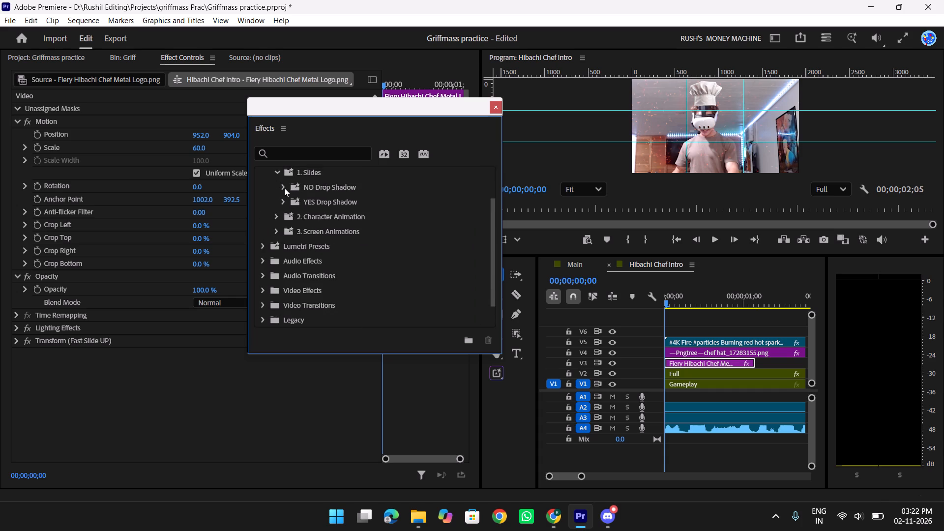
{"action": "left_click", "coordinate": [283, 187]}
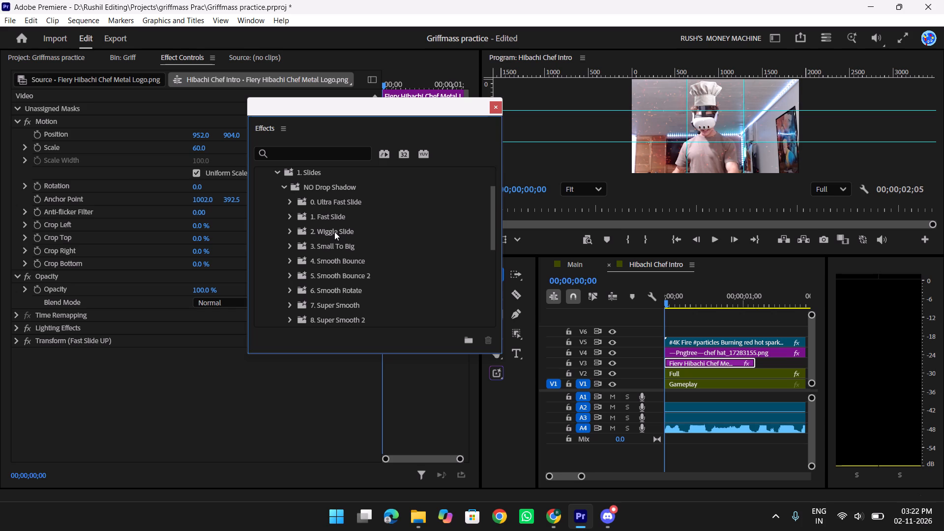
{"action": "left_click", "coordinate": [291, 202]}
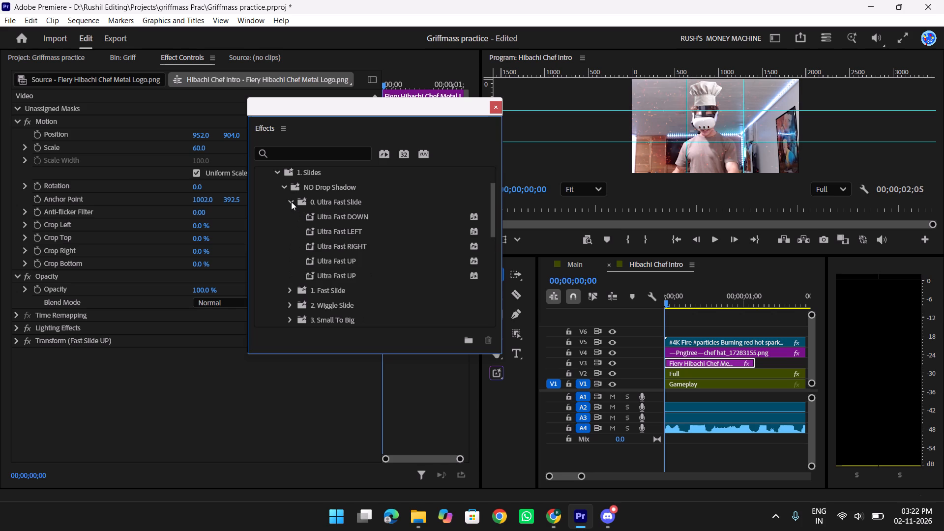
{"action": "left_click_drag", "start_coordinate": [377, 215], "coordinate": [717, 362]}
{"action": "left_click", "coordinate": [488, 105]}
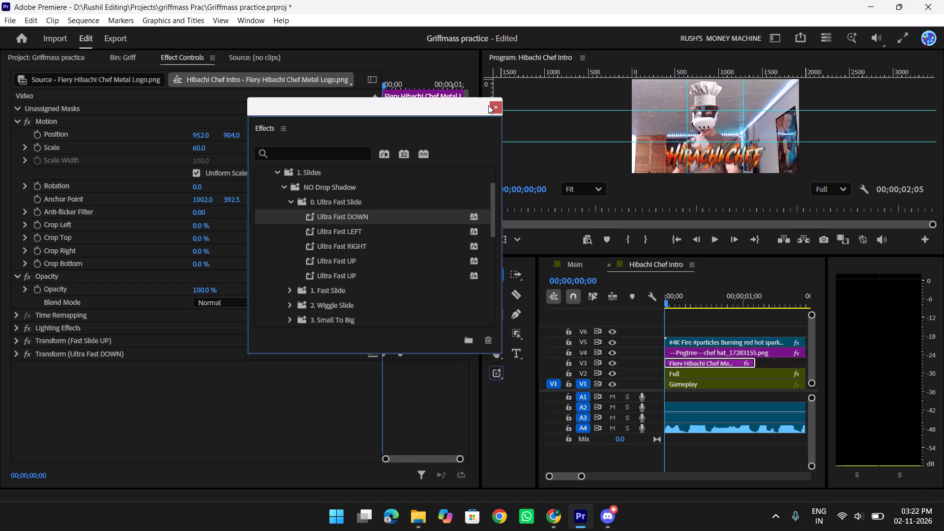
Play the intro from the start and scrub around the logo clip's end to check its movement with Ultra Fast DOWN.
{"action": "left_click_drag", "start_coordinate": [441, 106], "coordinate": [943, 155]}
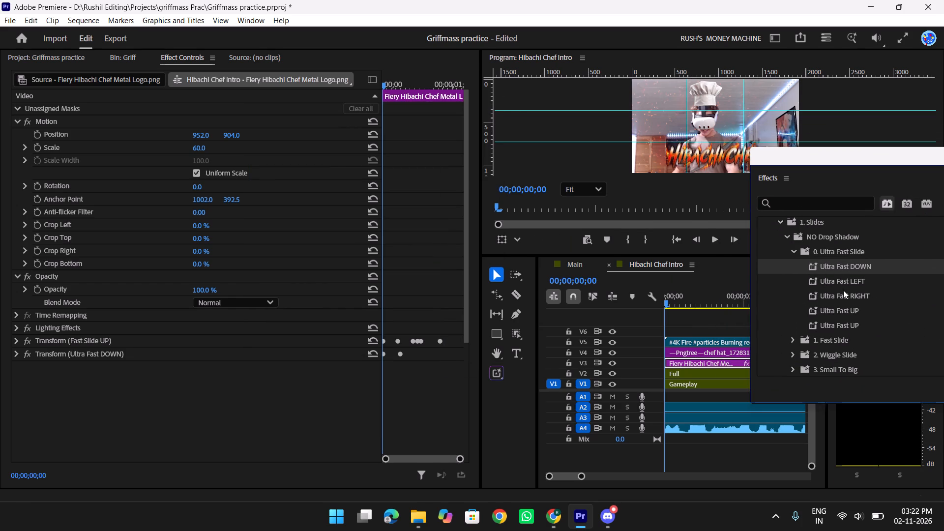
{"action": "key", "text": "space"}
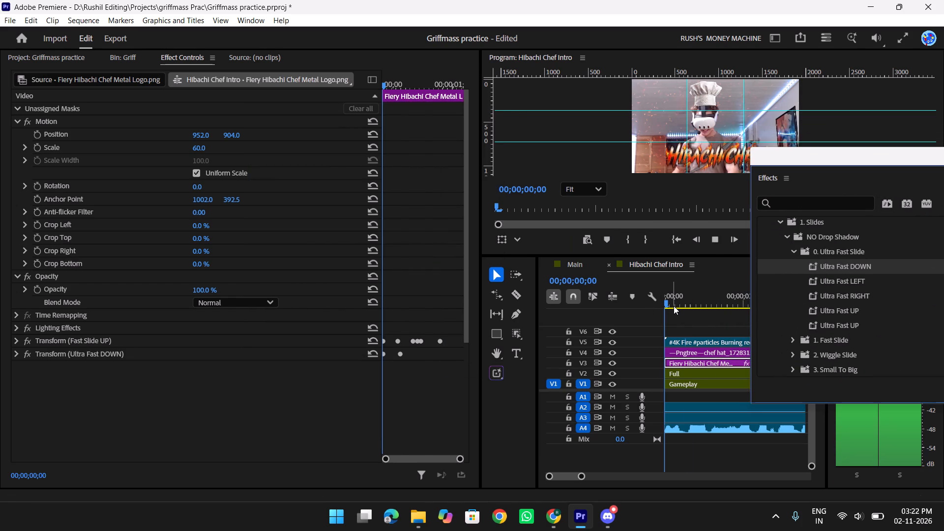
{"action": "key", "text": "space"}
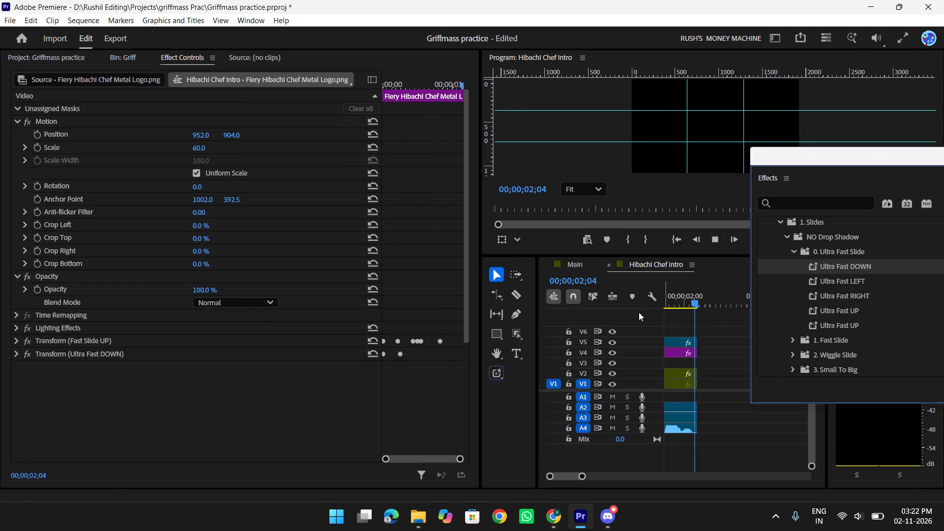
{"action": "scroll", "coordinate": [718, 324], "scroll_direction": "up", "scroll_amount": 10}
{"action": "left_click_drag", "start_coordinate": [719, 304], "coordinate": [708, 305]}
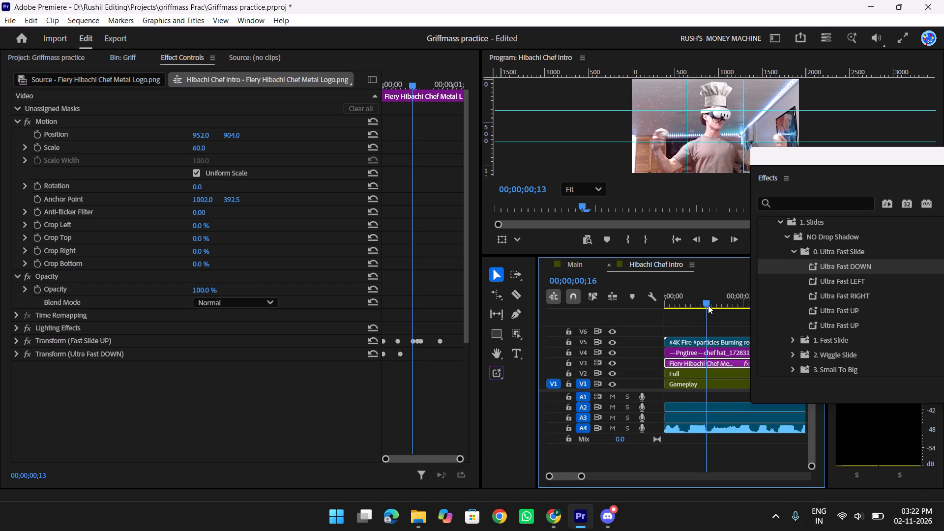
{"action": "left_click_drag", "start_coordinate": [708, 305], "coordinate": [756, 301]}
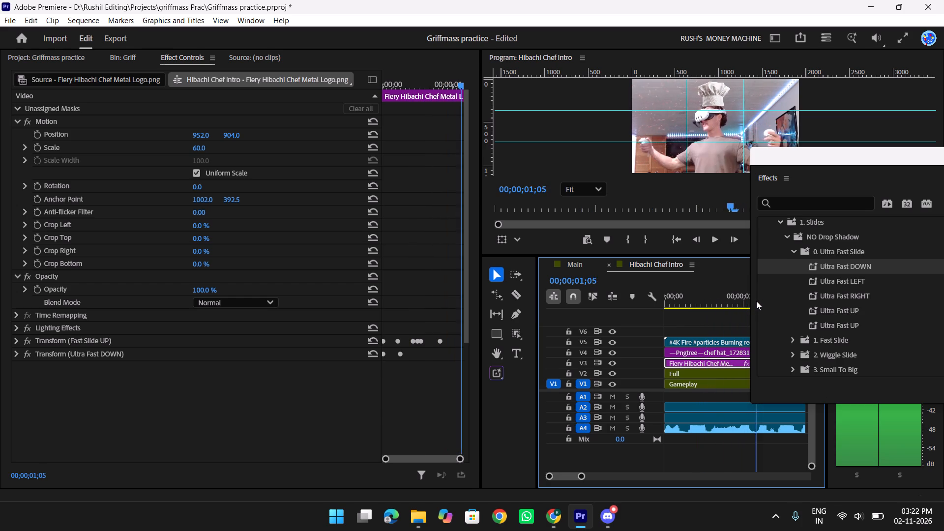
{"action": "left_click_drag", "start_coordinate": [756, 301], "coordinate": [752, 302]}
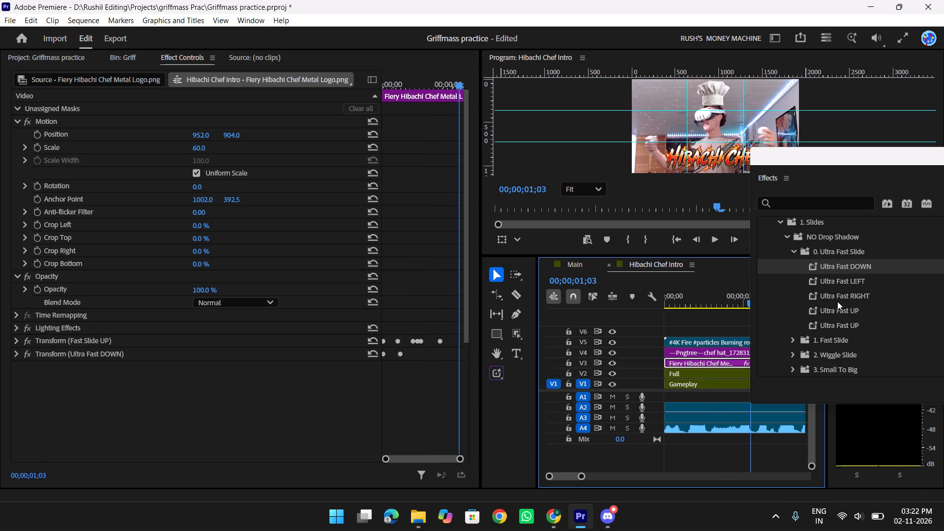
{"action": "key", "text": "Right"}
{"action": "key", "text": "Right"}
{"action": "key", "text": "Right"}
{"action": "key", "text": "Right"}
{"action": "key", "text": "Right"}
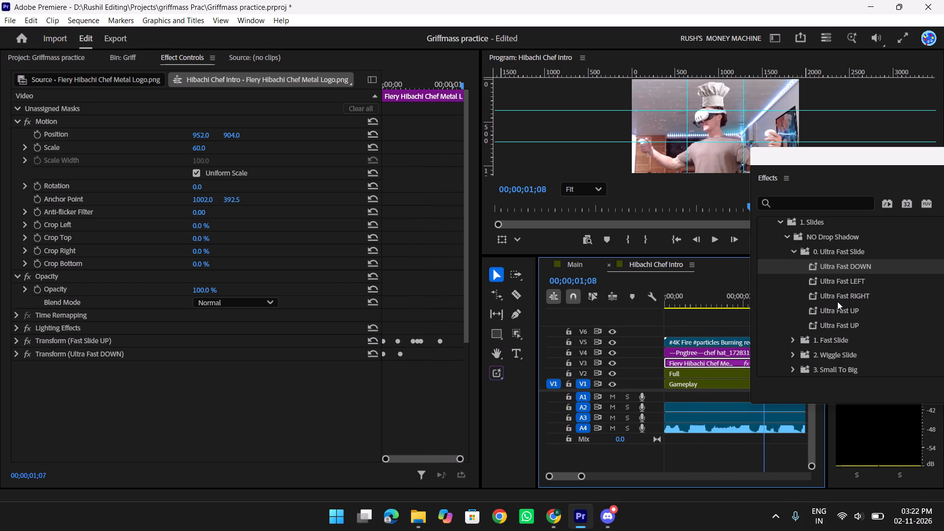
Browse the other NO Drop Shadow slide presets, including Small To Big and Super Smooth 3, for an alternative logo exit.
{"action": "left_click_drag", "start_coordinate": [890, 155], "coordinate": [324, 221]}
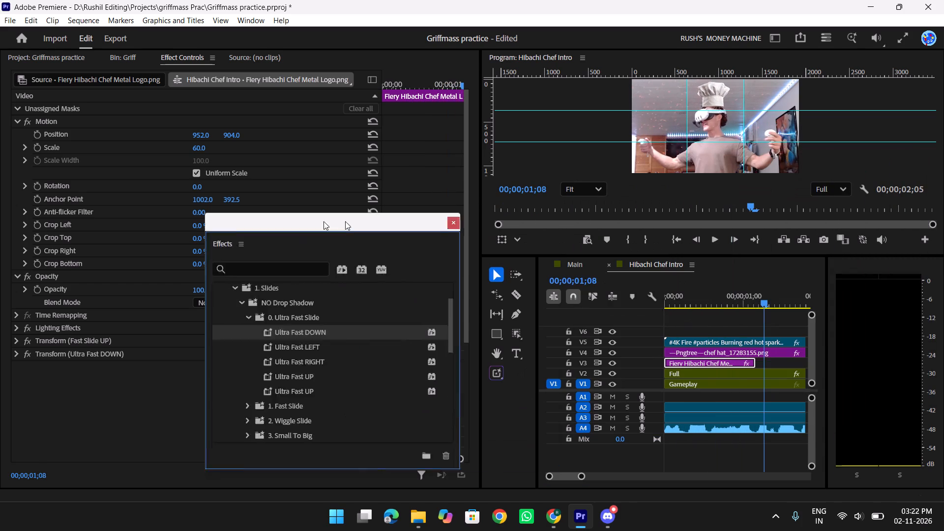
{"action": "left_click_drag", "start_coordinate": [324, 221], "coordinate": [177, 198]}
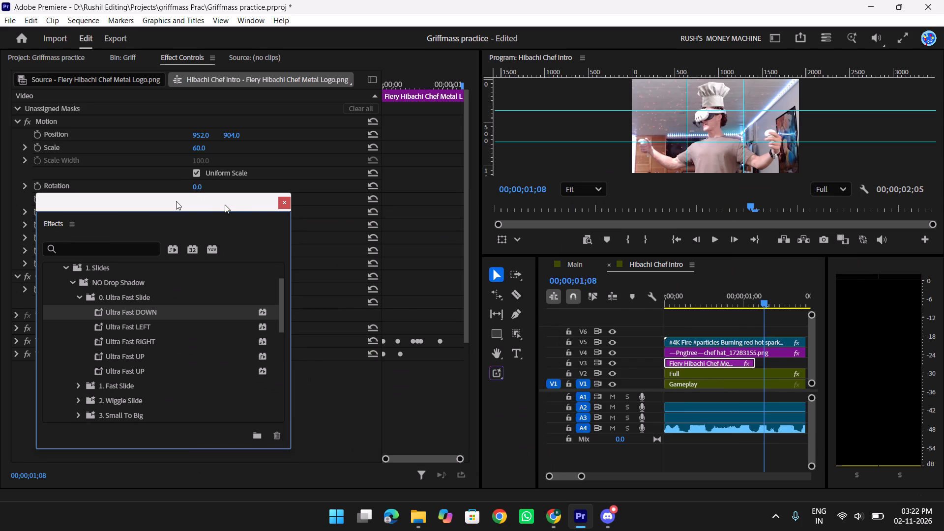
{"action": "left_click_drag", "start_coordinate": [217, 200], "coordinate": [229, 180]}
{"action": "scroll", "coordinate": [191, 311], "scroll_direction": "down", "scroll_amount": 4}
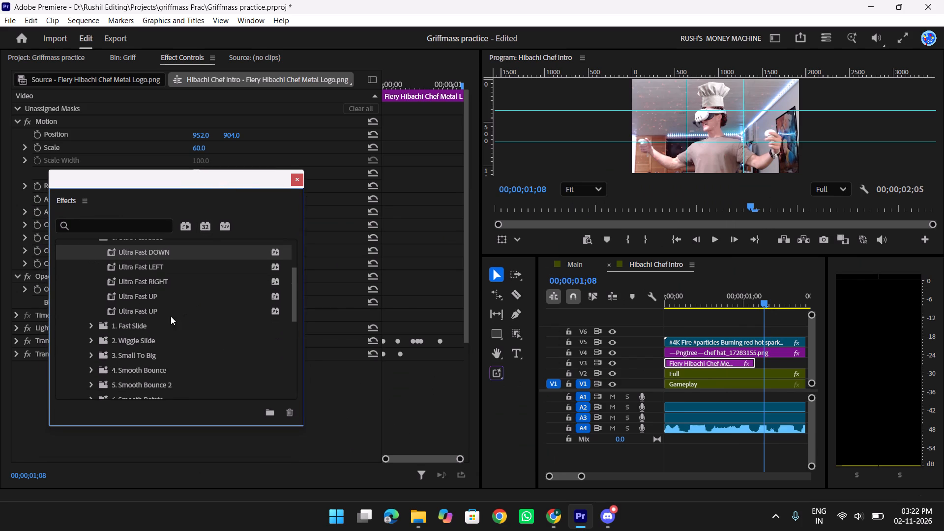
{"action": "scroll", "coordinate": [118, 342], "scroll_direction": "down", "scroll_amount": 3}
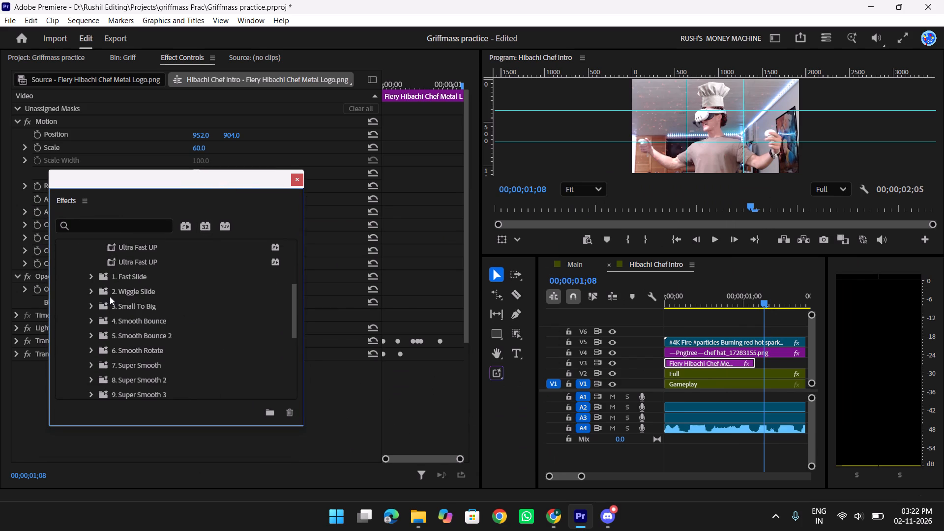
{"action": "left_click", "coordinate": [91, 306]}
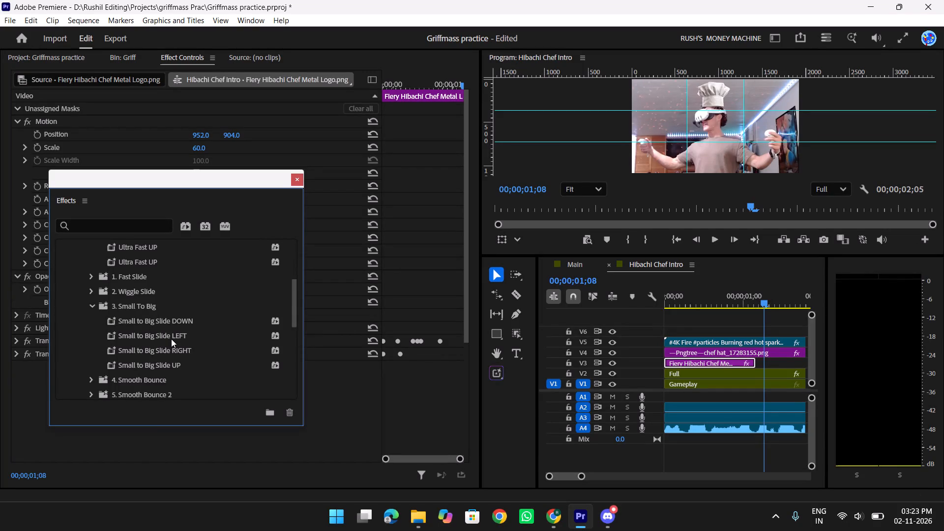
{"action": "scroll", "coordinate": [206, 339], "scroll_direction": "down", "scroll_amount": 9}
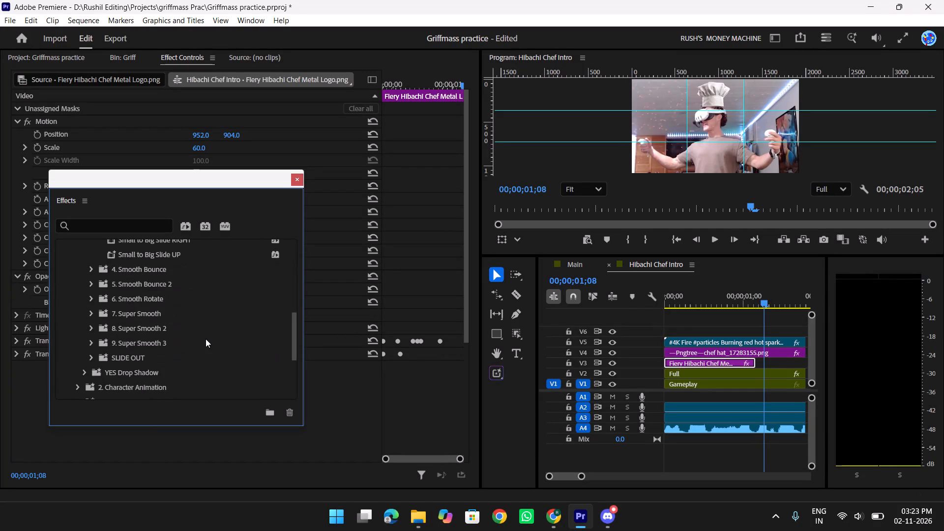
{"action": "left_click", "coordinate": [92, 340]}
{"action": "scroll", "coordinate": [160, 350], "scroll_direction": "down", "scroll_amount": 6}
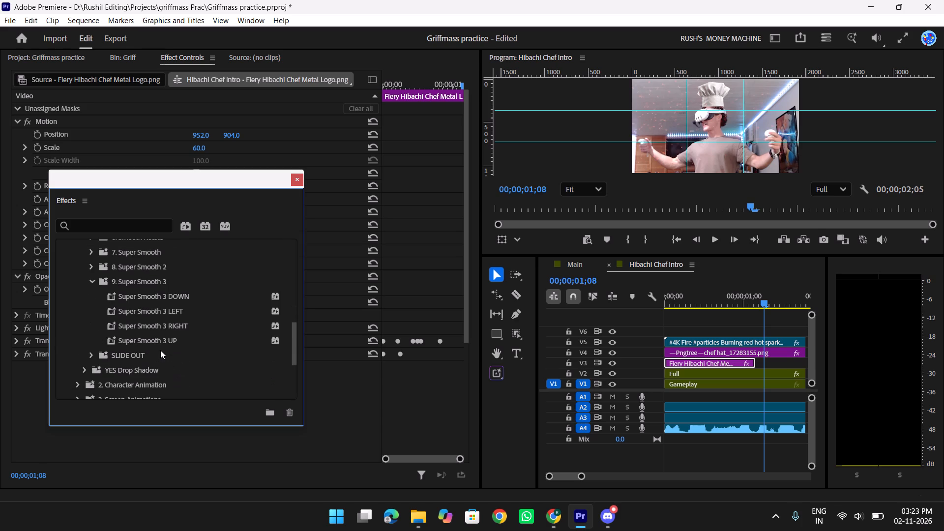
{"action": "left_click", "coordinate": [298, 178]}
Play the intro from the start to past the logo clip's end to review the logo's entrance and exit.
{"action": "left_click_drag", "start_coordinate": [769, 298], "coordinate": [630, 306]}
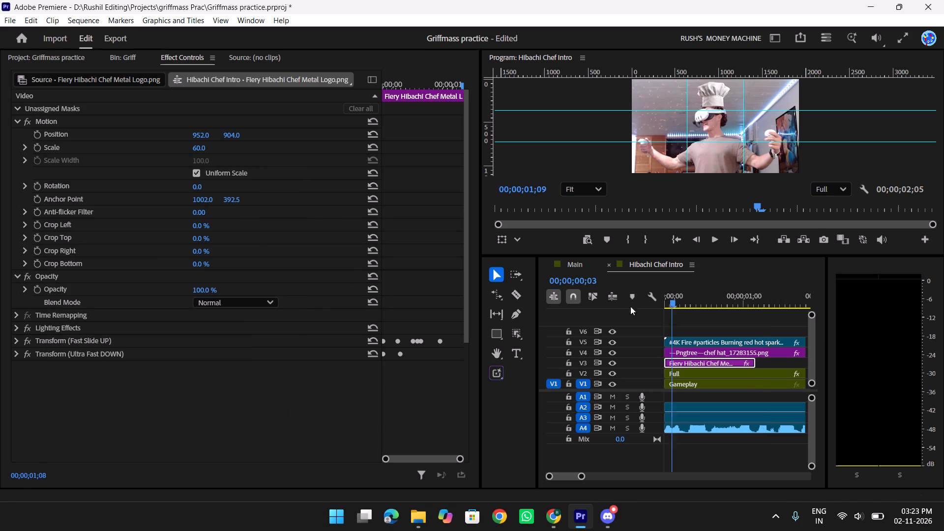
{"action": "left_click_drag", "start_coordinate": [630, 306], "coordinate": [622, 306]}
{"action": "key", "text": "space"}
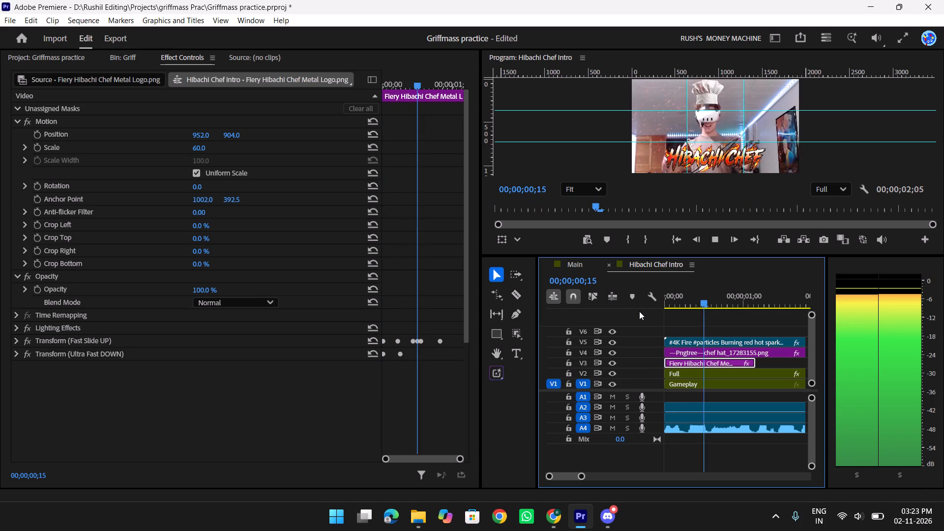
{"action": "key", "text": "space"}
{"action": "scroll", "coordinate": [639, 311], "scroll_direction": "down", "scroll_amount": 4}
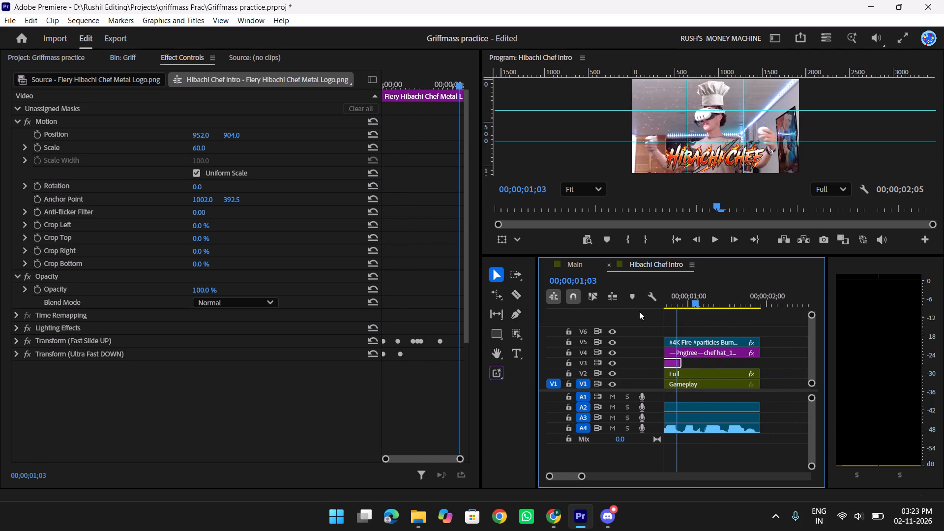
{"action": "key", "text": "space"}
{"action": "key", "text": "space"}
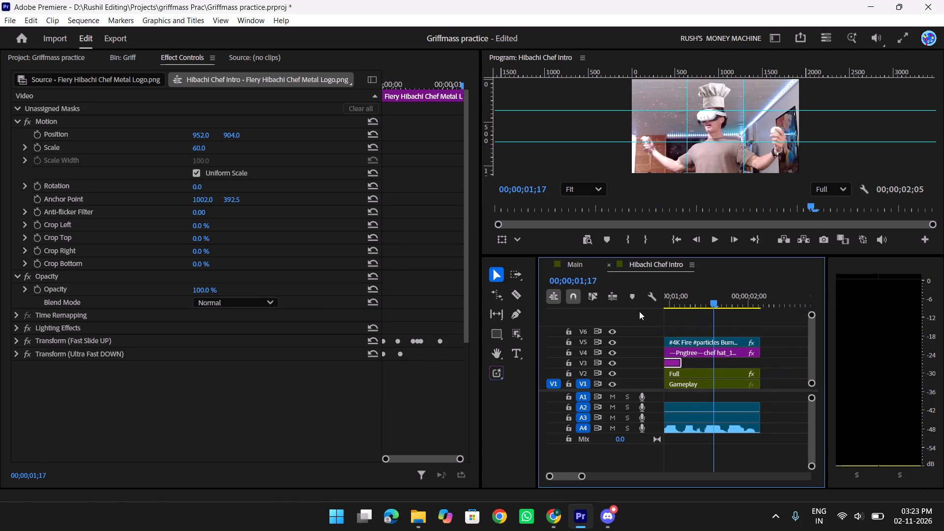
{"action": "key", "text": "space"}
{"action": "key", "text": "space"}
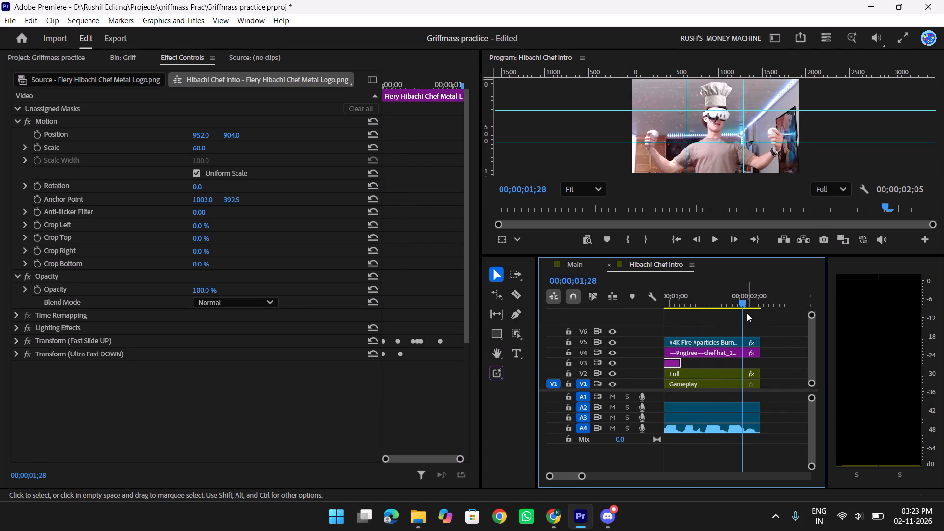
Return the playhead to the first frame of the Hibachi Chef Intro sequence.
{"action": "scroll", "coordinate": [747, 313], "scroll_direction": "up", "scroll_amount": 3}
{"action": "type", "text": "yy"}
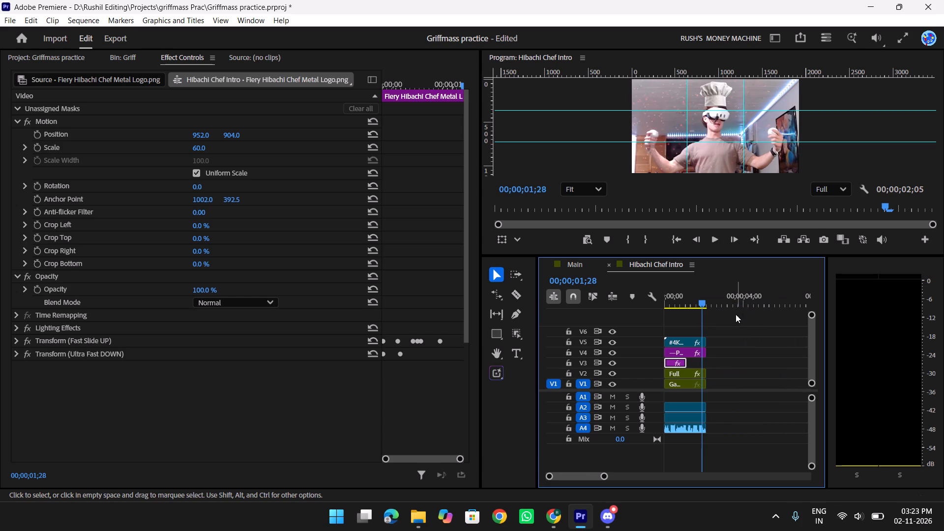
{"action": "scroll", "coordinate": [737, 335], "scroll_direction": "up", "scroll_amount": 4}
{"action": "left_click_drag", "start_coordinate": [702, 295], "coordinate": [655, 303]}
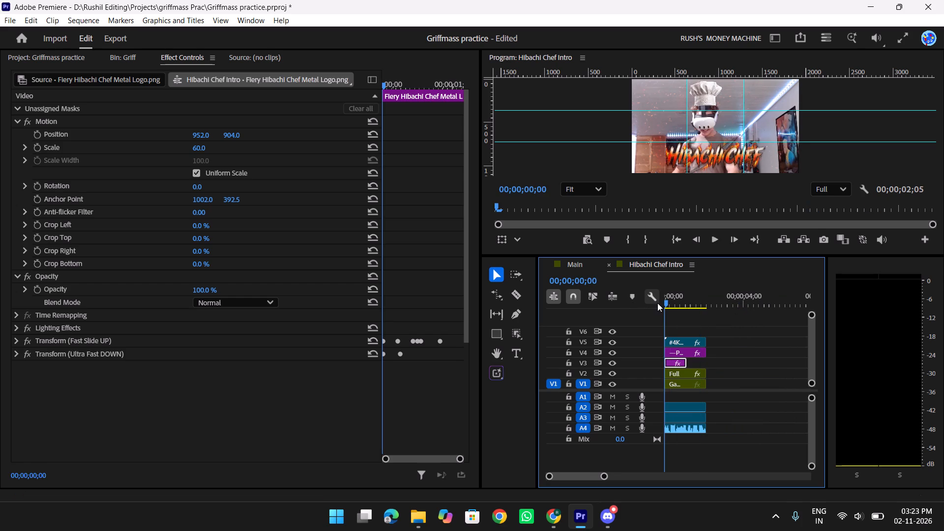
{"action": "type", "text": "ttt"}
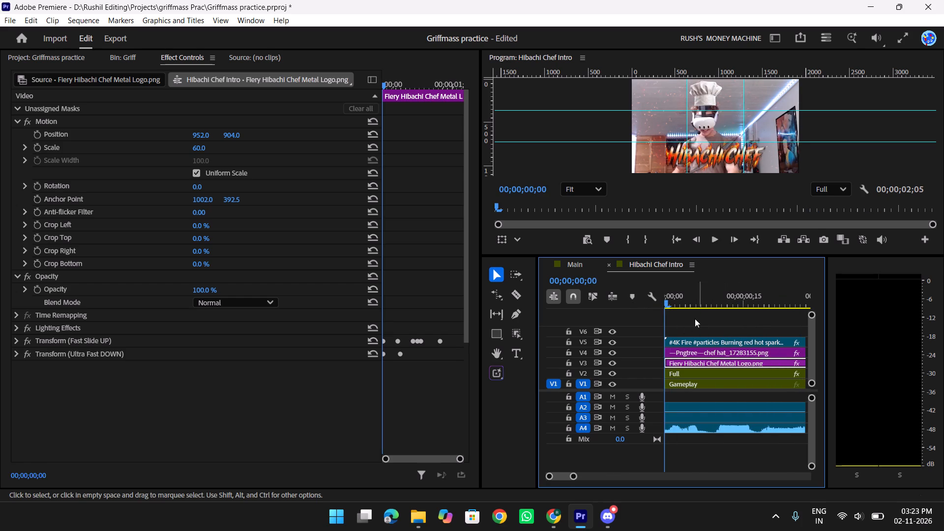
{"action": "left_click_drag", "start_coordinate": [678, 301], "coordinate": [672, 301]}
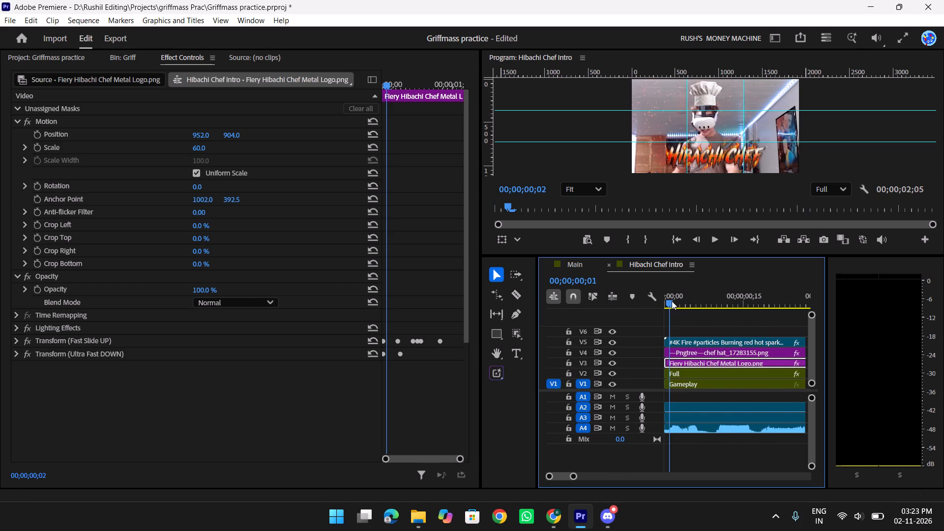
{"action": "left_click_drag", "start_coordinate": [672, 301], "coordinate": [664, 300]}
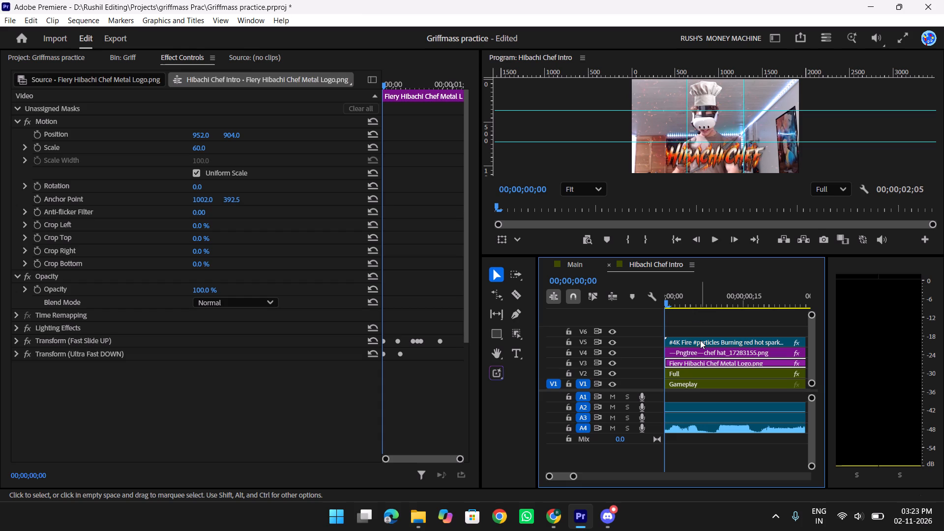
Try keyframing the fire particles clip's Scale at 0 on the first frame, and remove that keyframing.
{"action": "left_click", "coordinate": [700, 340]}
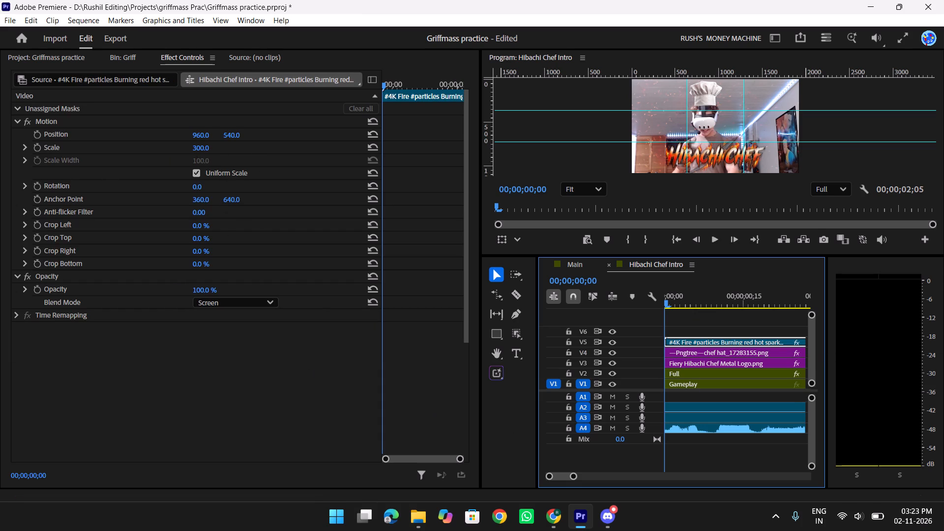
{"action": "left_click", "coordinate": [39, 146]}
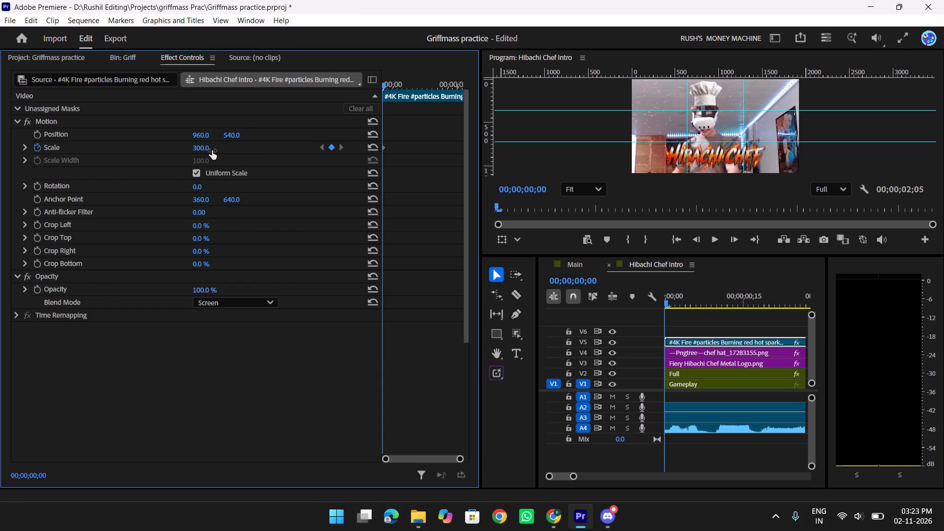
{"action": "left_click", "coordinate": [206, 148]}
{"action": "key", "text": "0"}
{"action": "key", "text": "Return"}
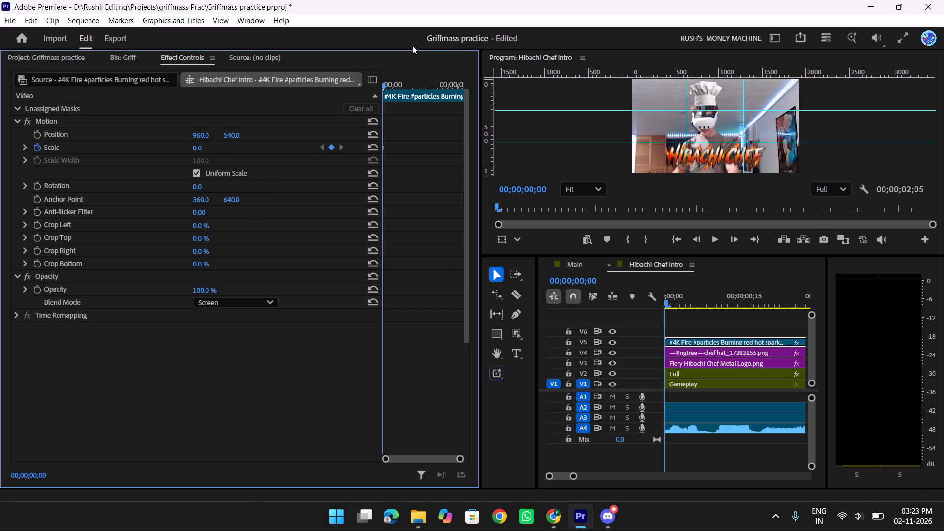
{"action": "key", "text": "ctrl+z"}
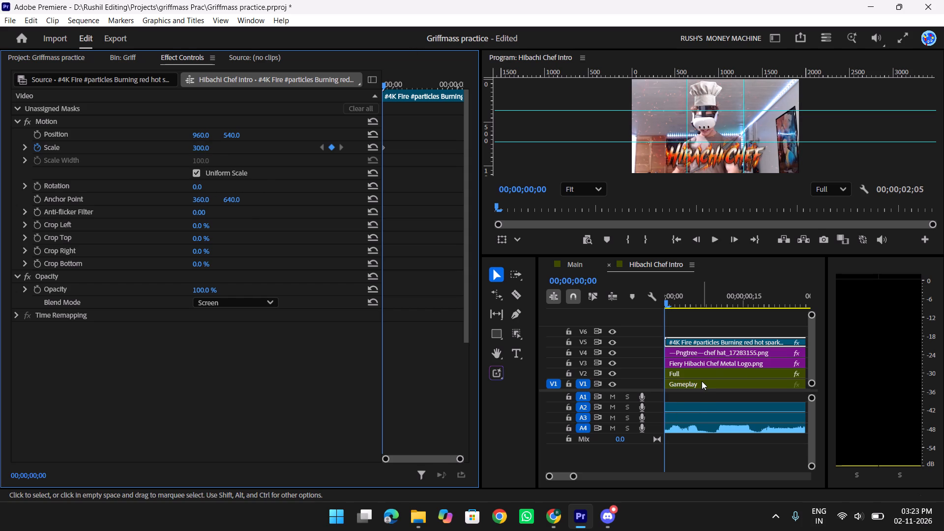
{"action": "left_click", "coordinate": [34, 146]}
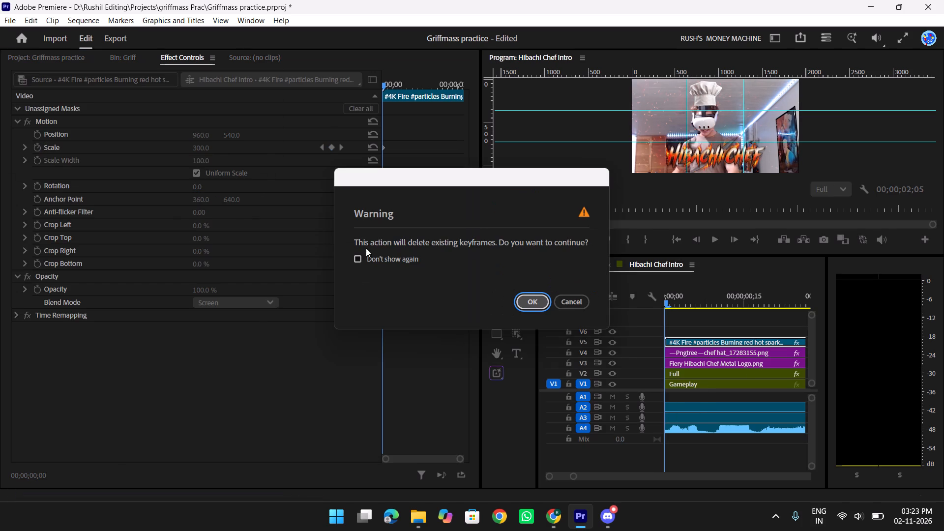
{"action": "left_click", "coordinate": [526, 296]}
Enable Scale keyframing on the chef hat clip on V4 and set its Scale to 0 at the first frame.
{"action": "left_click", "coordinate": [736, 352]}
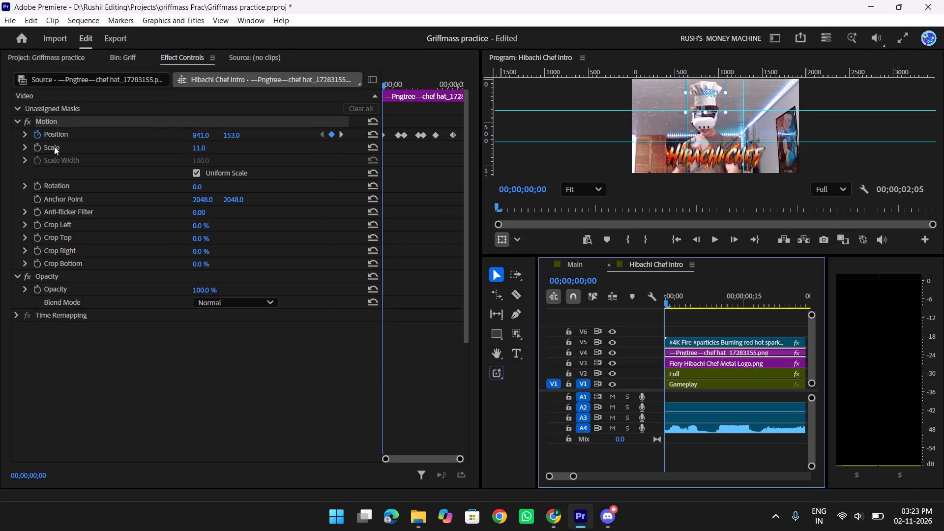
{"action": "left_click", "coordinate": [37, 150]}
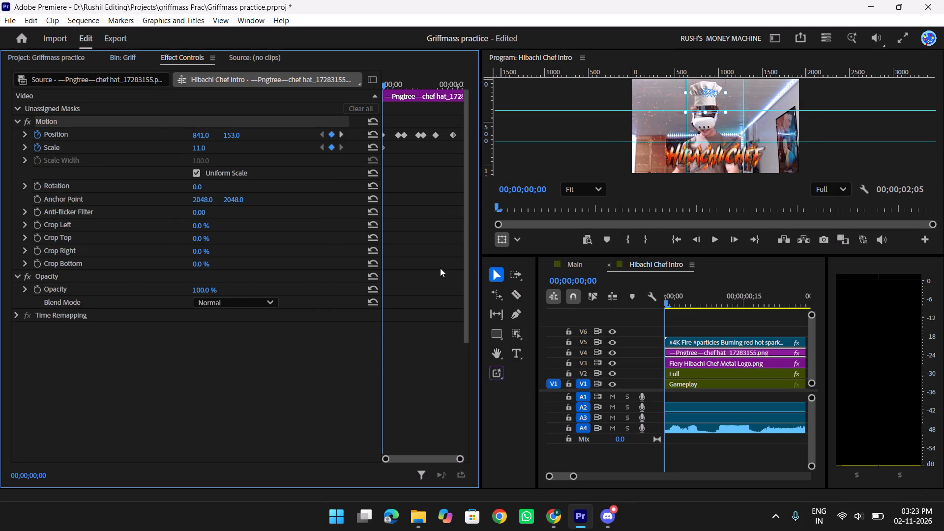
{"action": "key", "text": "0"}
{"action": "left_click", "coordinate": [203, 150]}
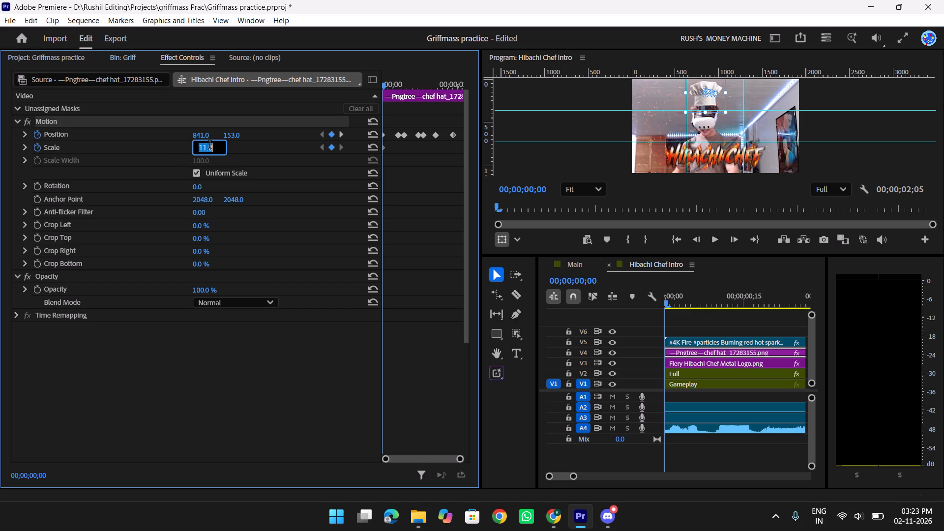
{"action": "key", "text": "0"}
{"action": "key", "text": "Return"}
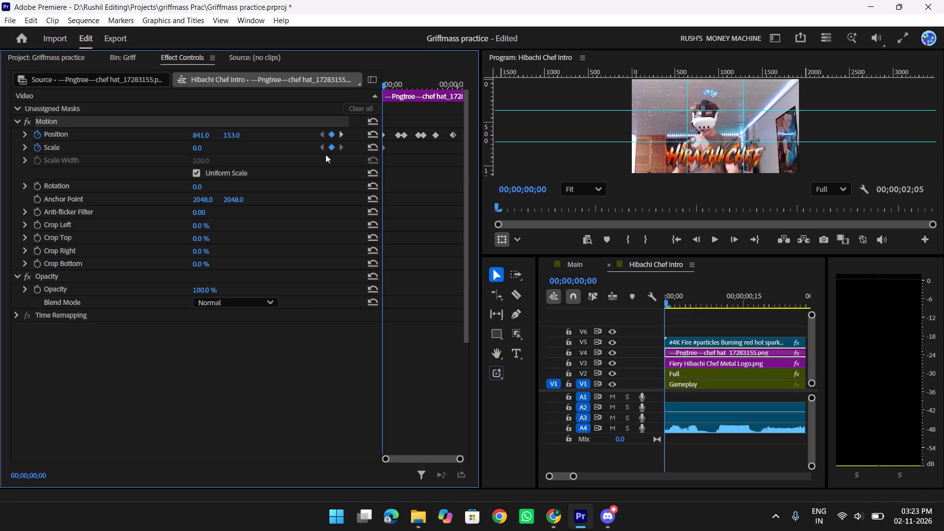
Go back and forth frame by frame through the intro's first 12 frames to examine the timing for the hat's entrance.
{"action": "key", "text": "Right"}
{"action": "key", "text": "Right"}
{"action": "key", "text": "Right"}
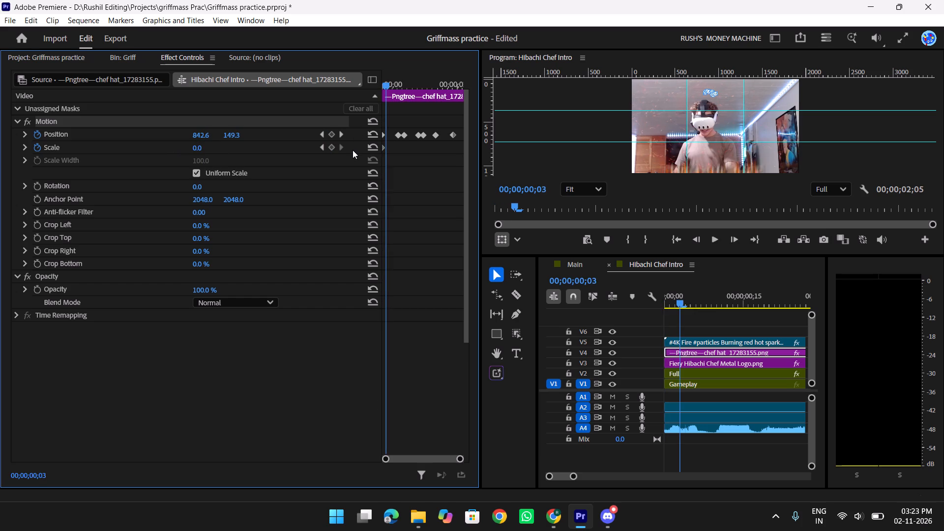
{"action": "key", "text": "Right"}
{"action": "key", "text": "Right"}
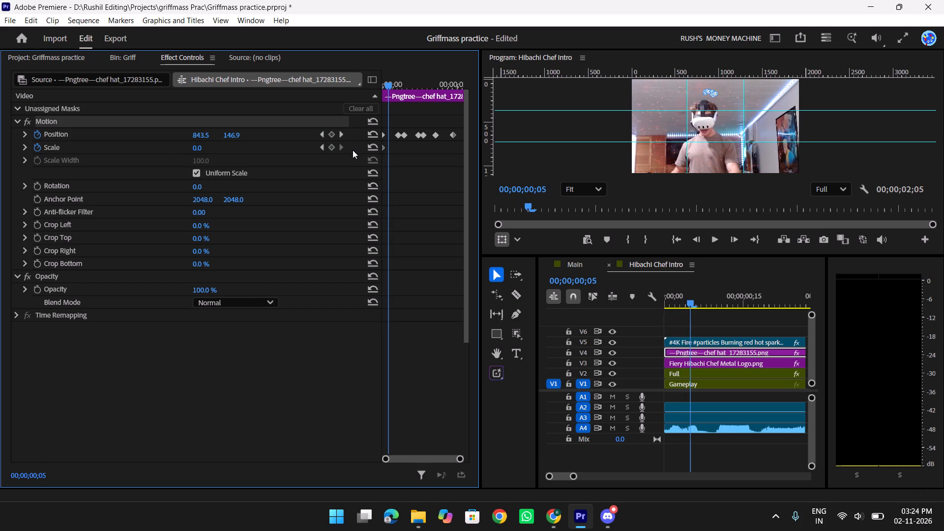
{"action": "key", "text": "Right"}
{"action": "key", "text": "Right"}
{"action": "key", "text": "Right"}
{"action": "key", "text": "Right"}
{"action": "key", "text": "Right"}
{"action": "key", "text": "Right"}
{"action": "key", "text": "Right"}
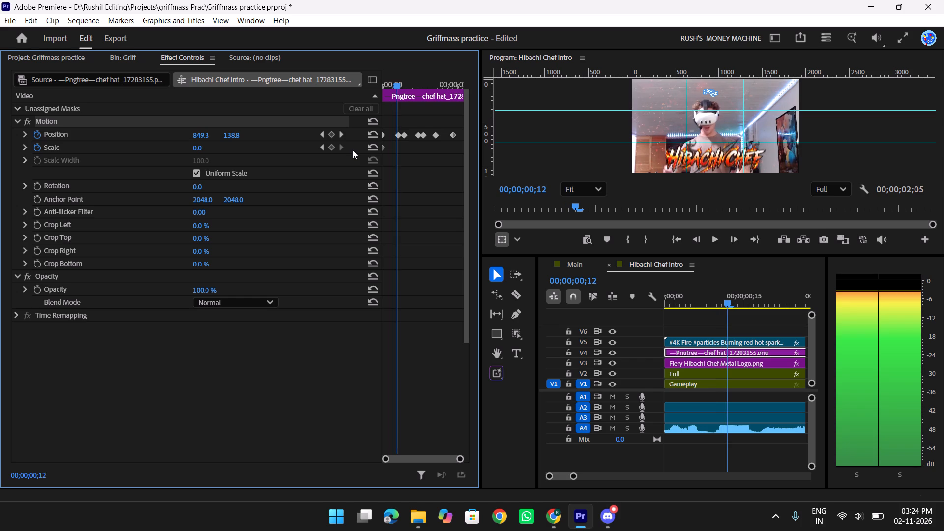
{"action": "key", "text": "Left"}
{"action": "key", "text": "Left"}
{"action": "key", "text": "Left"}
{"action": "key", "text": "Left"}
{"action": "key", "text": "Left"}
{"action": "key", "text": "Left"}
{"action": "key", "text": "Left"}
{"action": "key", "text": "Left"}
{"action": "key", "text": "Left"}
{"action": "key", "text": "Left"}
{"action": "key", "text": "Left"}
{"action": "key", "text": "Left"}
{"action": "key", "text": "Left"}
{"action": "key", "text": "Left"}
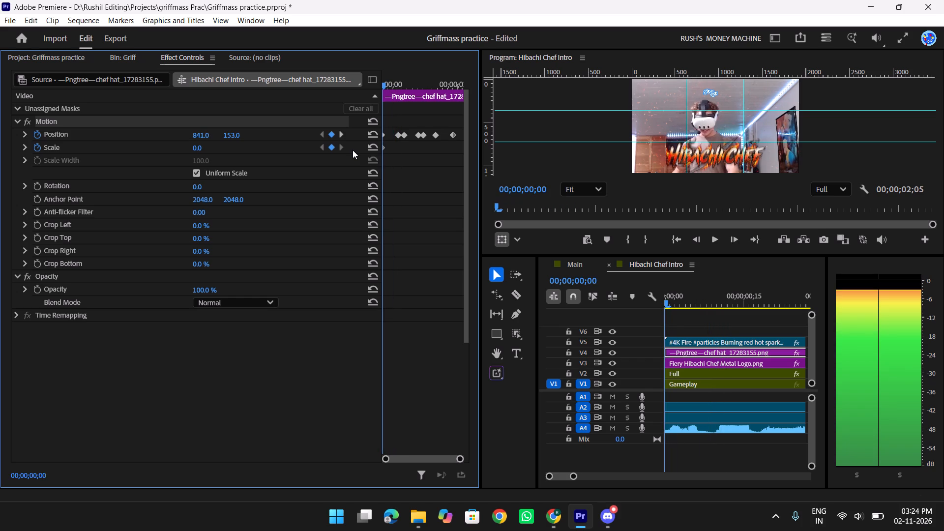
{"action": "key", "text": "Right"}
{"action": "key", "text": "Right"}
{"action": "key", "text": "Right"}
{"action": "key", "text": "Right"}
{"action": "key", "text": "Right"}
{"action": "key", "text": "Right"}
{"action": "key", "text": "Right"}
{"action": "key", "text": "Right"}
{"action": "key", "text": "Right"}
{"action": "key", "text": "Right"}
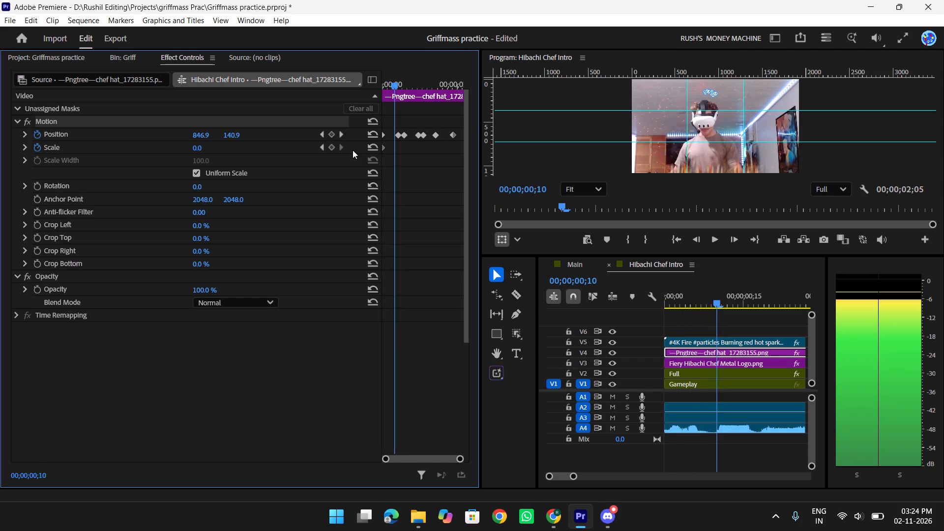
{"action": "key", "text": "Right"}
{"action": "key", "text": "Right"}
{"action": "key", "text": "Left"}
{"action": "key", "text": "Left"}
{"action": "key", "text": "Left"}
{"action": "key", "text": "Left"}
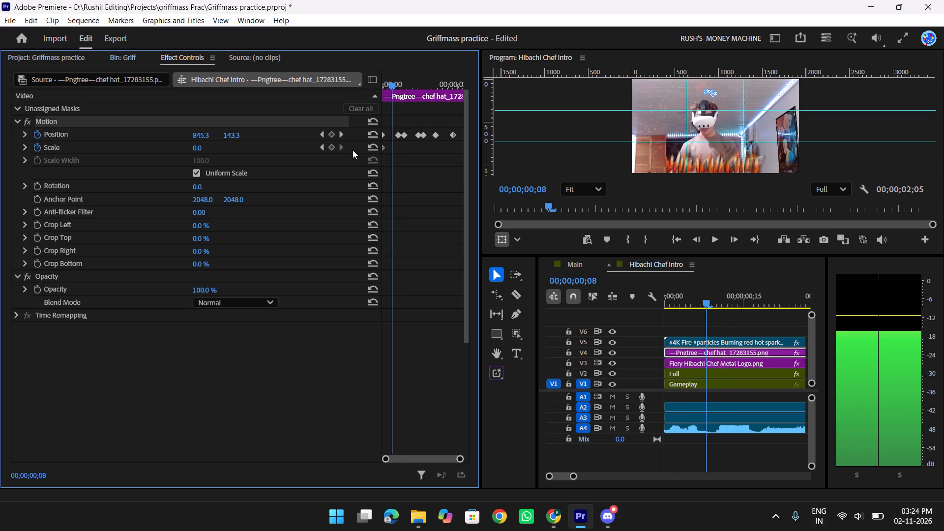
{"action": "key", "text": "Left"}
{"action": "key", "text": "Left"}
{"action": "key", "text": "Left"}
{"action": "key", "text": "Left"}
{"action": "key", "text": "Right"}
{"action": "key", "text": "Right"}
{"action": "key", "text": "Right"}
{"action": "key", "text": "Right"}
{"action": "key", "text": "Right"}
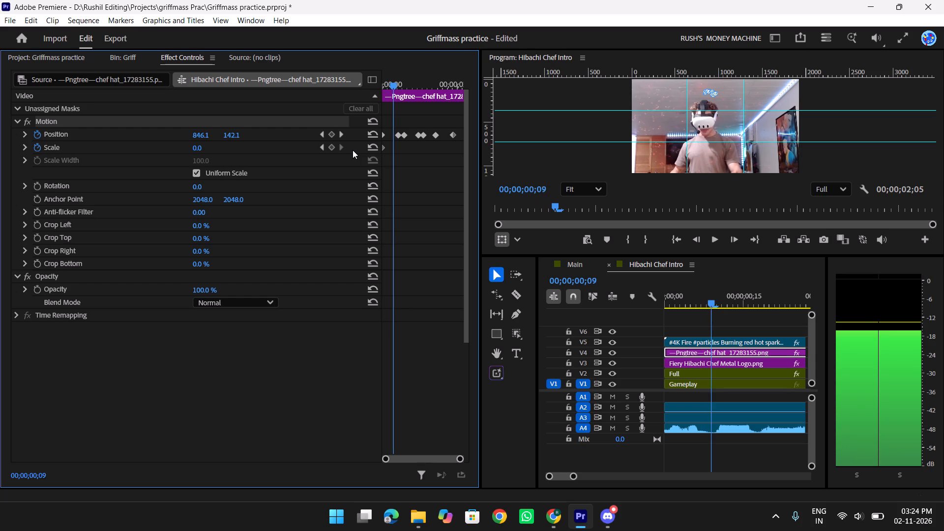
{"action": "key", "text": "Right"}
{"action": "key", "text": "Left"}
{"action": "key", "text": "Left"}
{"action": "key", "text": "Left"}
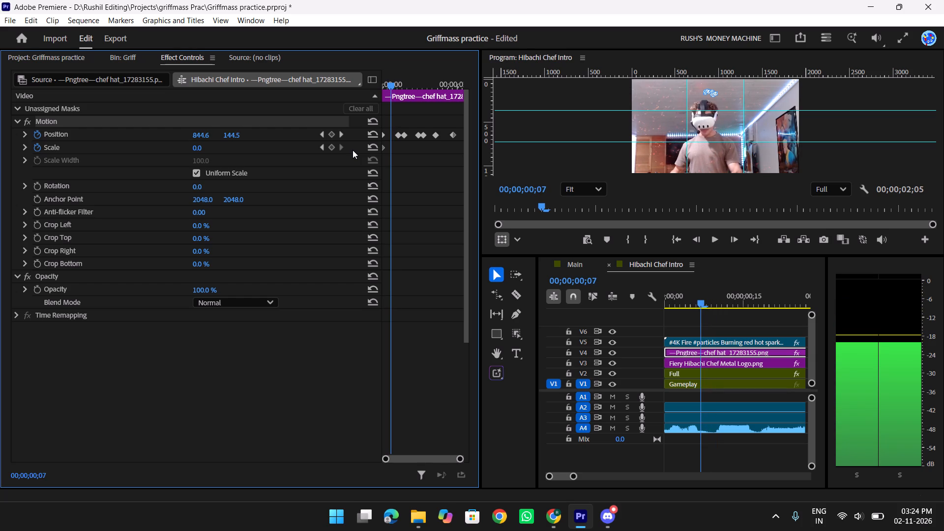
{"action": "key", "text": "Right"}
{"action": "key", "text": "Right"}
{"action": "key", "text": "Right"}
{"action": "key", "text": "Left"}
{"action": "key", "text": "Left"}
{"action": "key", "text": "Left"}
{"action": "key", "text": "Left"}
{"action": "key", "text": "Left"}
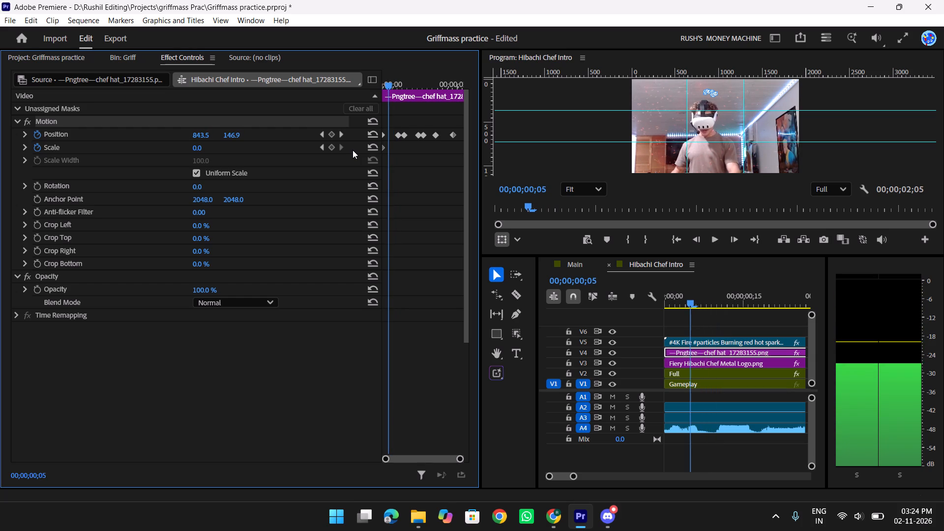
{"action": "key", "text": "Right"}
{"action": "key", "text": "Right"}
{"action": "key", "text": "Right"}
{"action": "key", "text": "Left"}
{"action": "key", "text": "Left"}
{"action": "key", "text": "Left"}
{"action": "key", "text": "Left"}
{"action": "key", "text": "Left"}
{"action": "key", "text": "Left"}
{"action": "key", "text": "Left"}
{"action": "key", "text": "Left"}
{"action": "key", "text": "Left"}
{"action": "key", "text": "Left"}
{"action": "key", "text": "Left"}
{"action": "key", "text": "Left"}
{"action": "key", "text": "Left"}
{"action": "key", "text": "Left"}
{"action": "key", "text": "Left"}
{"action": "key", "text": "Left"}
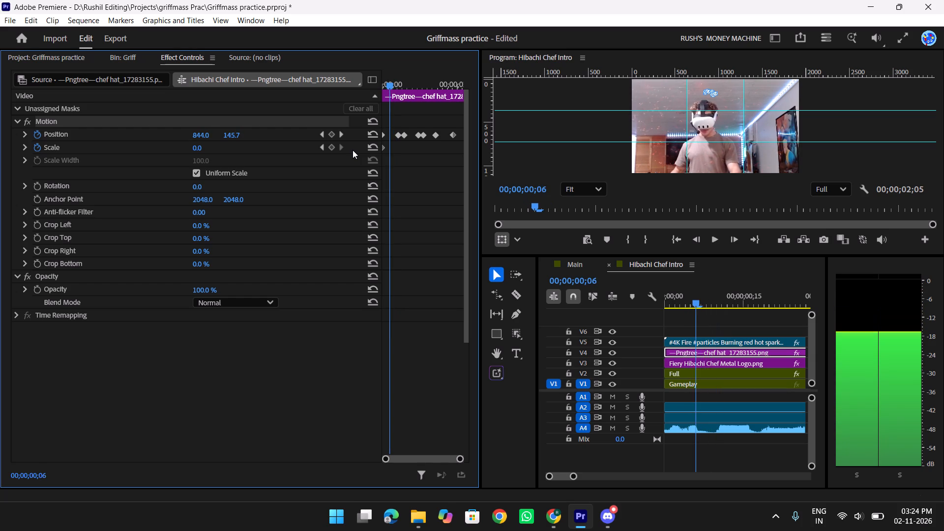
Add a chef hat Scale keyframe of 15 at 00;00;00;04.
{"action": "key", "text": "Right"}
{"action": "key", "text": "Right"}
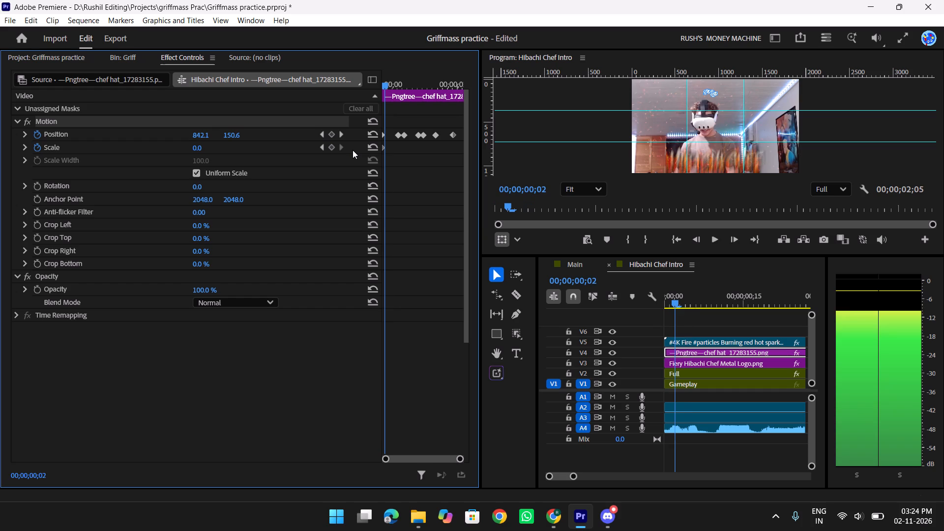
{"action": "key", "text": "Right"}
{"action": "key", "text": "Right"}
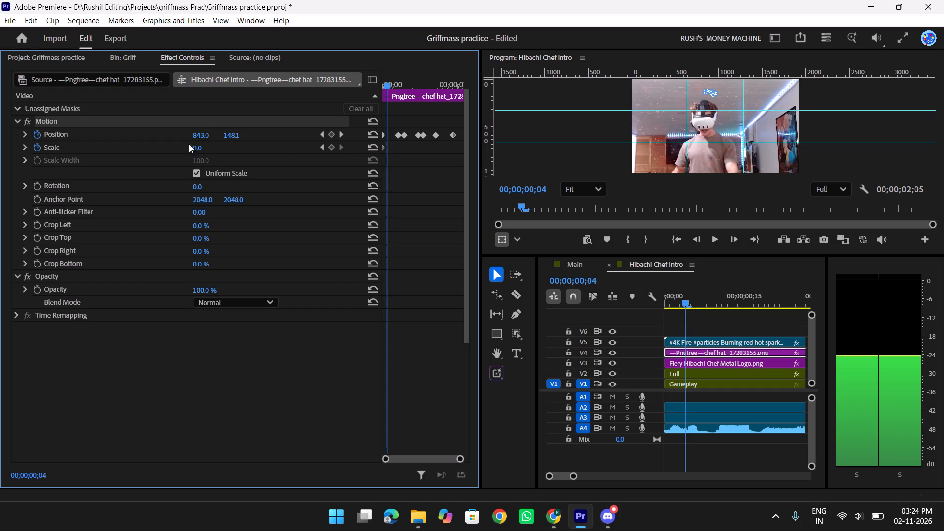
{"action": "left_click", "coordinate": [196, 151]}
{"action": "type", "text": "13"}
{"action": "key", "text": "BackSpace"}
{"action": "type", "text": "15"}
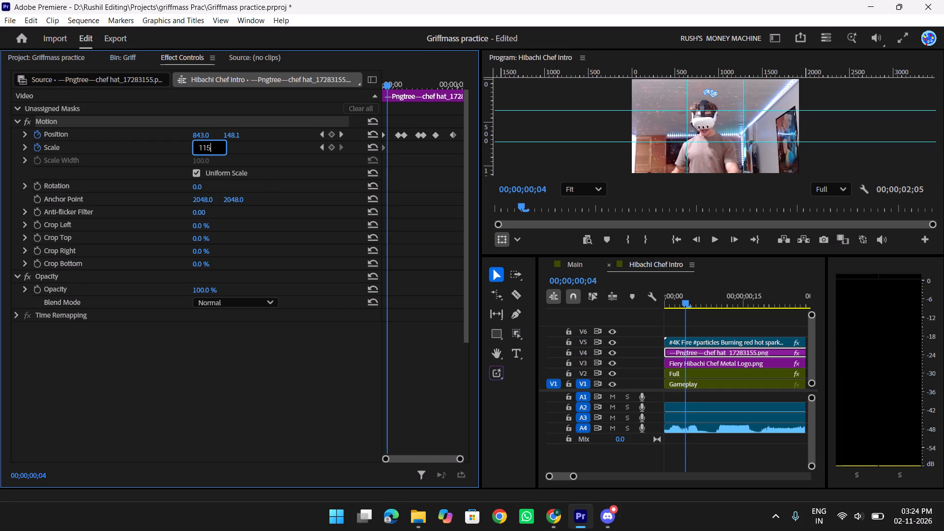
{"action": "key", "text": "BackSpace"}
{"action": "key", "text": "BackSpace"}
{"action": "key", "text": "5"}
{"action": "key", "text": "Return"}
Add a chef hat Scale keyframe of 11 at 00;00;00;08.
{"action": "key", "text": "Right"}
{"action": "key", "text": "Right"}
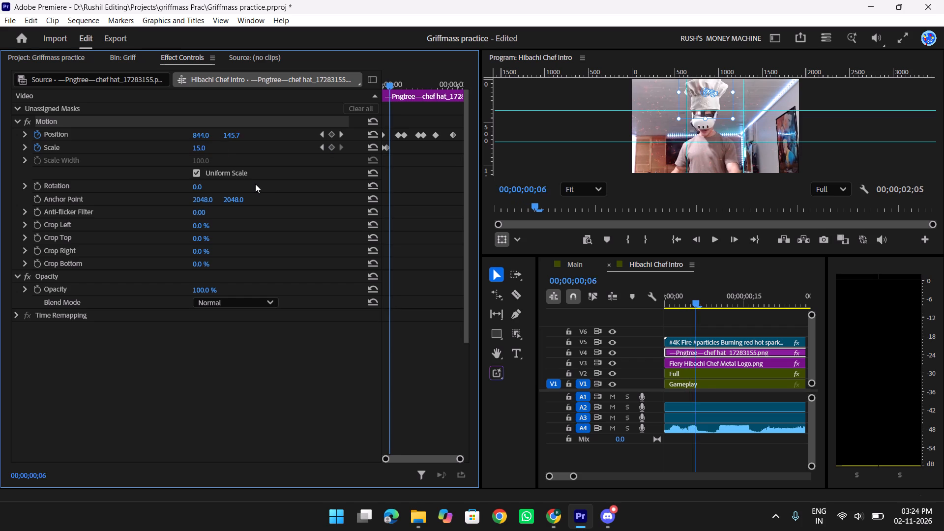
{"action": "key", "text": "Right"}
{"action": "key", "text": "Right"}
{"action": "left_click", "coordinate": [195, 146]}
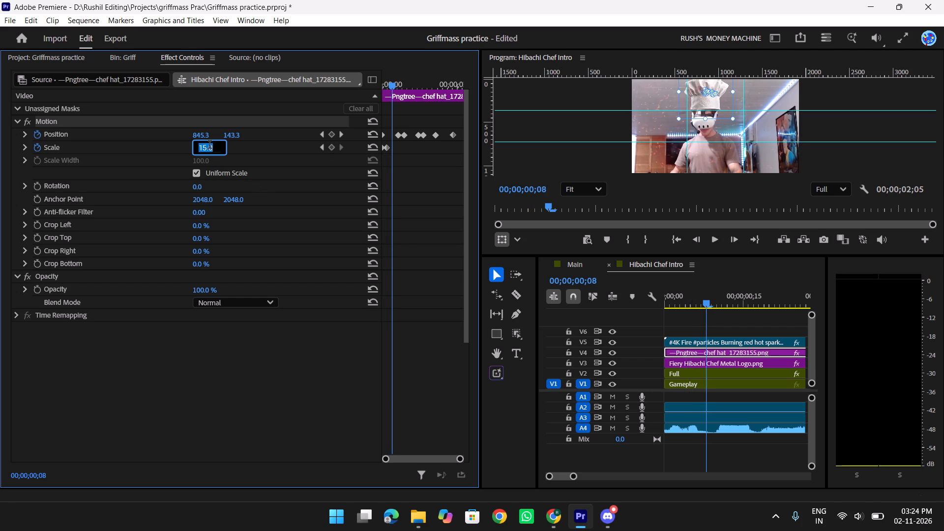
{"action": "type", "text": "11"}
{"action": "key", "text": "Return"}
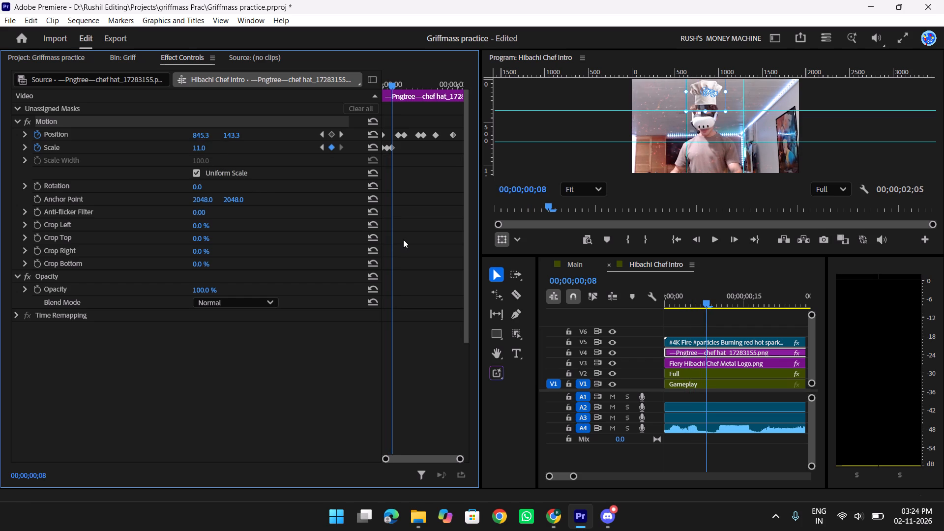
Play the Hibachi Chef intro from its first frame to examine the chef hat's scale pop-in.
{"action": "left_click_drag", "start_coordinate": [708, 301], "coordinate": [688, 301]}
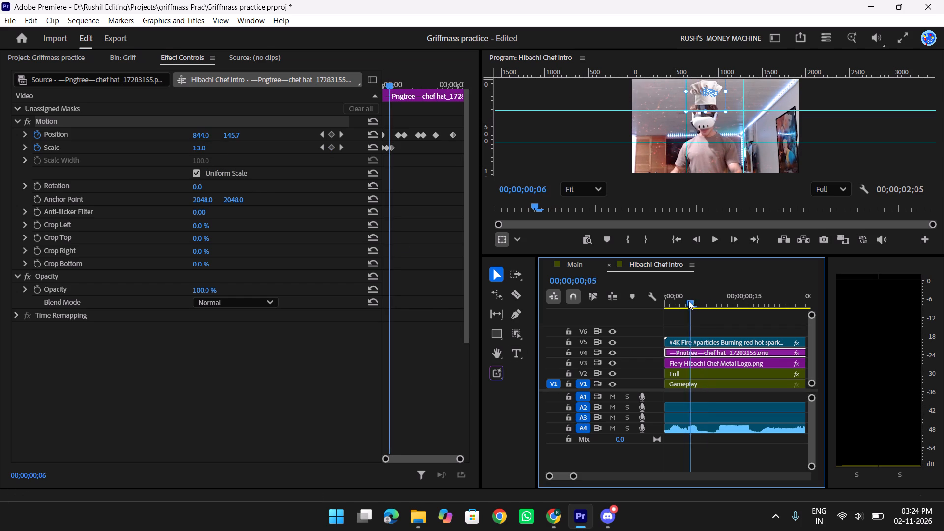
{"action": "left_click_drag", "start_coordinate": [688, 301], "coordinate": [656, 303]}
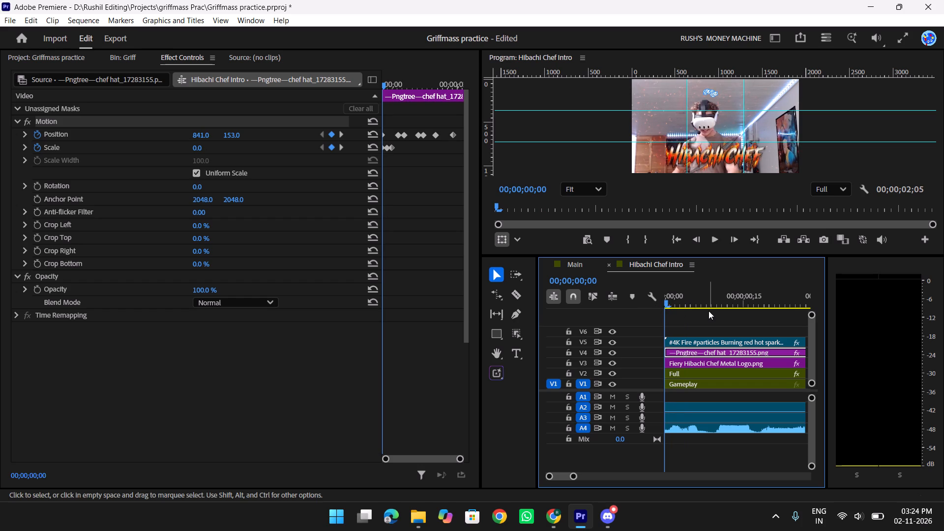
{"action": "key", "text": "space"}
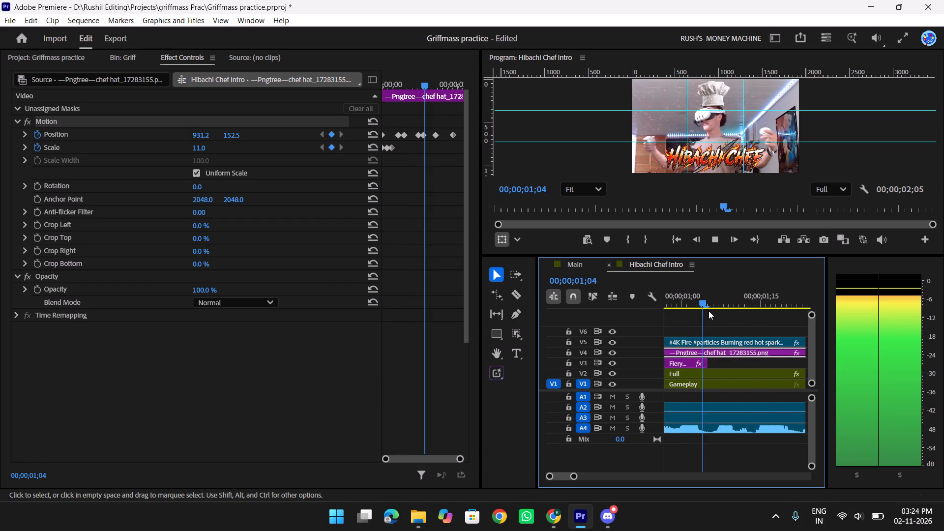
{"action": "key", "text": "space"}
{"action": "key", "text": "space"}
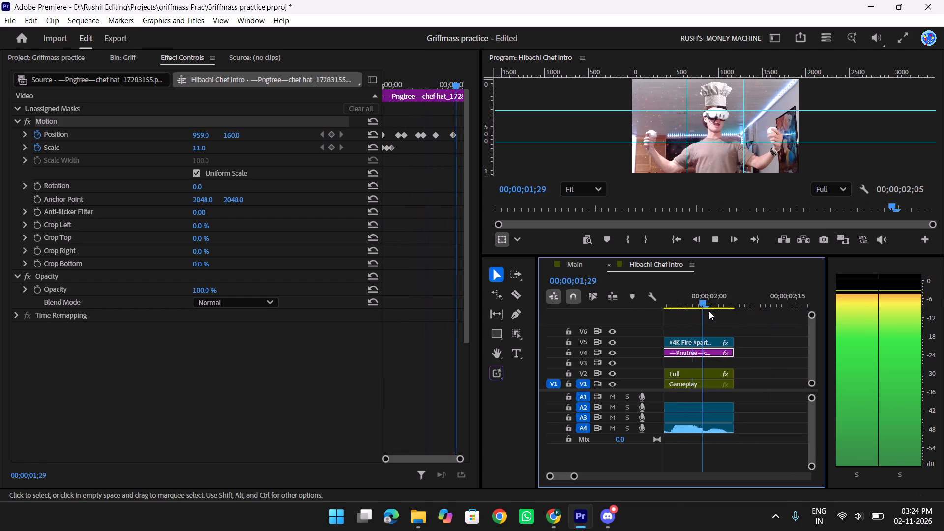
{"action": "key", "text": "space"}
{"action": "left_click_drag", "start_coordinate": [720, 298], "coordinate": [559, 312]}
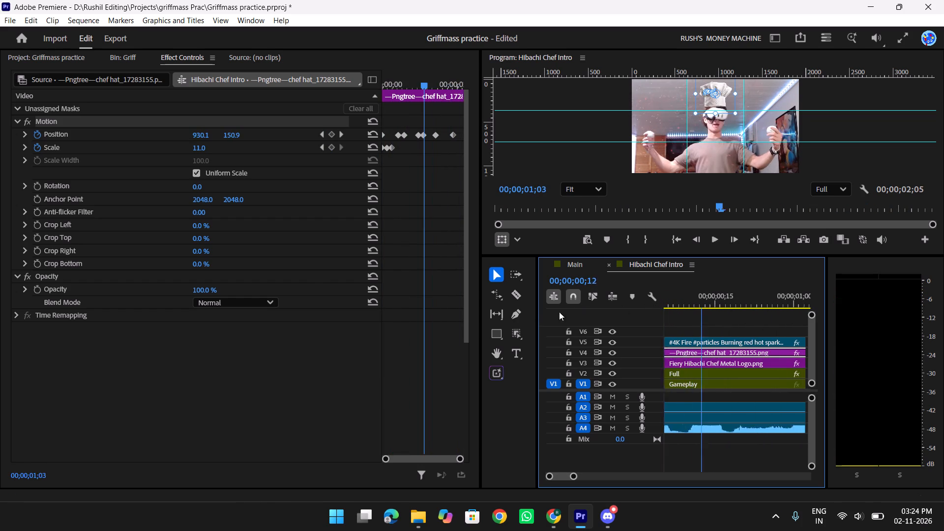
{"action": "left_click_drag", "start_coordinate": [559, 312], "coordinate": [538, 314]}
Delete the Transform (Ultra Fast DOWN) effect from the Fiery Hibachi Chef Metal Logo clip on V3.
{"action": "left_click", "coordinate": [735, 358]}
{"action": "left_click", "coordinate": [702, 362]}
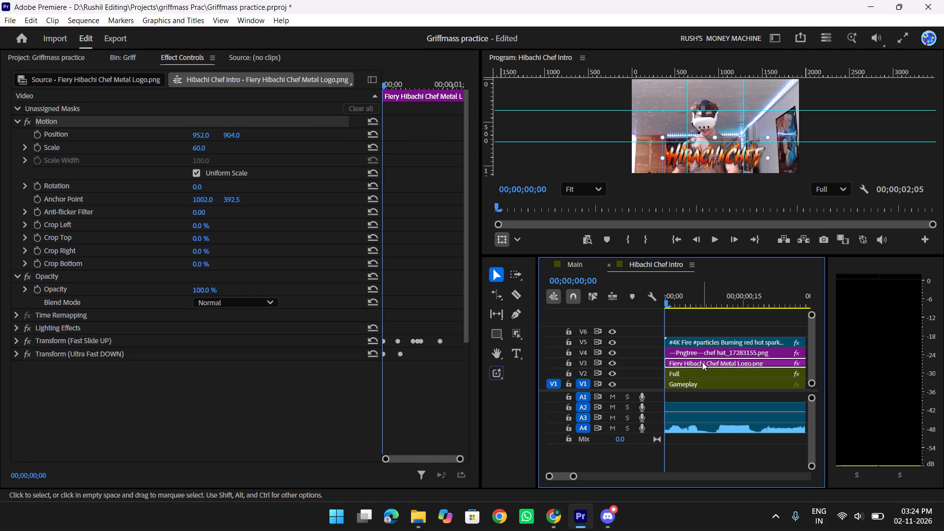
{"action": "left_click", "coordinate": [106, 355]}
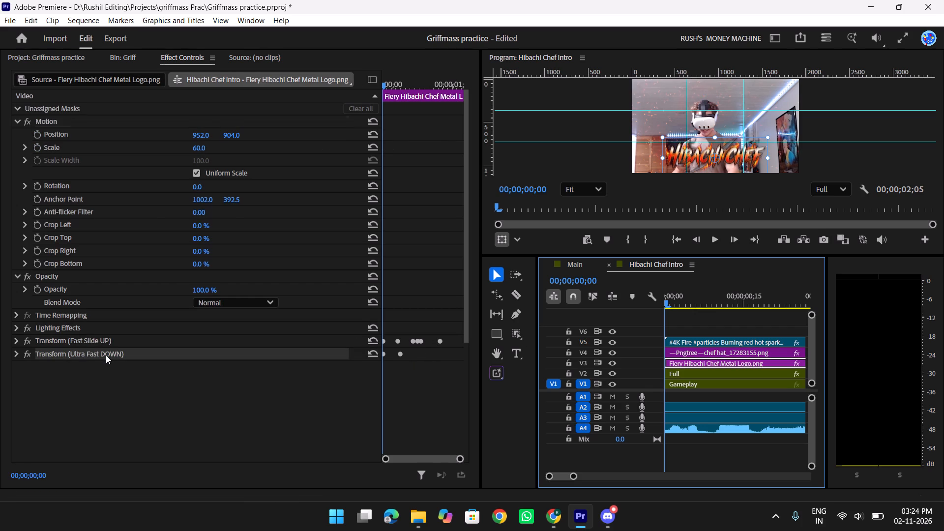
{"action": "key", "text": "Delete"}
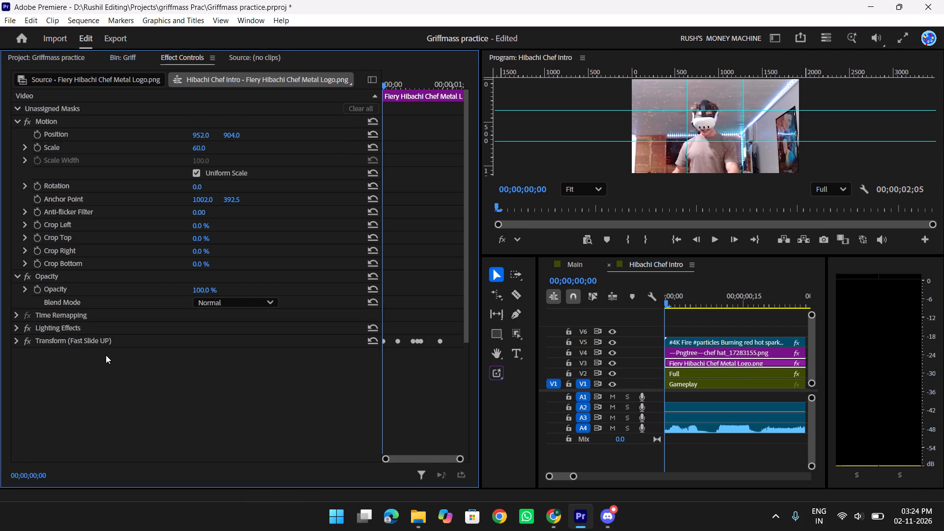
Play the intro full screen and once more from the start to examine the logo's Fast Slide UP entrance with the hat.
{"action": "left_click", "coordinate": [105, 343]}
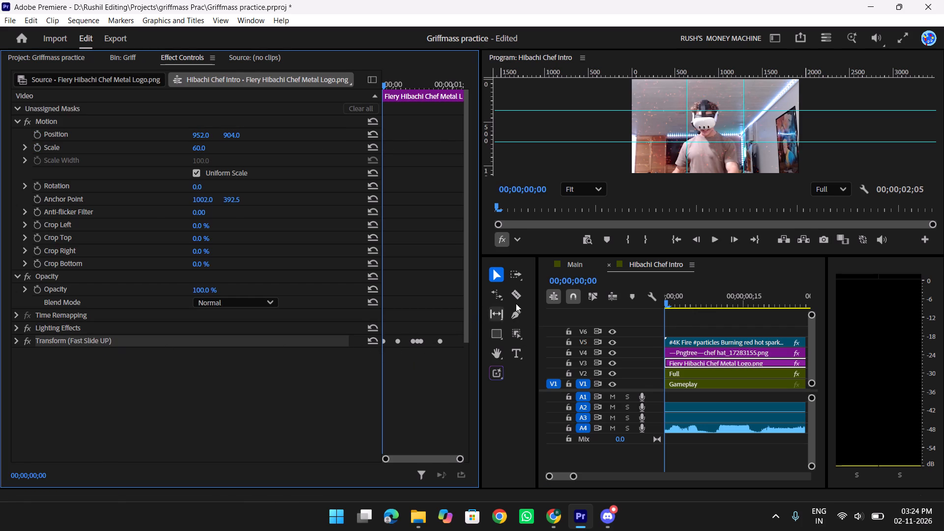
{"action": "type", "text": "f"}
{"action": "key", "text": "space"}
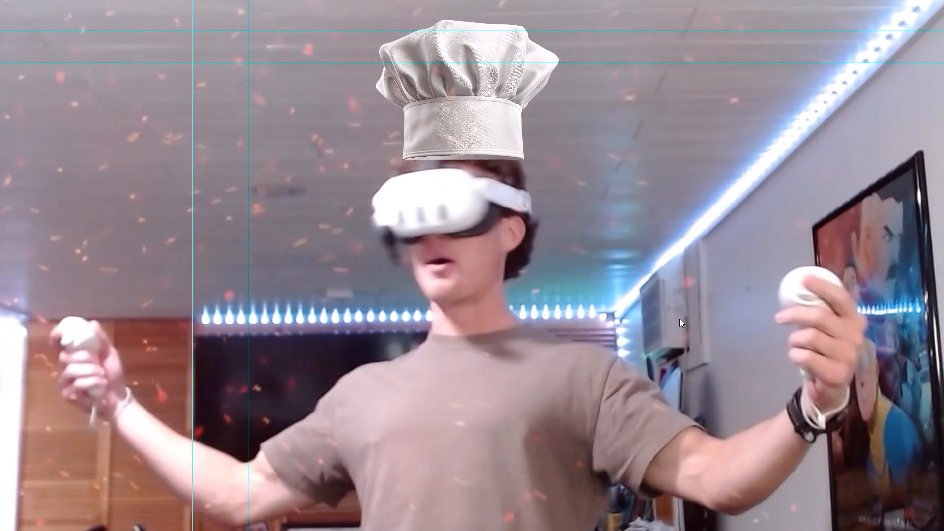
{"action": "key", "text": "space"}
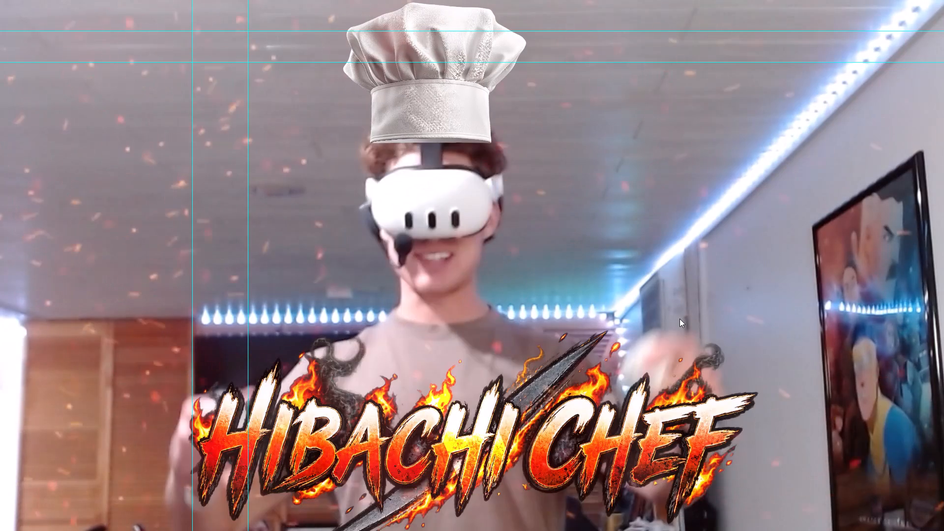
{"action": "key", "text": "f"}
{"action": "key", "text": "space"}
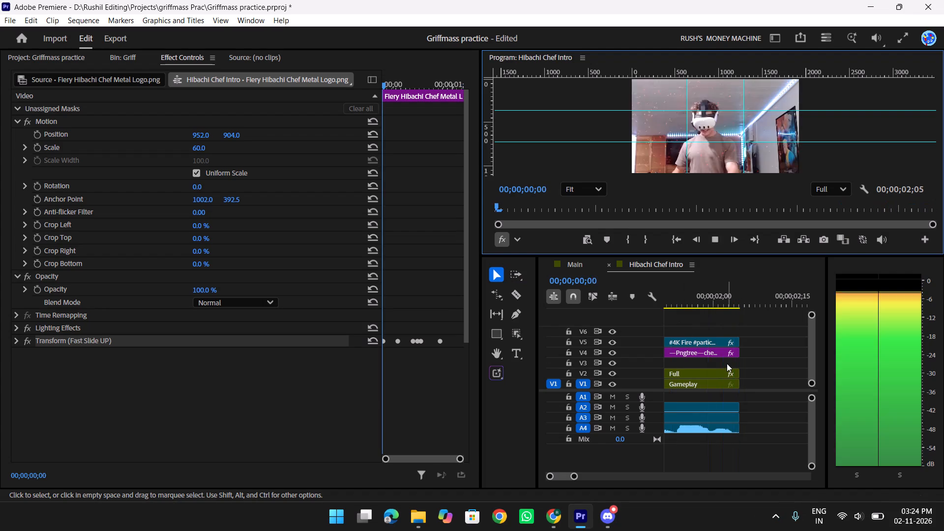
{"action": "key", "text": "space"}
{"action": "type", "text": "yyy"}
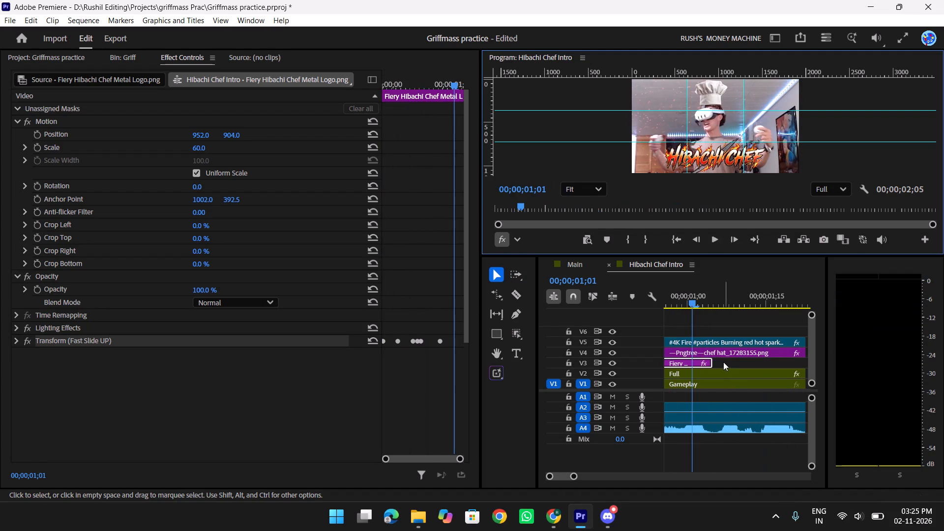
{"action": "left_click_drag", "start_coordinate": [692, 298], "coordinate": [635, 297]}
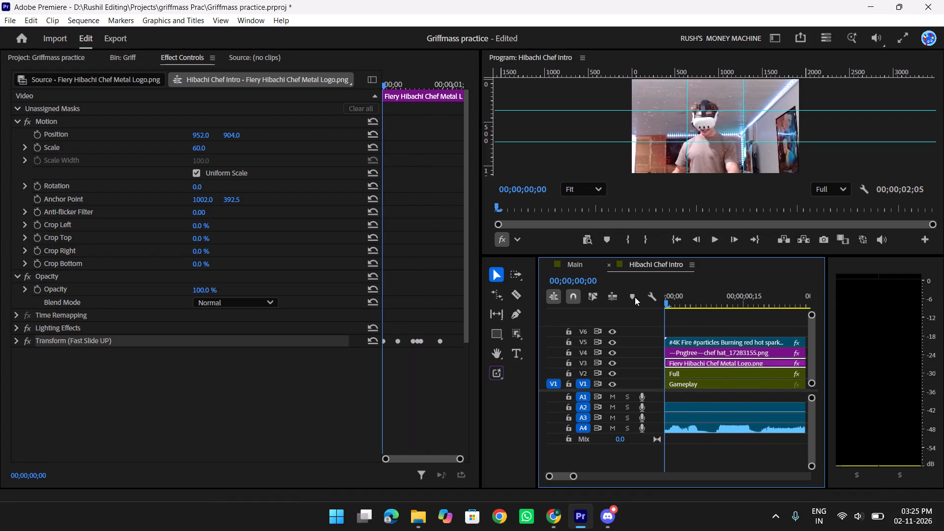
{"action": "left_click_drag", "start_coordinate": [635, 297], "coordinate": [660, 295]}
{"action": "key", "text": "space"}
{"action": "key", "text": "space"}
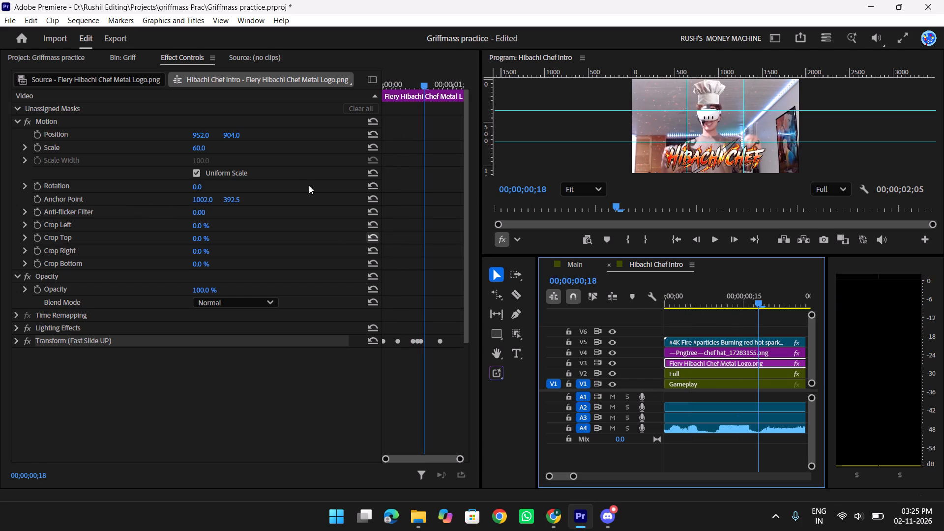
Inspect the chef hat clip's Scale keyframes up close on V4, going back to the first one.
{"action": "left_click", "coordinate": [675, 351]}
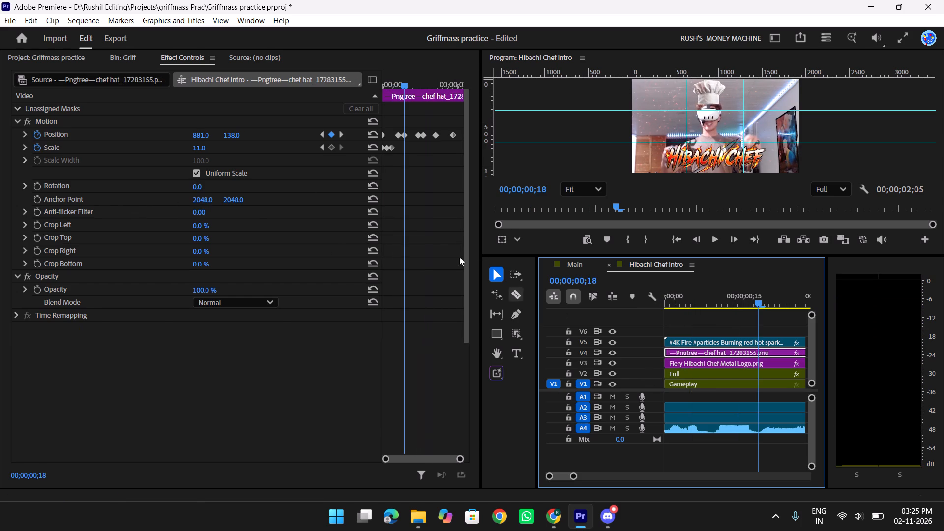
{"action": "type", "text": "tt"}
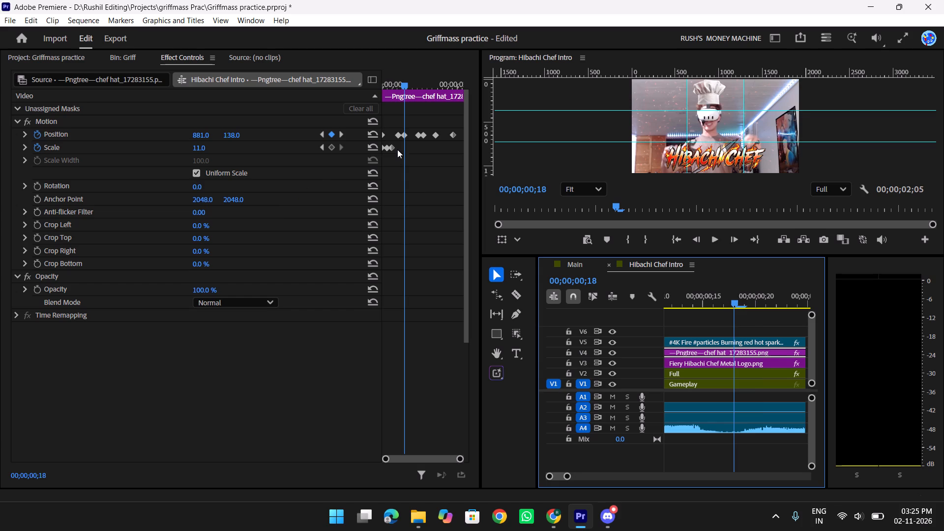
{"action": "left_click", "coordinate": [414, 186]}
{"action": "type", "text": "tt"}
{"action": "type", "text": "yy"}
{"action": "key", "text": "t"}
{"action": "scroll", "coordinate": [429, 266], "scroll_direction": "up", "scroll_amount": 3}
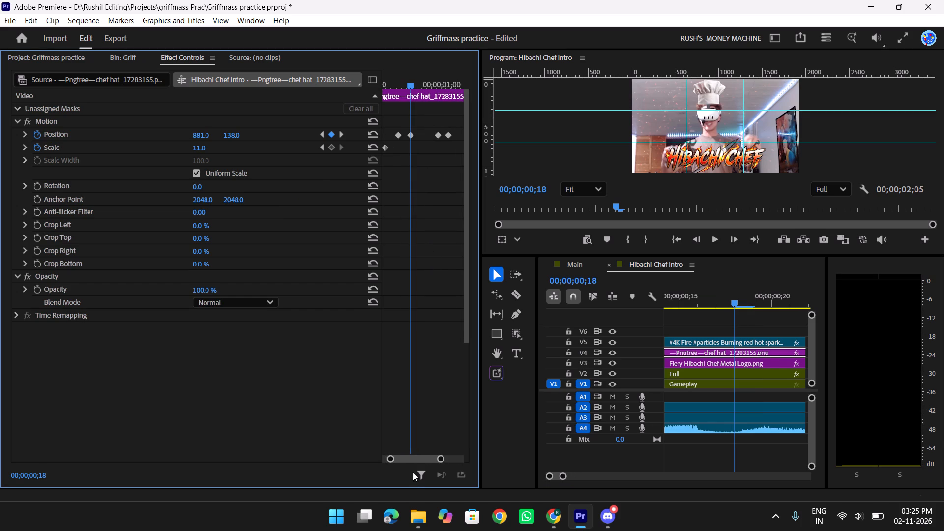
{"action": "left_click_drag", "start_coordinate": [421, 457], "coordinate": [369, 458]}
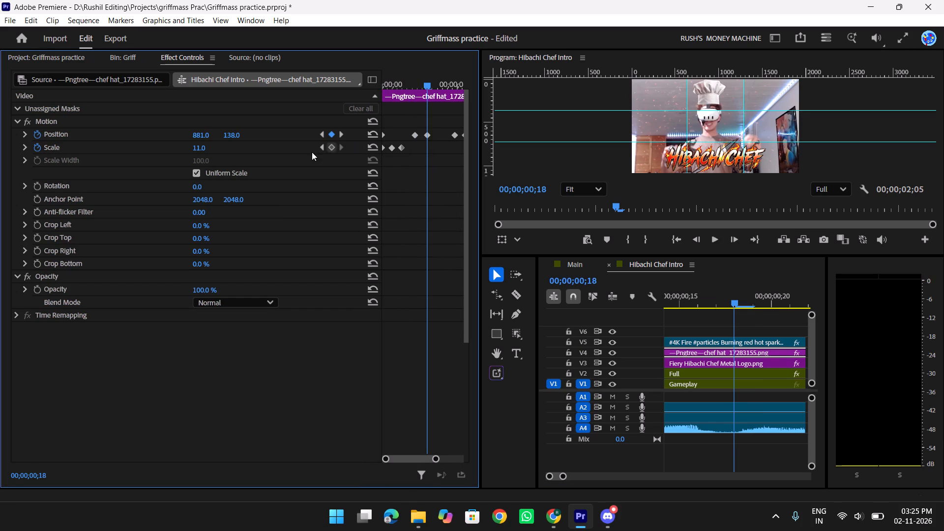
{"action": "double_click", "coordinate": [319, 147]}
{"action": "left_click", "coordinate": [319, 147]}
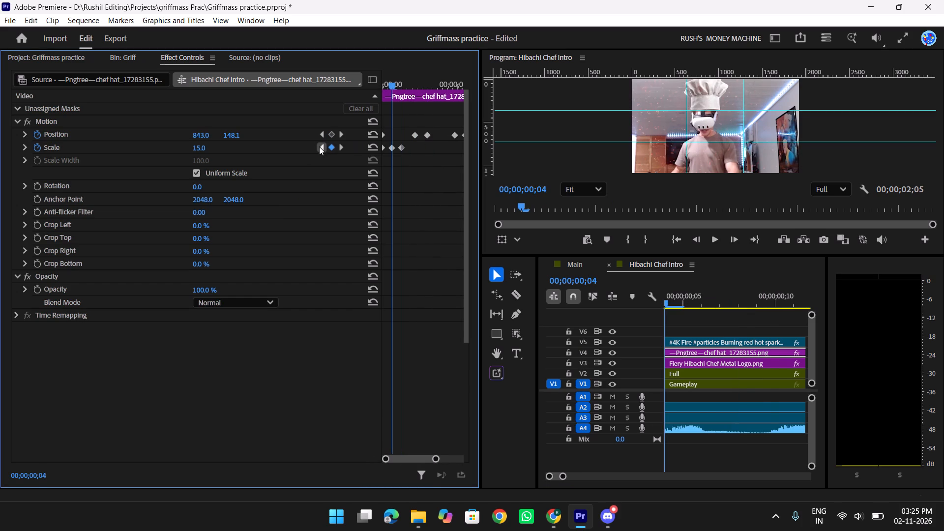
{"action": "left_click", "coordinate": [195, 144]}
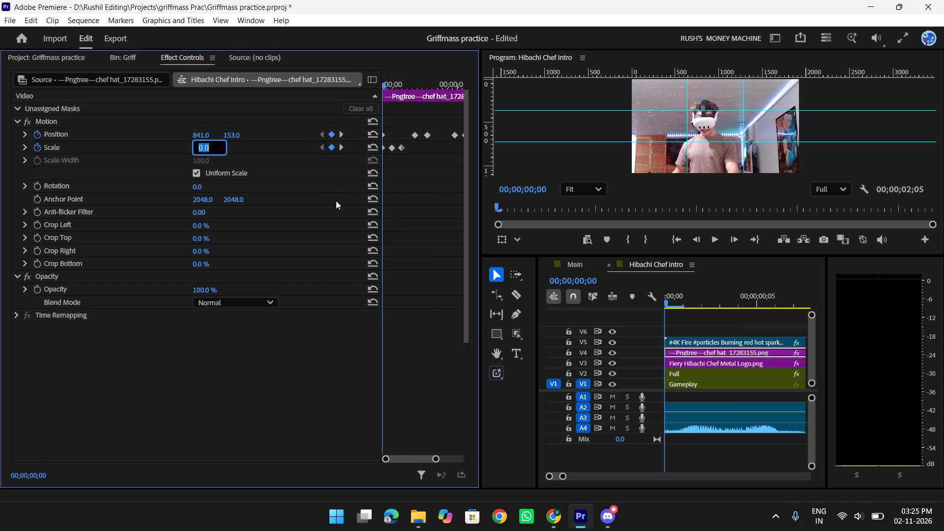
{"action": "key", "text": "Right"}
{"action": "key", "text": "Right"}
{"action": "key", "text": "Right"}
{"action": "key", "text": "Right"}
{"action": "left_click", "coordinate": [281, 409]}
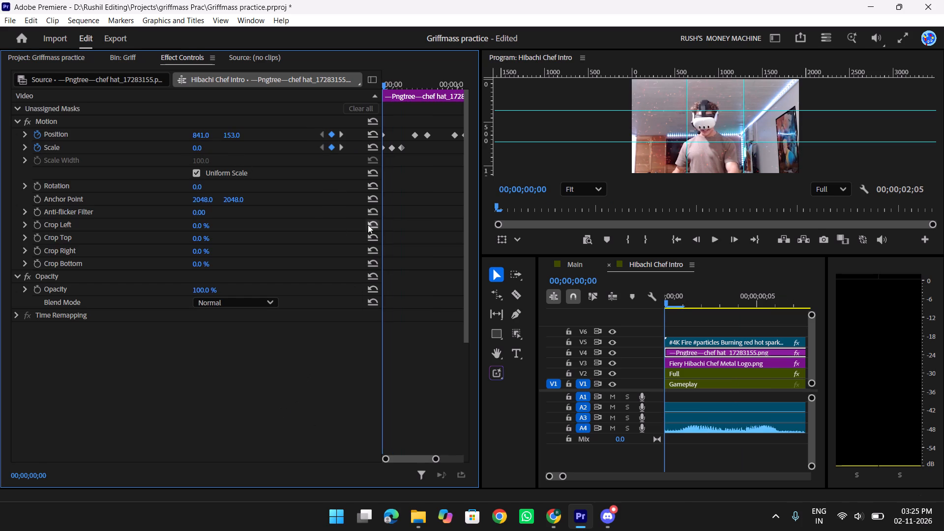
Go frame by frame through the intro's first 9 frames and back, and play it to examine the hat's scale pop-in.
{"action": "key", "text": "Right"}
{"action": "key", "text": "Right"}
{"action": "key", "text": "Right"}
{"action": "key", "text": "Right"}
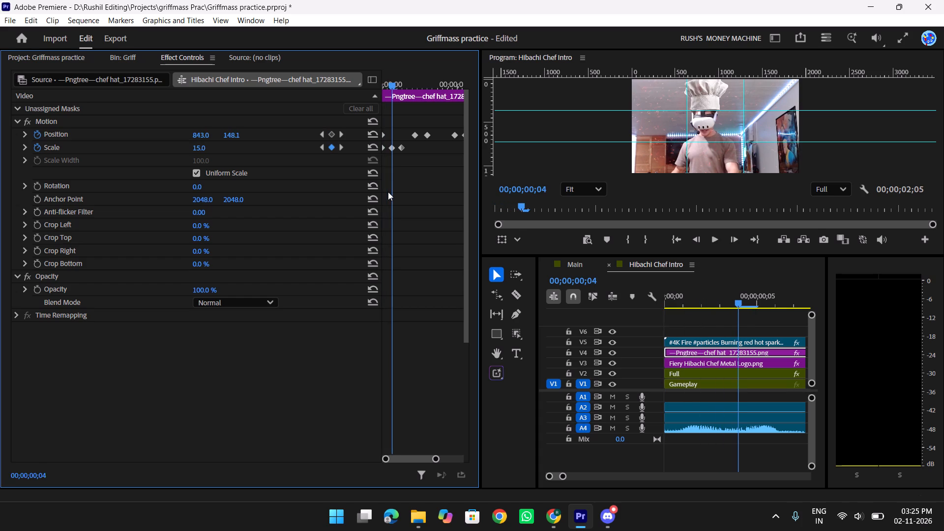
{"action": "key", "text": "Right"}
{"action": "key", "text": "Right"}
{"action": "key", "text": "Right"}
{"action": "key", "text": "Right"}
{"action": "key", "text": "Right"}
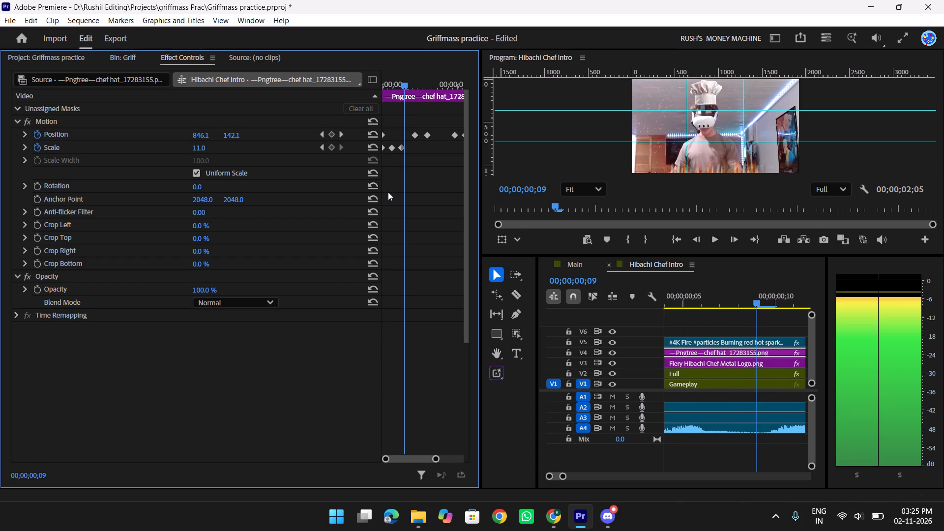
{"action": "key", "text": "Left"}
{"action": "key", "text": "Left"}
{"action": "key", "text": "Left"}
{"action": "key", "text": "Left"}
{"action": "key", "text": "Left"}
{"action": "key", "text": "Left"}
{"action": "key", "text": "Left"}
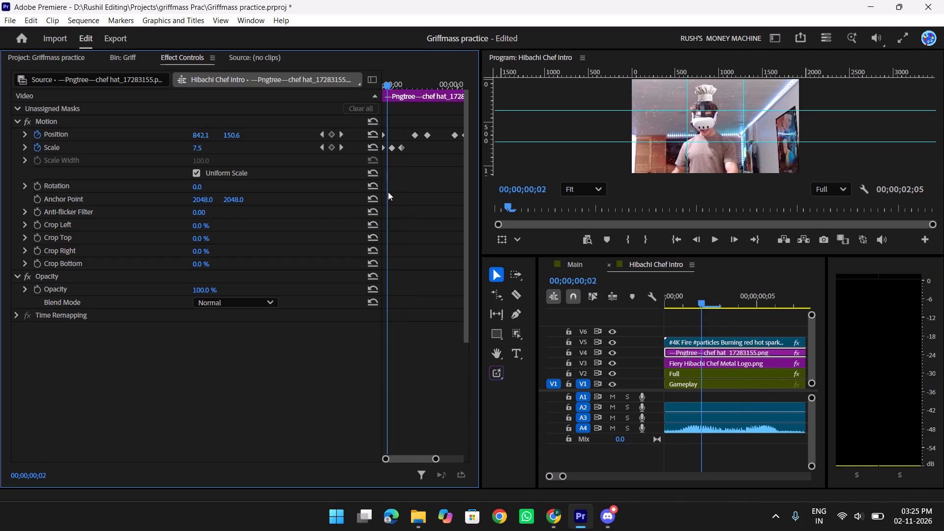
{"action": "key", "text": "Left"}
{"action": "key", "text": "Left"}
{"action": "key", "text": "Left"}
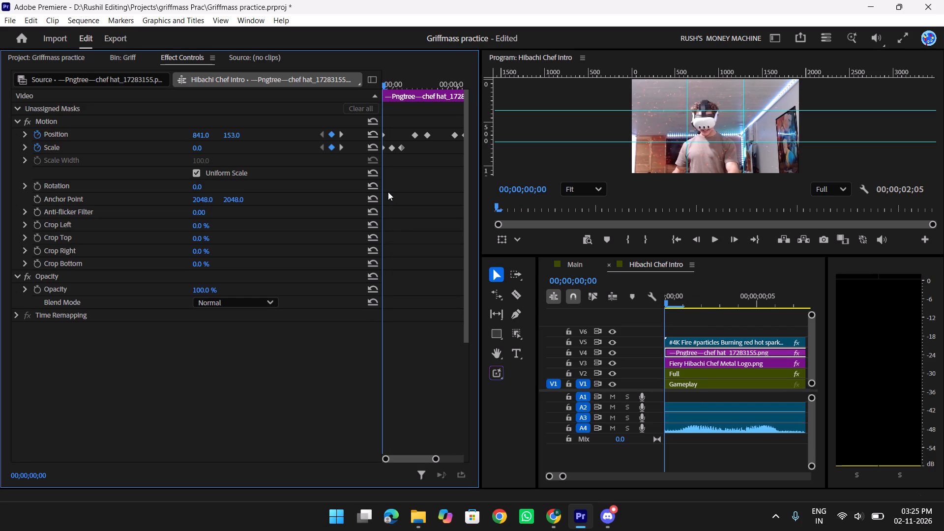
{"action": "key", "text": "space"}
{"action": "key", "text": "space"}
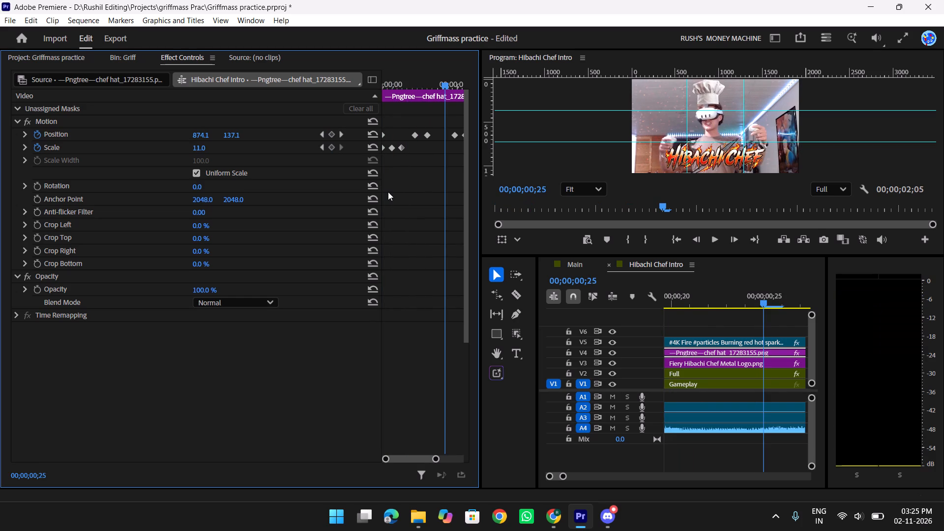
Set all three chef hat Scale keyframes to Auto Bezier interpolation.
{"action": "left_click_drag", "start_coordinate": [434, 162], "coordinate": [367, 146]}
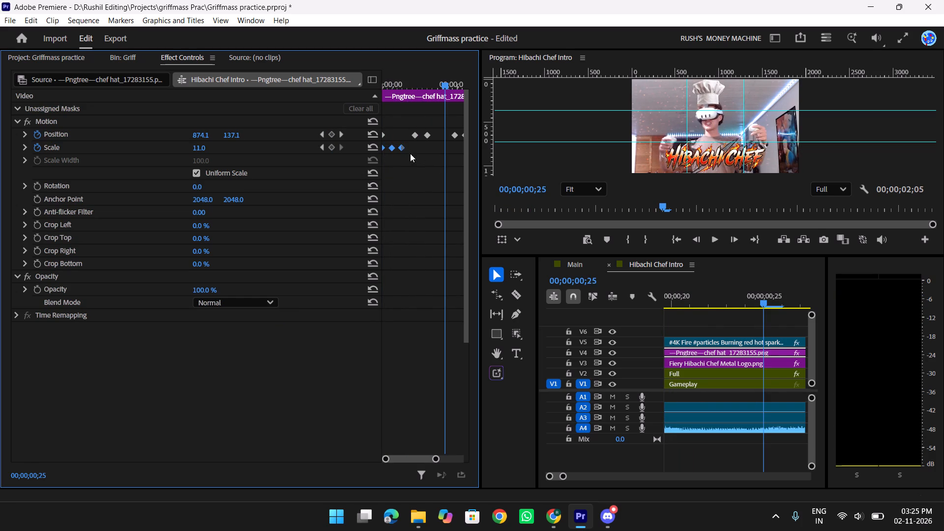
{"action": "right_click", "coordinate": [399, 147]}
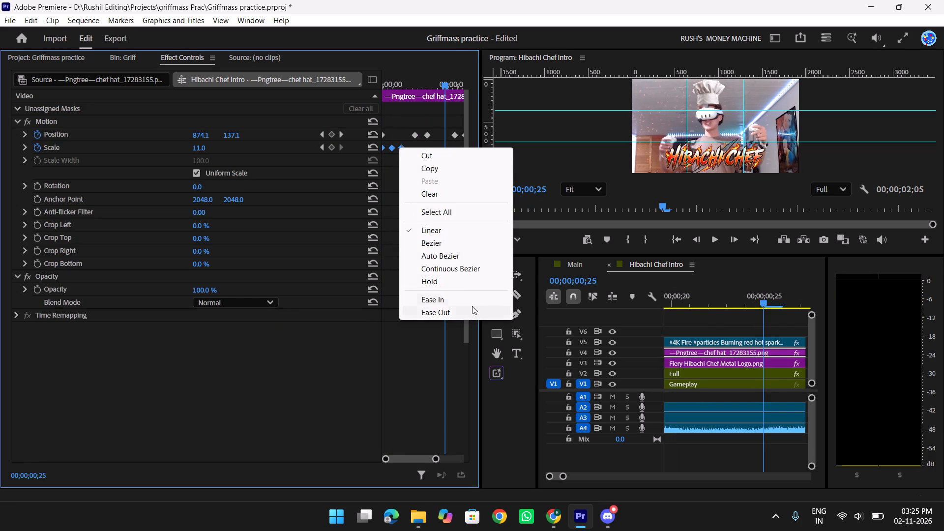
{"action": "left_click", "coordinate": [440, 255]}
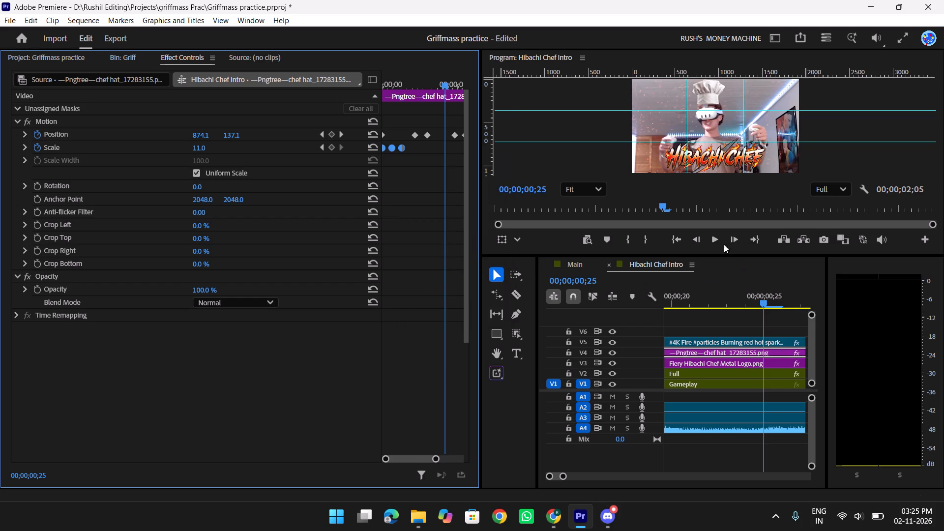
Go frame by frame from the intro's start to 00;00;00;09 to examine the smoothed hat pop-in.
{"action": "left_click_drag", "start_coordinate": [761, 298], "coordinate": [650, 306]}
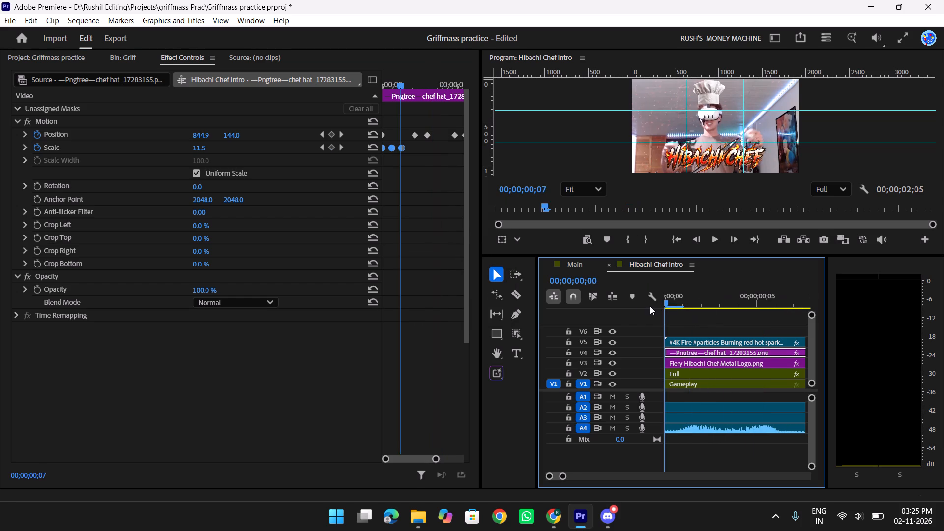
{"action": "left_click_drag", "start_coordinate": [650, 306], "coordinate": [659, 305]}
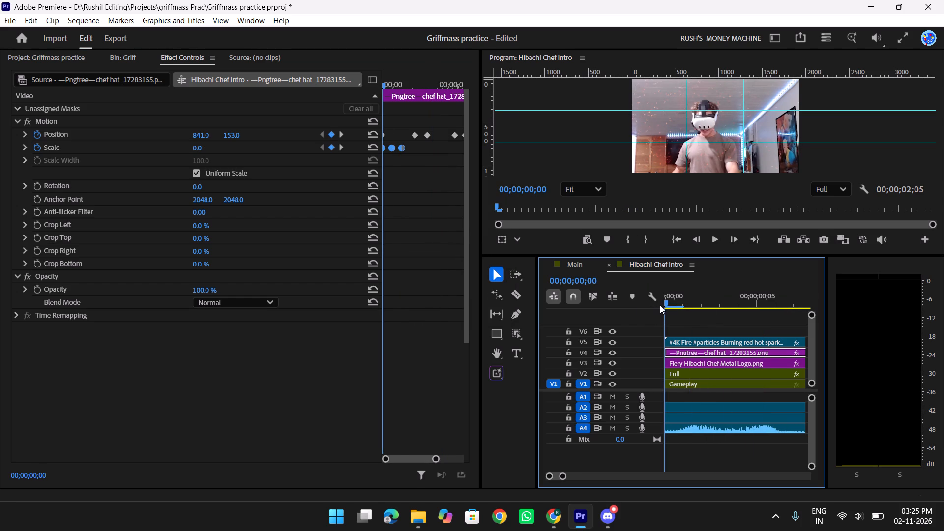
{"action": "key", "text": "Right"}
{"action": "key", "text": "Right"}
{"action": "key", "text": "Right"}
{"action": "key", "text": "Right"}
{"action": "key", "text": "Right"}
{"action": "key", "text": "Right"}
{"action": "key", "text": "Right"}
{"action": "key", "text": "Right"}
{"action": "key", "text": "Right"}
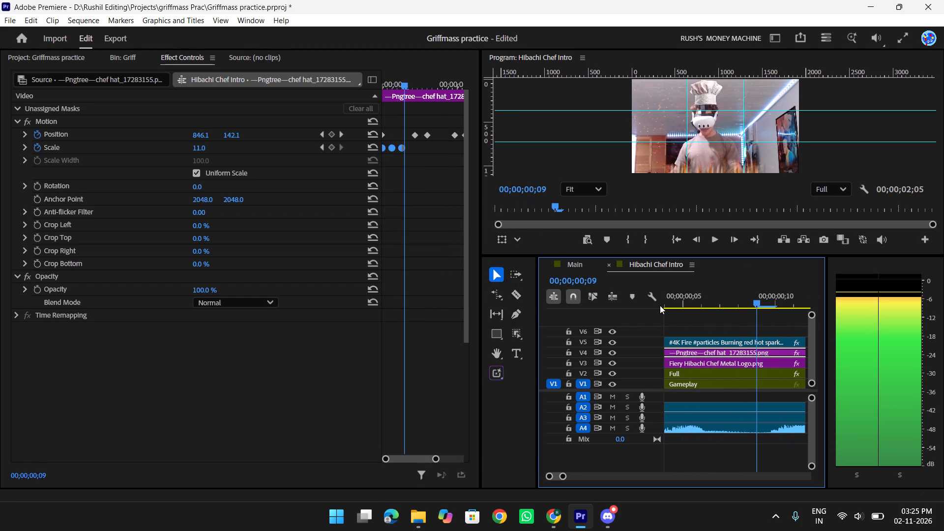
Play the intro full screen from its start to examine the smoothed chef hat pop-in.
{"action": "key", "text": "y"}
{"action": "key", "text": "y"}
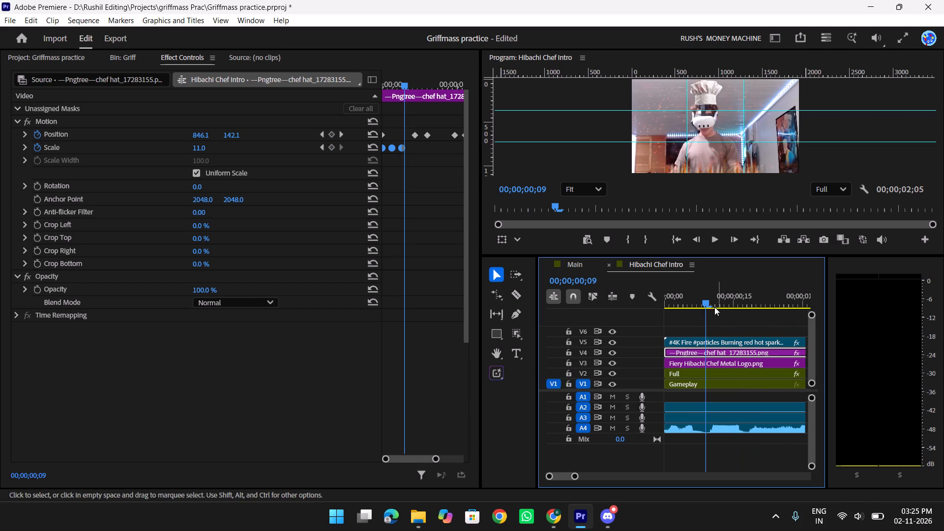
{"action": "left_click_drag", "start_coordinate": [698, 299], "coordinate": [613, 299]}
{"action": "type", "text": "f"}
{"action": "key", "text": "space"}
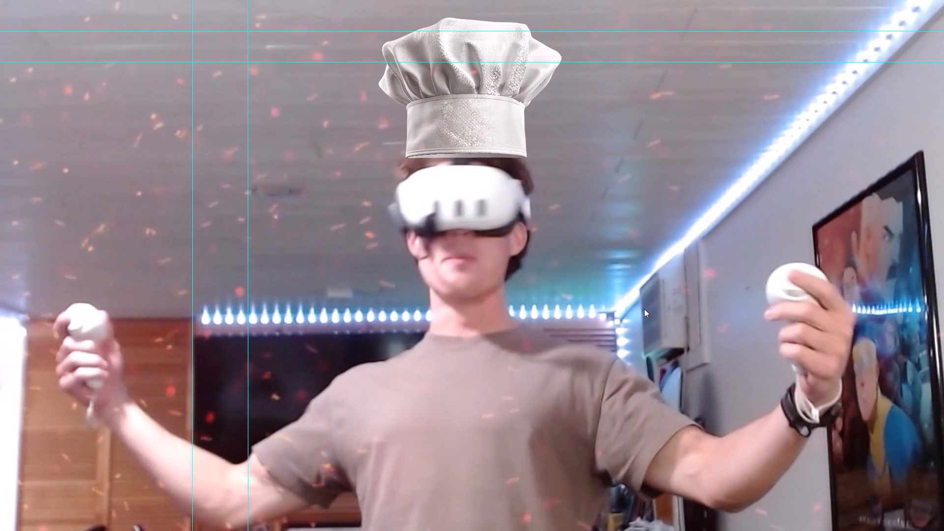
{"action": "key", "text": "space"}
{"action": "type", "text": "f"}
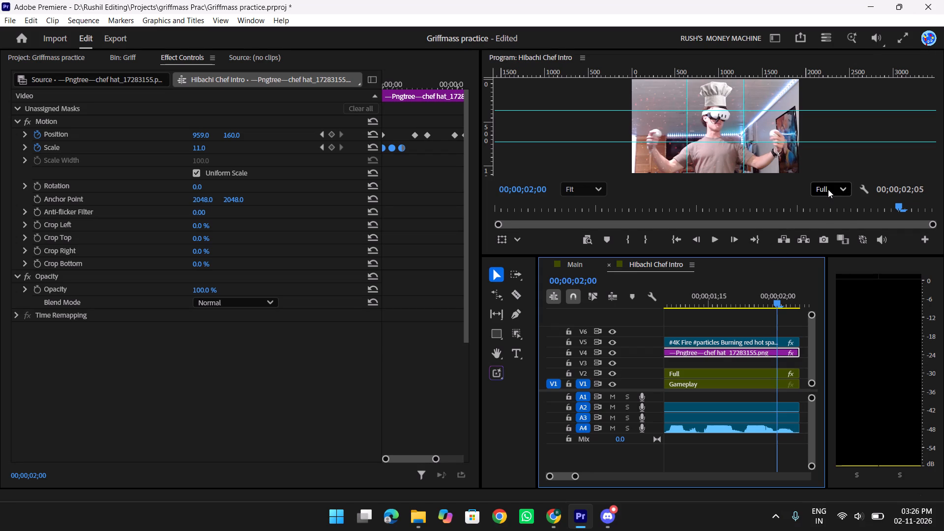
Set the Program Monitor's playback resolution to 1/4.
{"action": "left_click", "coordinate": [828, 189]}
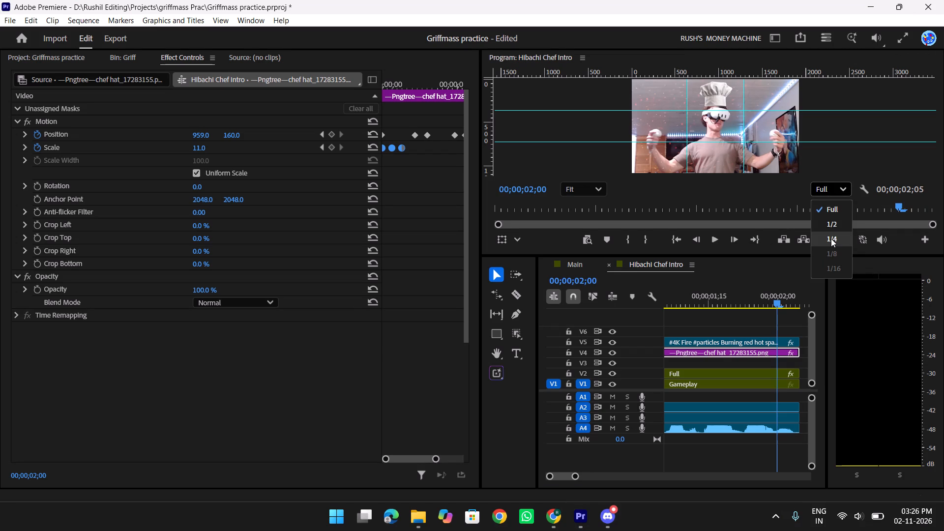
{"action": "left_click", "coordinate": [834, 238]}
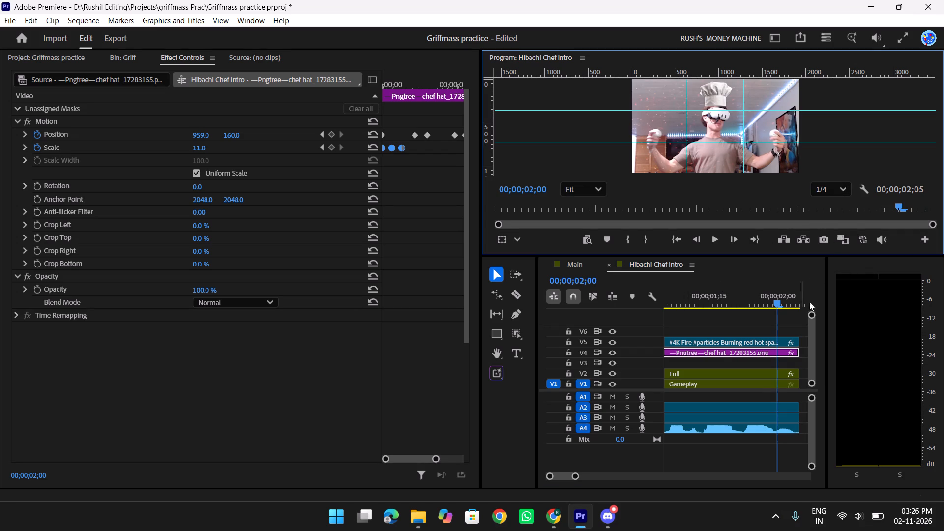
Play the intro full screen from its start at the reduced resolution and return to 00;00;00;00.
{"action": "left_click_drag", "start_coordinate": [772, 303], "coordinate": [538, 298]}
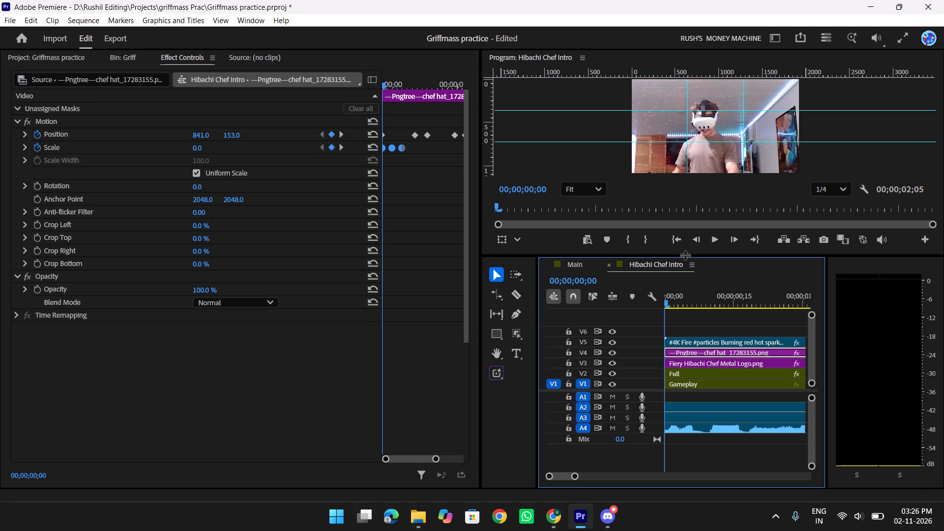
{"action": "left_click", "coordinate": [680, 245]}
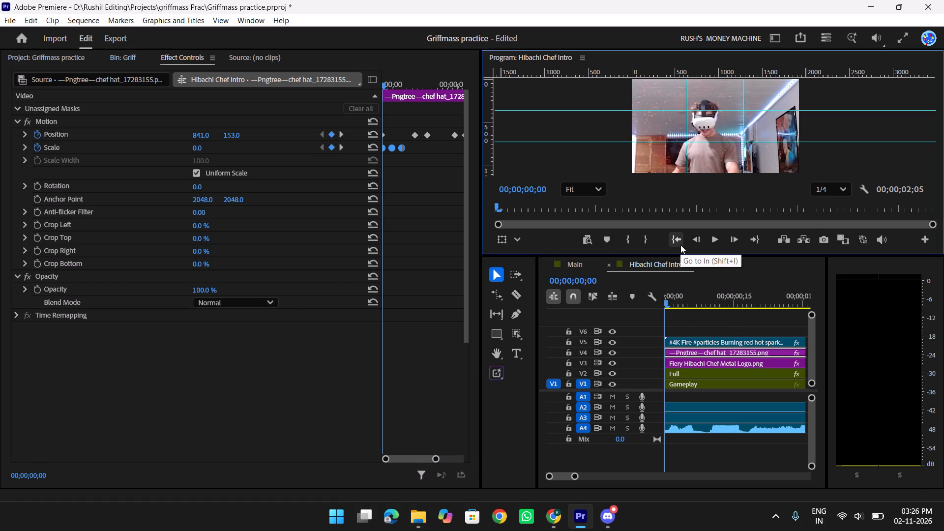
{"action": "type", "text": "f"}
{"action": "key", "text": "space"}
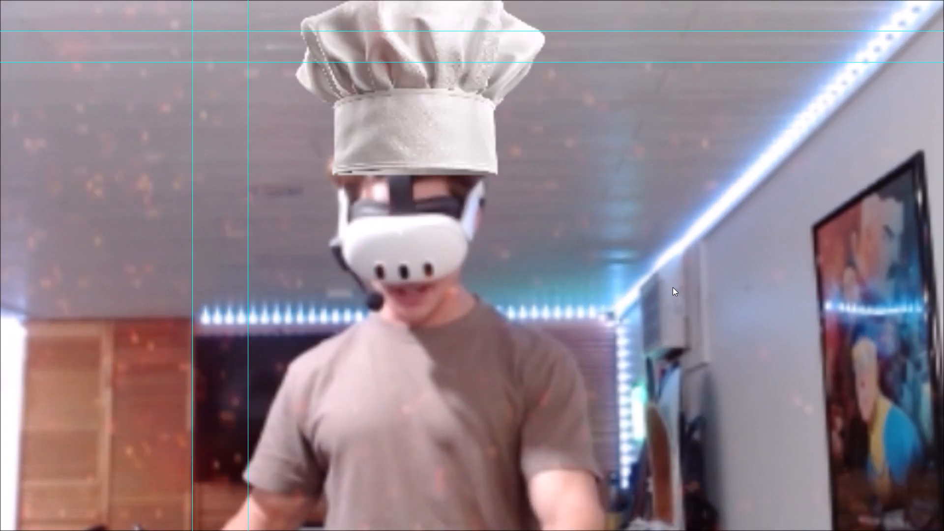
{"action": "key", "text": "f"}
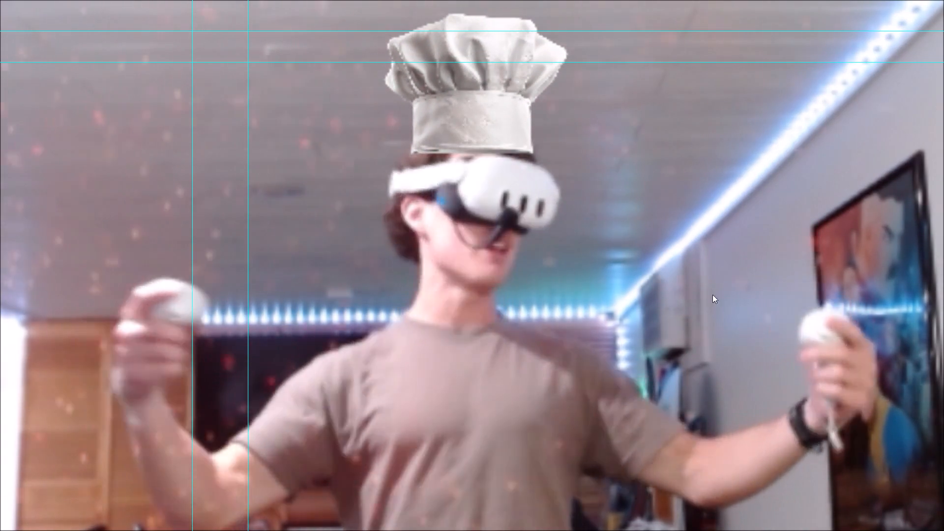
{"action": "left_click_drag", "start_coordinate": [700, 297], "coordinate": [435, 308]}
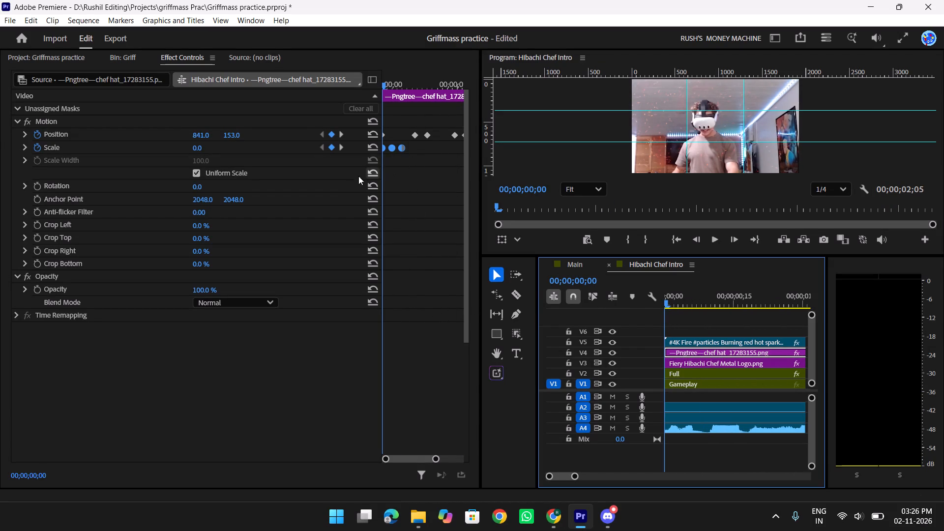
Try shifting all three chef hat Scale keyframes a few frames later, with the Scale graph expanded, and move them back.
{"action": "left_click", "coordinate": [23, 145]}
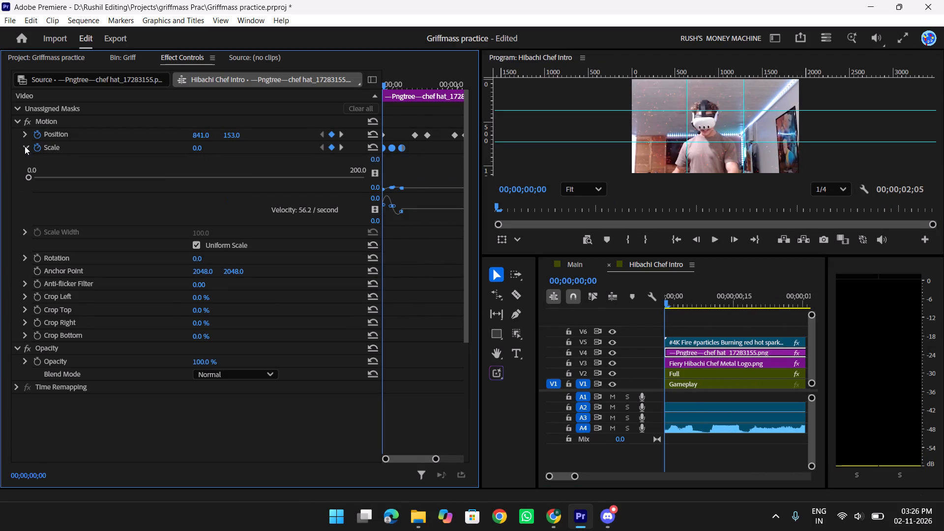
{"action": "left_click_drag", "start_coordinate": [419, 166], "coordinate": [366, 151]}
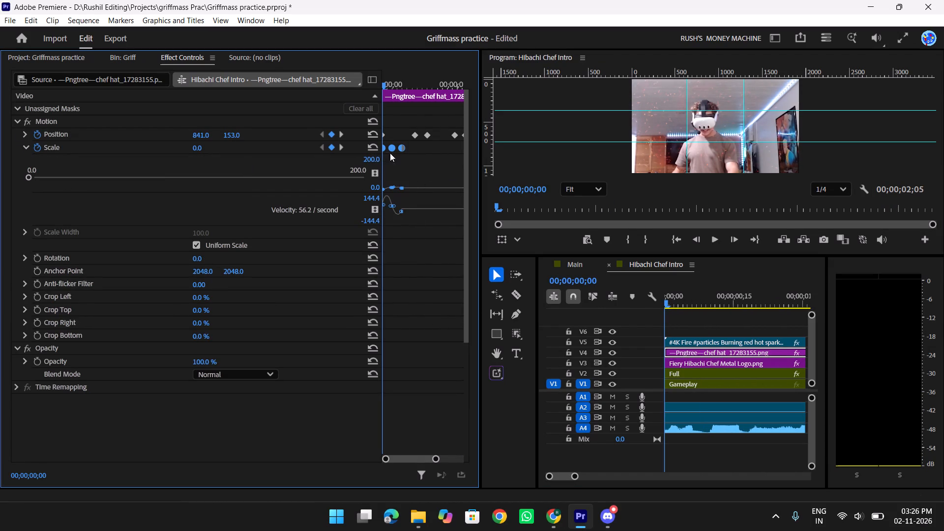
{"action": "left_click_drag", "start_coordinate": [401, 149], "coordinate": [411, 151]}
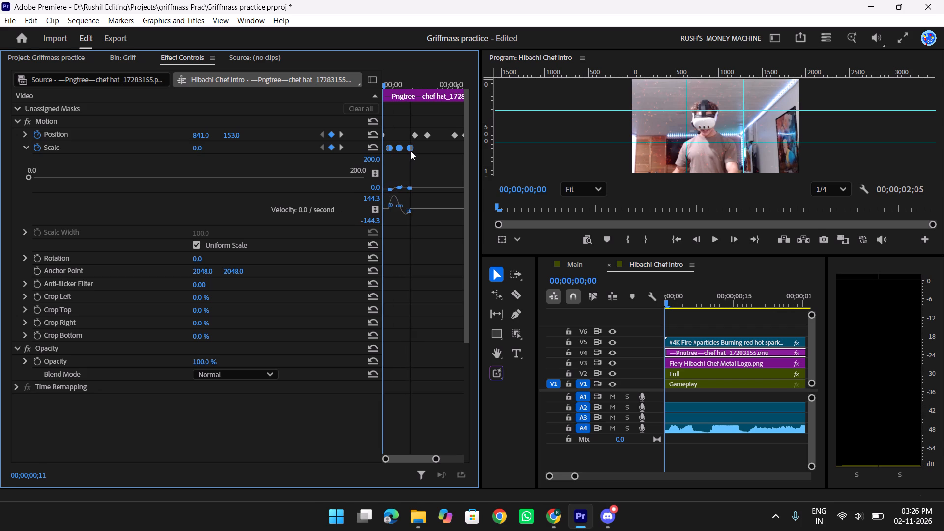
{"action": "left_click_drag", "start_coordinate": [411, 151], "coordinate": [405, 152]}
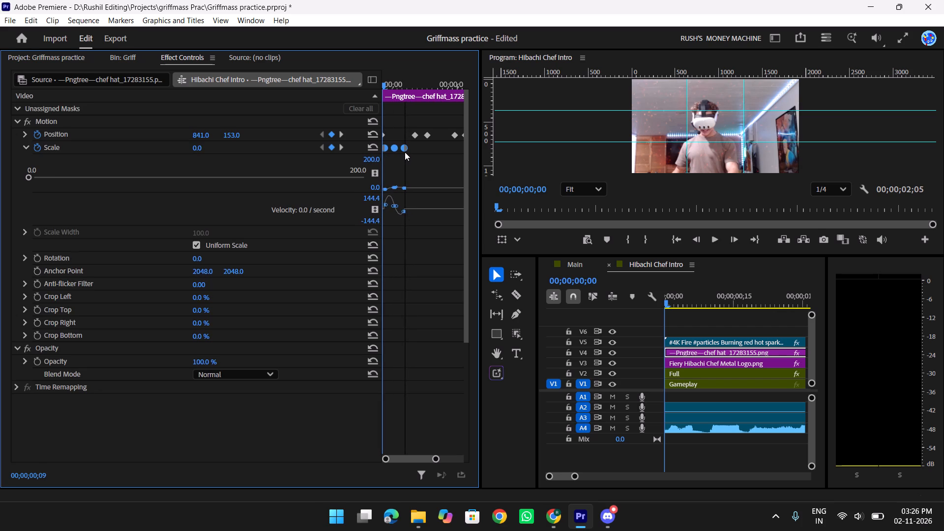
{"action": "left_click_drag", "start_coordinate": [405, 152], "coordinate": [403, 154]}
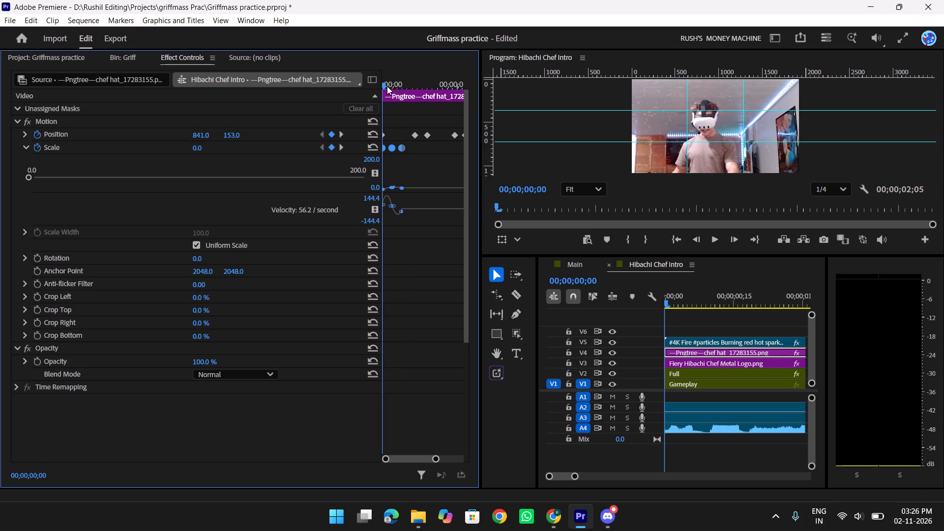
Play the opening of the intro to check the hat's scale timing, and return to its start.
{"action": "key", "text": "space"}
{"action": "key", "text": "space"}
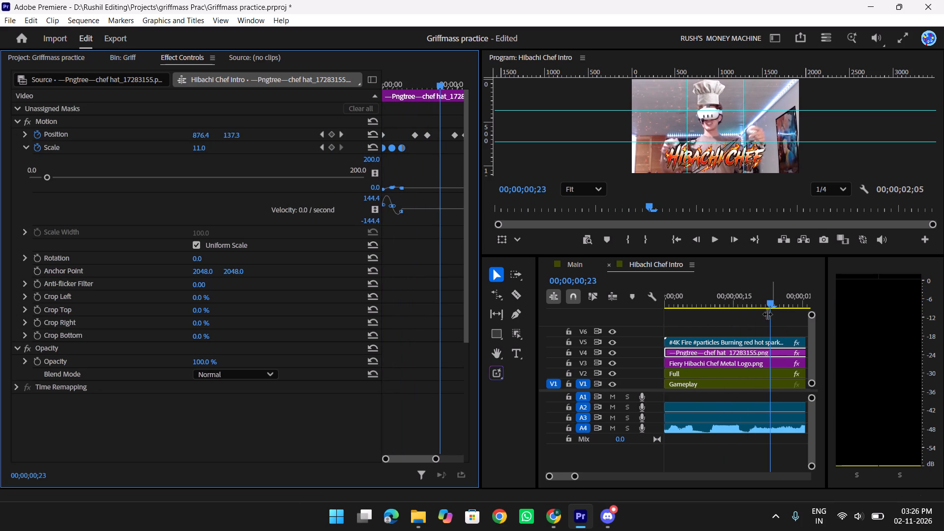
{"action": "left_click_drag", "start_coordinate": [752, 302], "coordinate": [676, 298]}
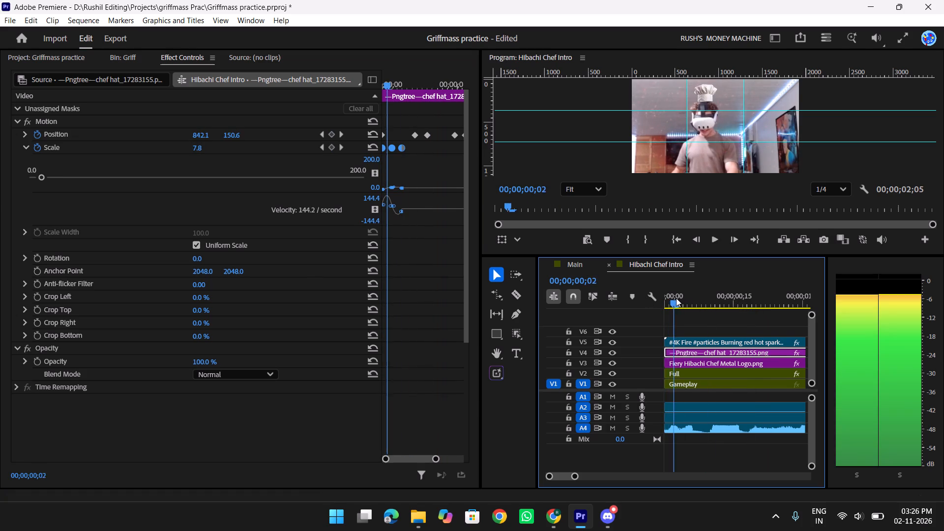
{"action": "left_click_drag", "start_coordinate": [676, 298], "coordinate": [618, 321]}
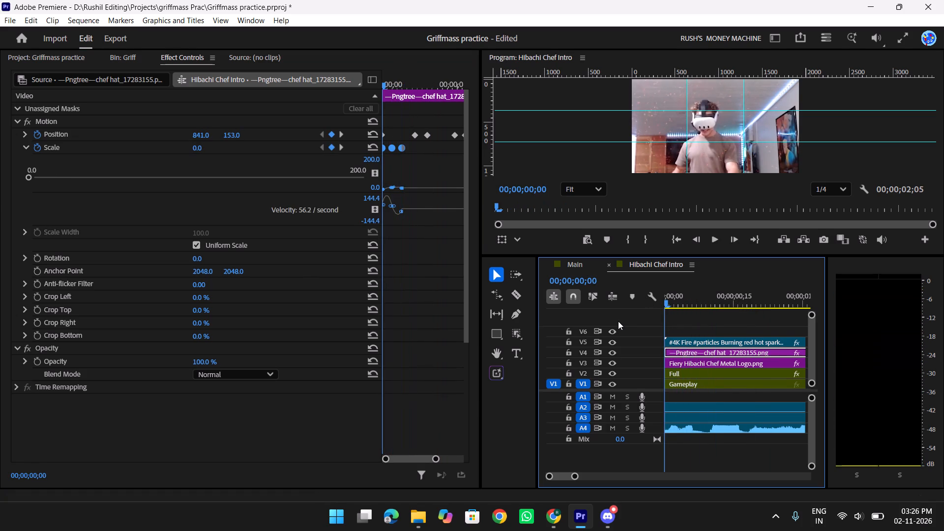
Play the intro full screen repeatedly, pausing along the way, to examine the hat and logo animations.
{"action": "type", "text": "f"}
{"action": "key", "text": "space"}
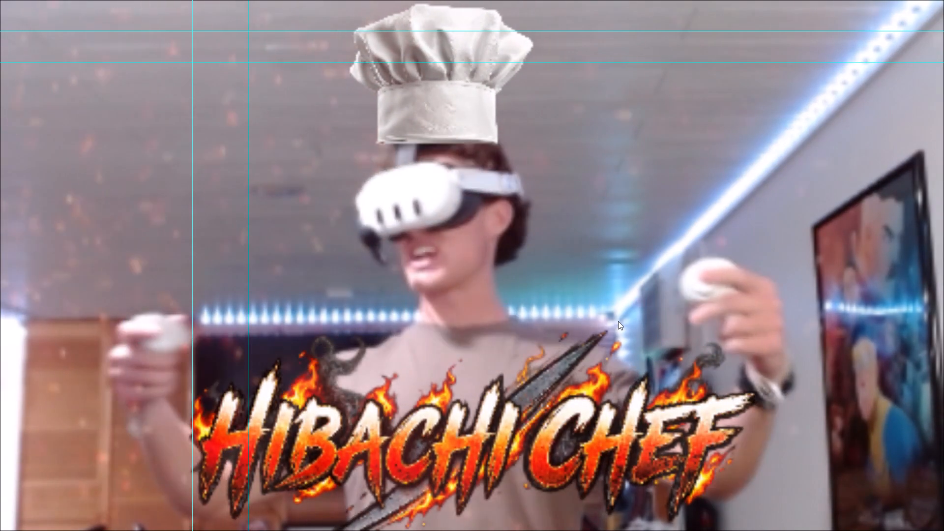
{"action": "key", "text": "space"}
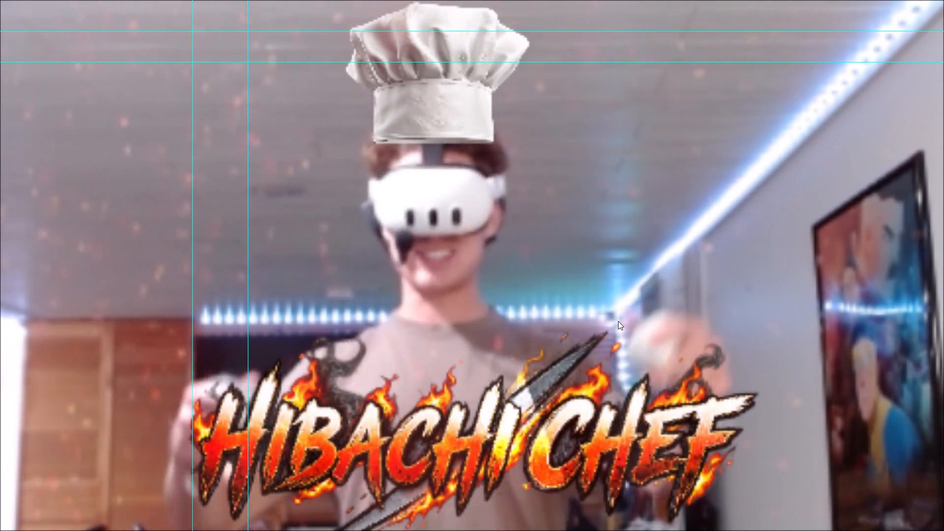
{"action": "key", "text": "space"}
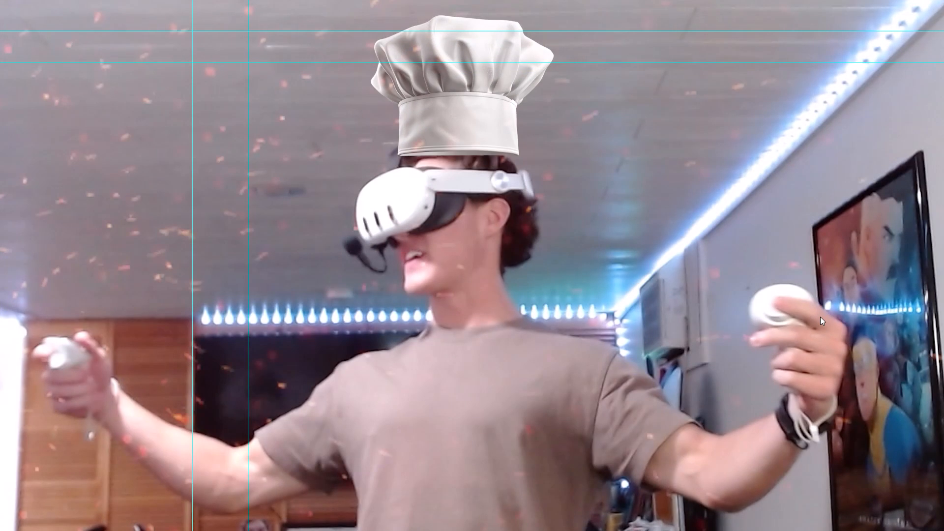
{"action": "key", "text": "space"}
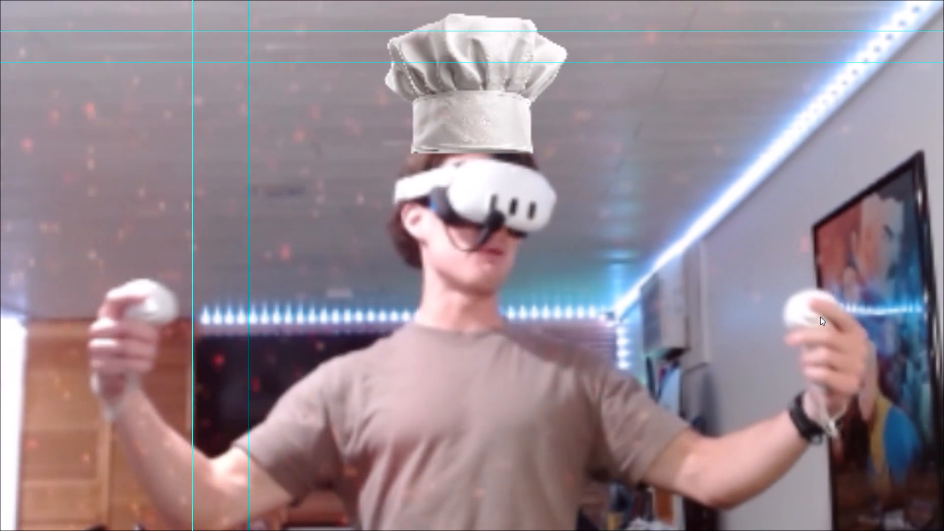
{"action": "key", "text": "space"}
{"action": "key", "text": "space"}
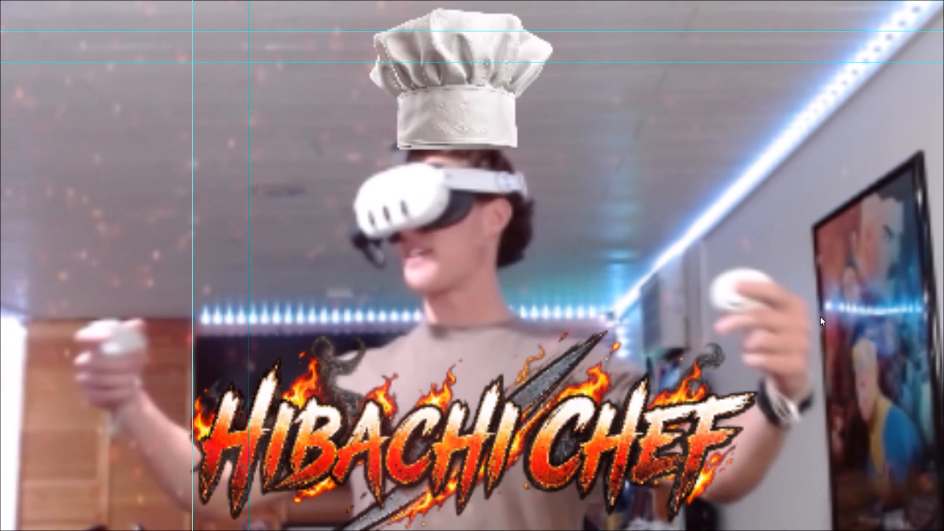
{"action": "key", "text": "space"}
{"action": "key", "text": "space"}
{"action": "key", "text": "space"}
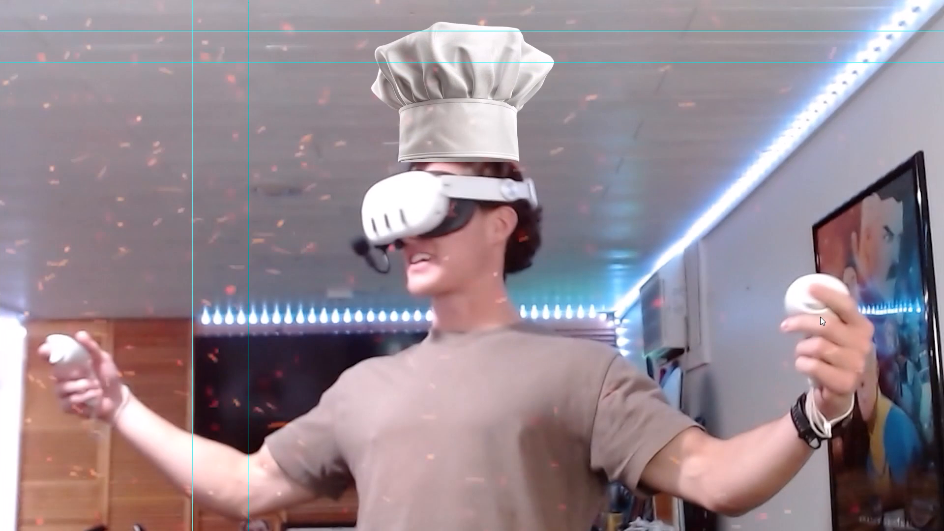
{"action": "key", "text": "space"}
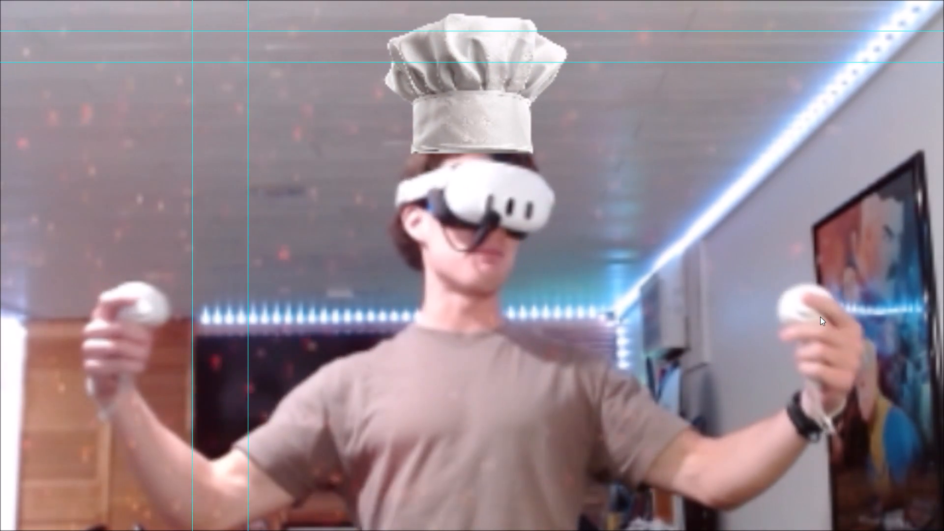
{"action": "key", "text": "space"}
{"action": "key", "text": "space"}
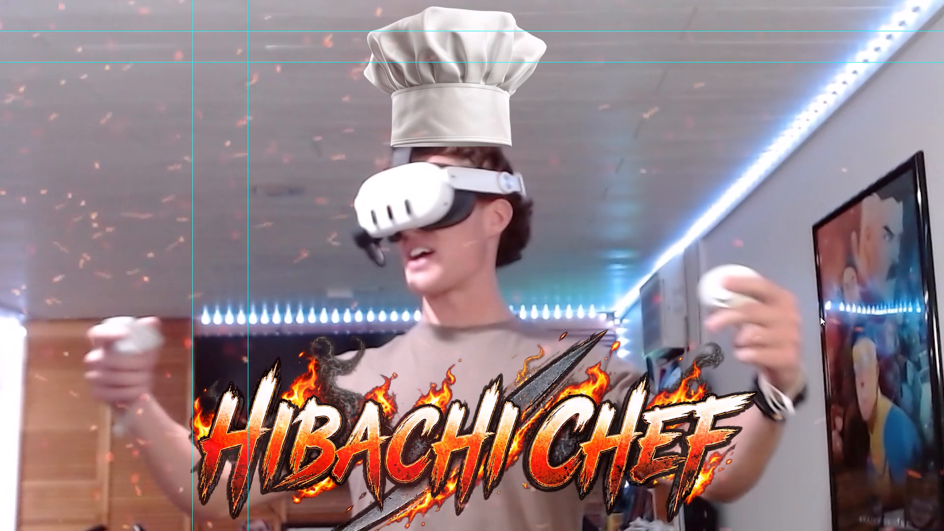
{"action": "key", "text": "space"}
{"action": "key", "text": "space"}
{"action": "key", "text": "space"}
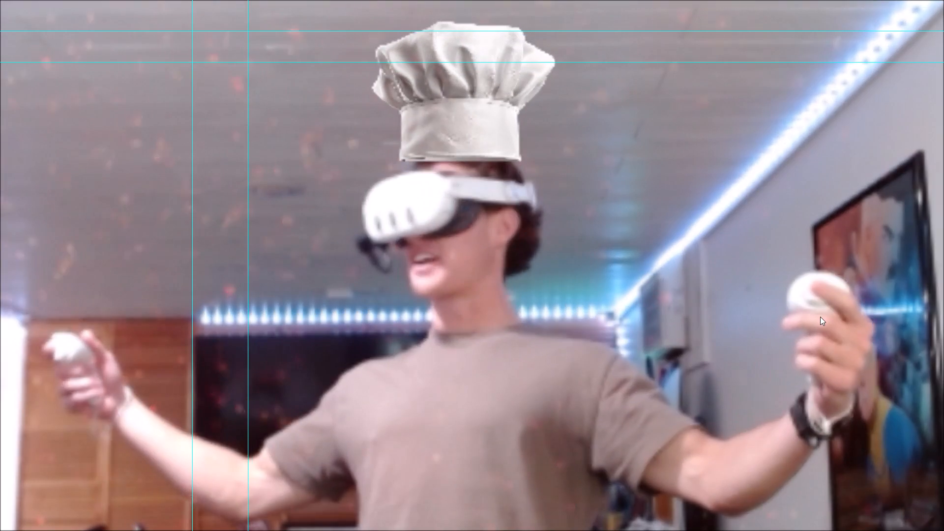
{"action": "key", "text": "space"}
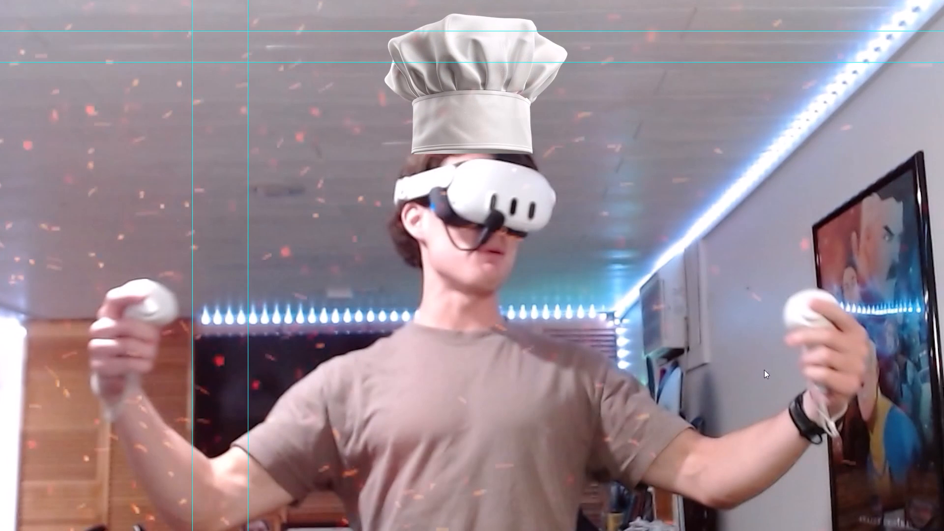
{"action": "key", "text": "f"}
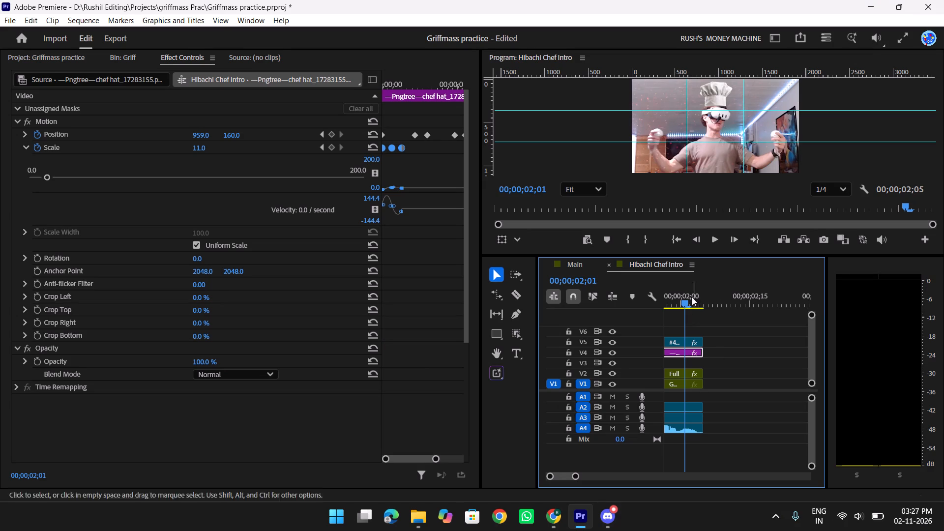
Expand the chef hat's Position graph in place of Scale and go through its keyframes from the start to 00;00;00;29.
{"action": "left_click", "coordinate": [22, 130]}
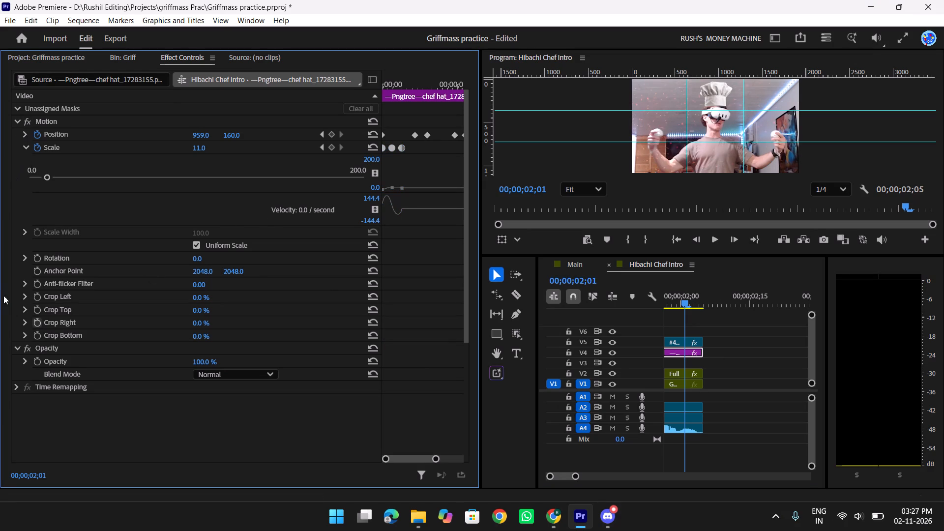
{"action": "left_click", "coordinate": [23, 147]}
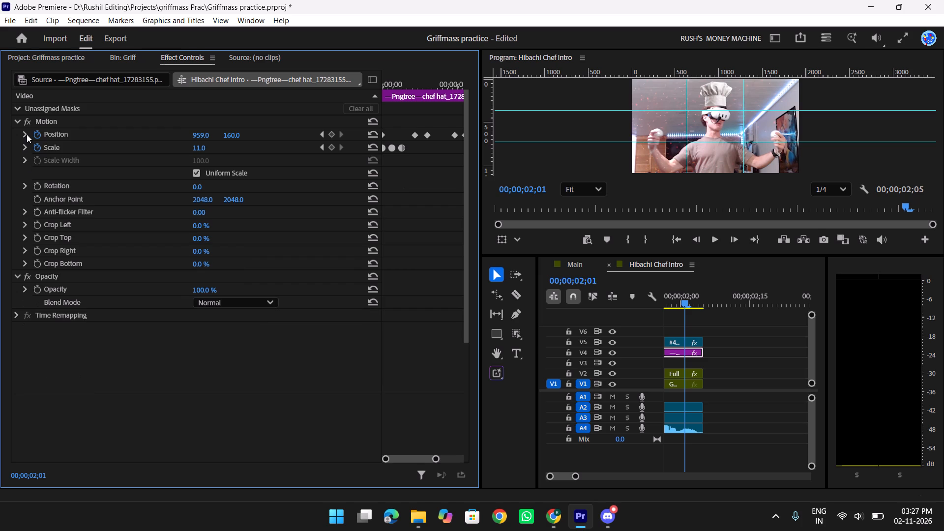
{"action": "left_click", "coordinate": [27, 134]}
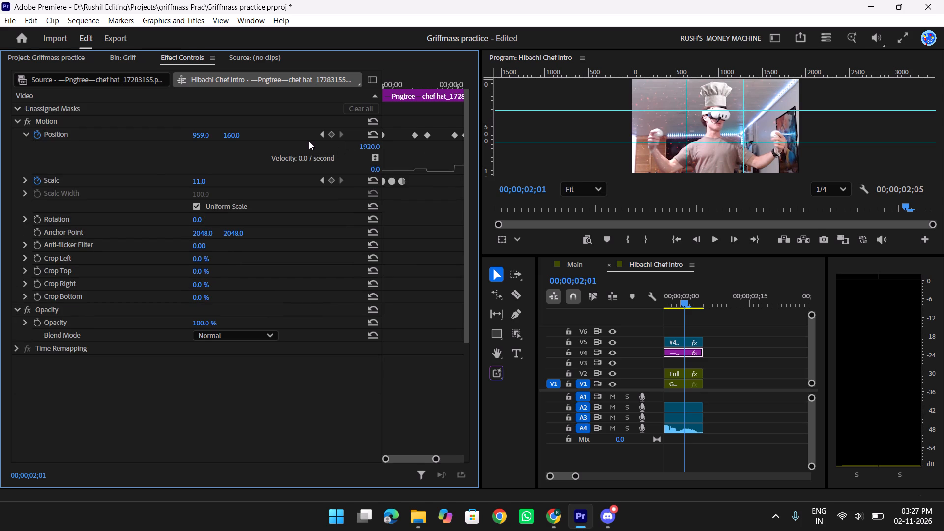
{"action": "left_click", "coordinate": [401, 82]}
{"action": "left_click_drag", "start_coordinate": [398, 82], "coordinate": [380, 81]}
{"action": "left_click", "coordinate": [342, 133]}
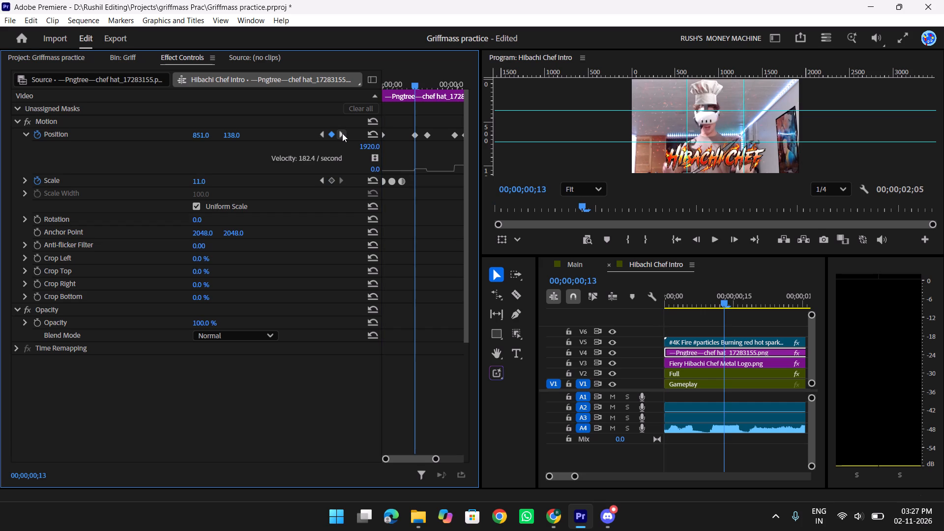
{"action": "left_click", "coordinate": [342, 133]}
{"action": "left_click", "coordinate": [342, 133]}
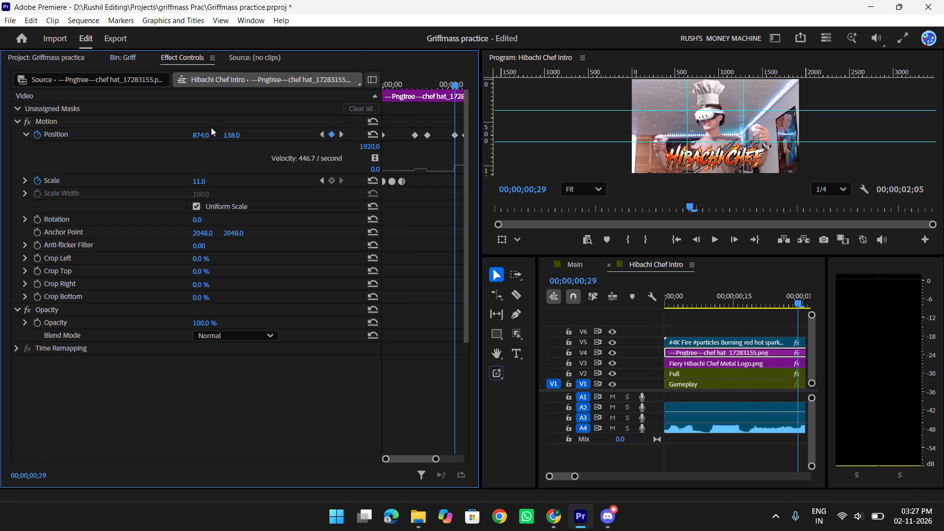
Set the horizontal Position of the chef hat's keyframe at 00;00;00;29 to 907.
{"action": "left_click", "coordinate": [232, 136]}
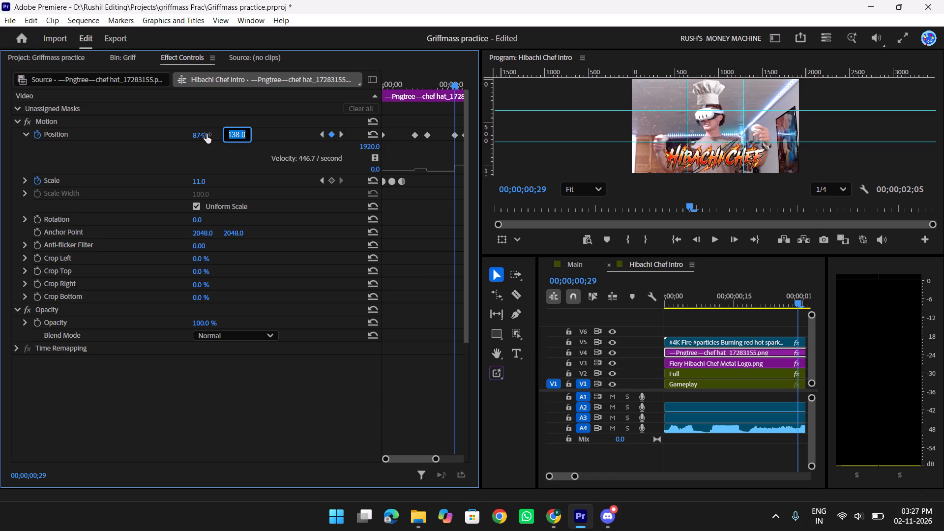
{"action": "left_click", "coordinate": [206, 134]}
{"action": "key", "text": "Up"}
{"action": "key", "text": "Up"}
{"action": "key", "text": "Up"}
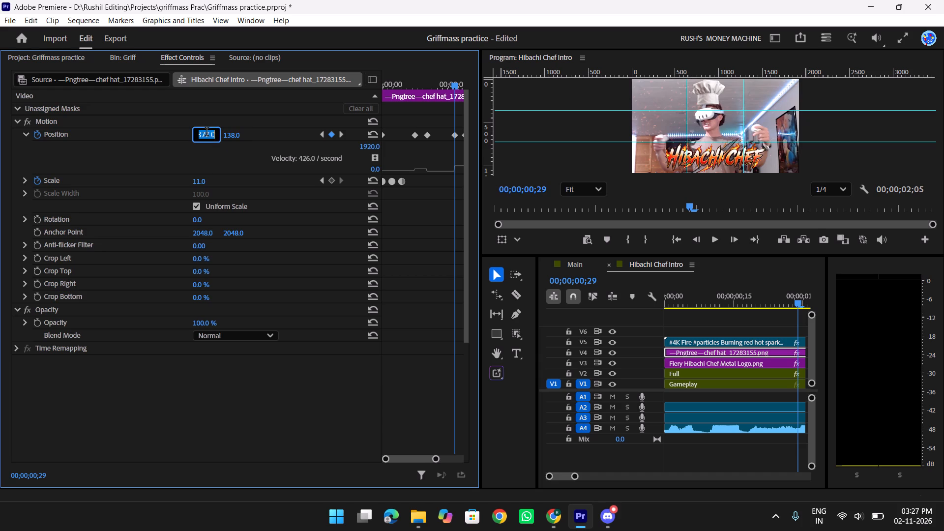
{"action": "key", "text": "Up"}
{"action": "key", "text": "Up"}
{"action": "key", "text": "Up"}
{"action": "key", "text": "Up"}
{"action": "key", "text": "Up"}
{"action": "key", "text": "Up"}
{"action": "key", "text": "Up"}
{"action": "key", "text": "Up"}
{"action": "key", "text": "Up"}
{"action": "key", "text": "Up"}
{"action": "key", "text": "Up"}
{"action": "key", "text": "Up"}
{"action": "key", "text": "Up"}
{"action": "key", "text": "Up"}
{"action": "key", "text": "Up"}
{"action": "key", "text": "Up"}
{"action": "key", "text": "Up"}
{"action": "key", "text": "Up"}
{"action": "key", "text": "Up"}
{"action": "key", "text": "Up"}
{"action": "key", "text": "Up"}
{"action": "key", "text": "Up"}
{"action": "key", "text": "Up"}
{"action": "key", "text": "Up"}
{"action": "key", "text": "Up"}
{"action": "key", "text": "Up"}
{"action": "key", "text": "Up"}
{"action": "key", "text": "Up"}
{"action": "key", "text": "Up"}
{"action": "key", "text": "Up"}
{"action": "key", "text": "Up"}
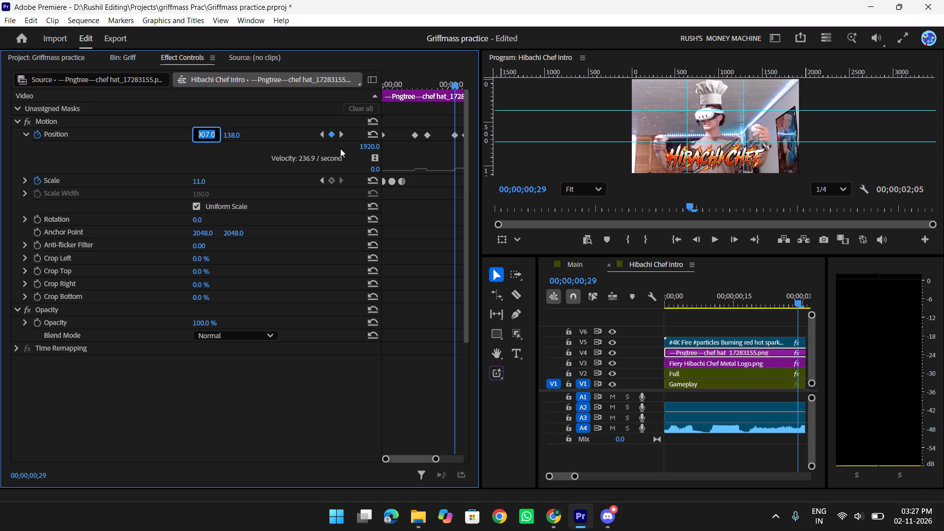
Set the horizontal Position of the chef hat's keyframe at 00;00;01;03 to 908.
{"action": "left_click", "coordinate": [341, 136]}
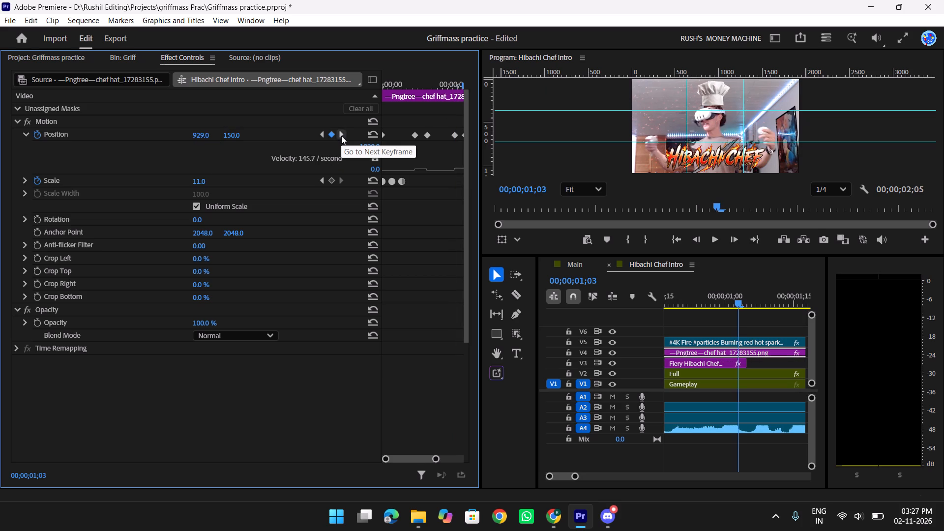
{"action": "left_click", "coordinate": [228, 136]}
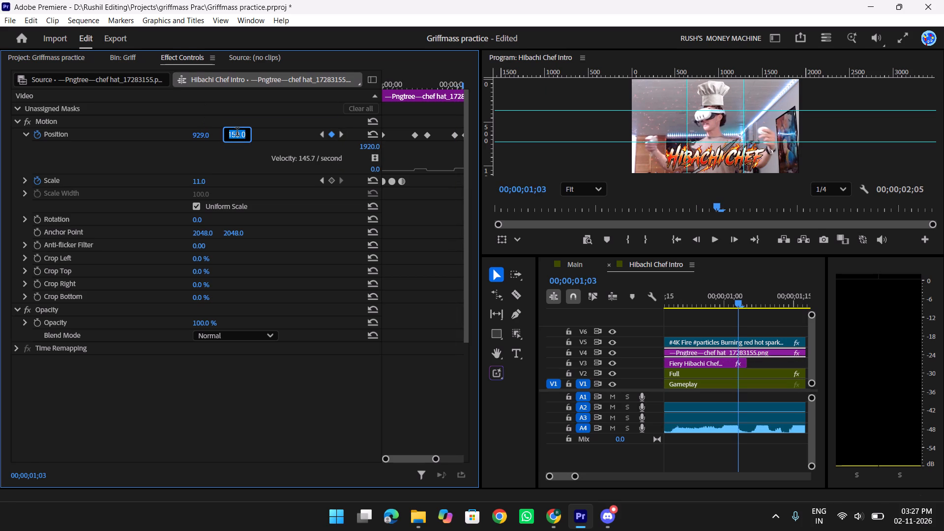
{"action": "key", "text": "Left"}
{"action": "key", "text": "Left"}
{"action": "key", "text": "Left"}
{"action": "key", "text": "Left"}
{"action": "key", "text": "Left"}
{"action": "key", "text": "Left"}
{"action": "key", "text": "Left"}
{"action": "key", "text": "Left"}
{"action": "key", "text": "Left"}
{"action": "key", "text": "Left"}
{"action": "key", "text": "Left"}
{"action": "left_click", "coordinate": [205, 136]}
{"action": "key", "text": "Down"}
{"action": "key", "text": "Down"}
{"action": "key", "text": "Down"}
{"action": "key", "text": "Down"}
{"action": "key", "text": "Down"}
{"action": "key", "text": "Down"}
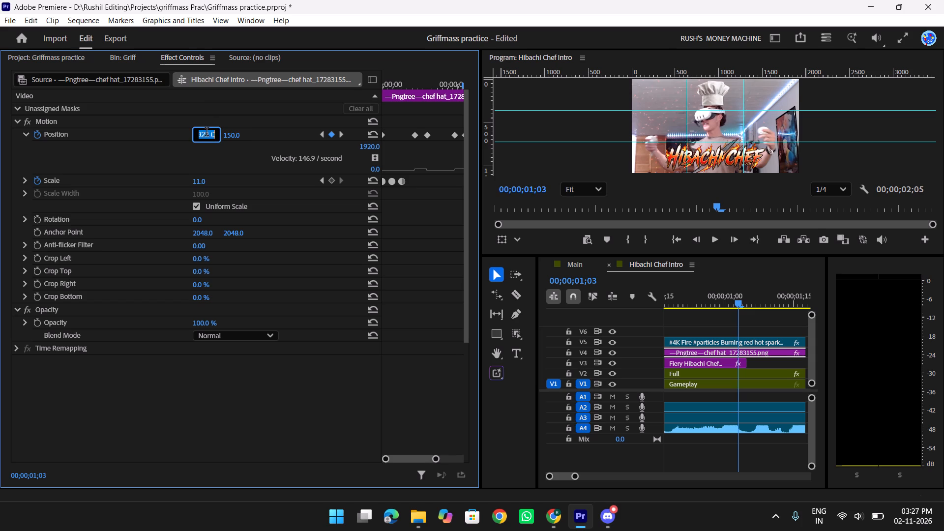
{"action": "key", "text": "Down"}
{"action": "key", "text": "Down"}
{"action": "key", "text": "Down"}
{"action": "key", "text": "Down"}
{"action": "key", "text": "Down"}
{"action": "key", "text": "Down"}
{"action": "key", "text": "Down"}
{"action": "key", "text": "Down"}
{"action": "key", "text": "Down"}
{"action": "key", "text": "Down"}
{"action": "key", "text": "Down"}
{"action": "key", "text": "Down"}
{"action": "key", "text": "Down"}
{"action": "key", "text": "Down"}
{"action": "key", "text": "Down"}
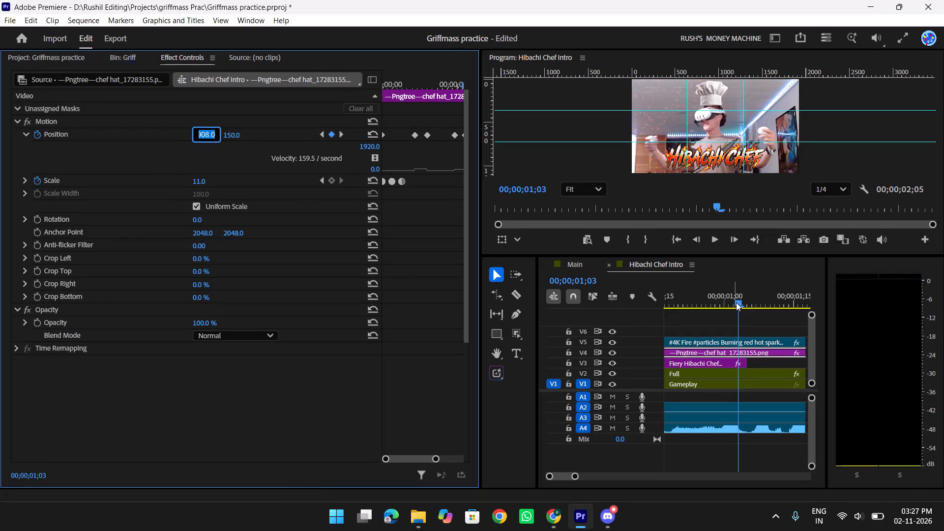
Scrub the first part of the intro and play it full screen from the start to check the hat's movement.
{"action": "left_click_drag", "start_coordinate": [736, 302], "coordinate": [671, 301]}
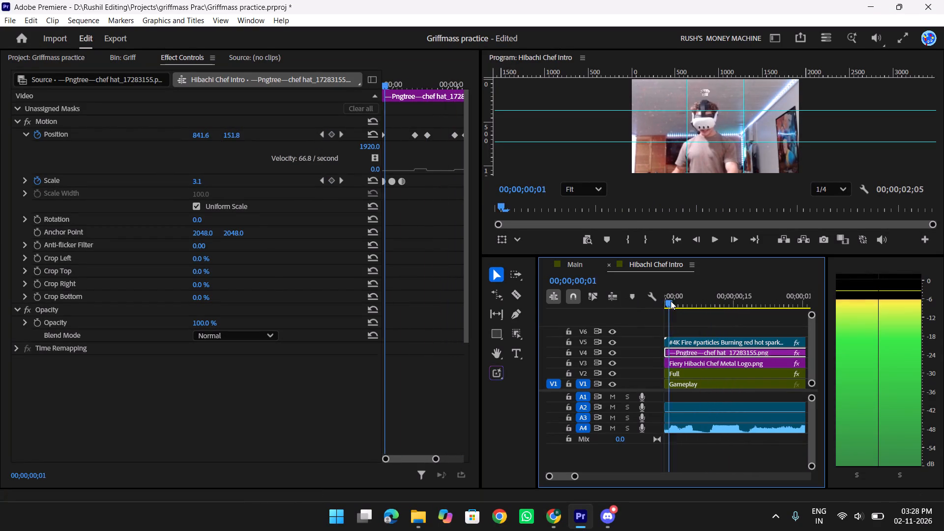
{"action": "left_click_drag", "start_coordinate": [671, 301], "coordinate": [763, 313]}
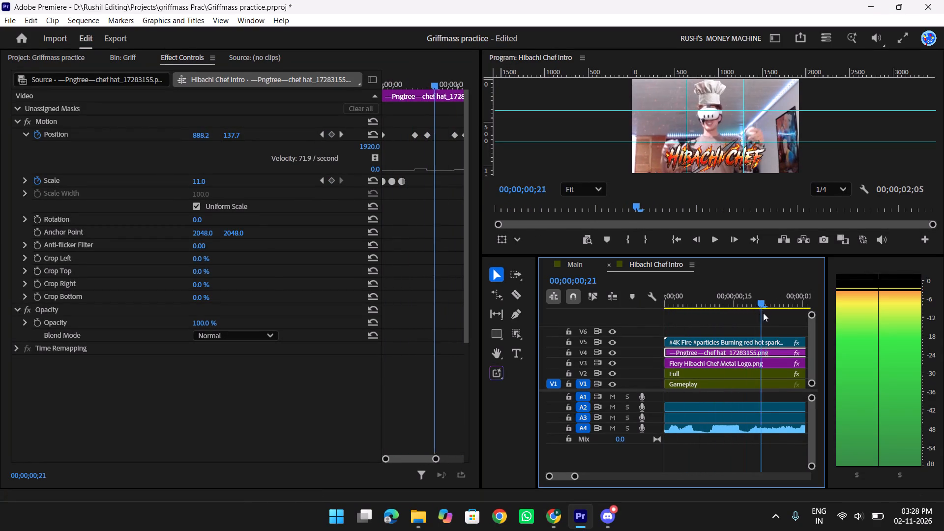
{"action": "left_click_drag", "start_coordinate": [763, 313], "coordinate": [690, 307]}
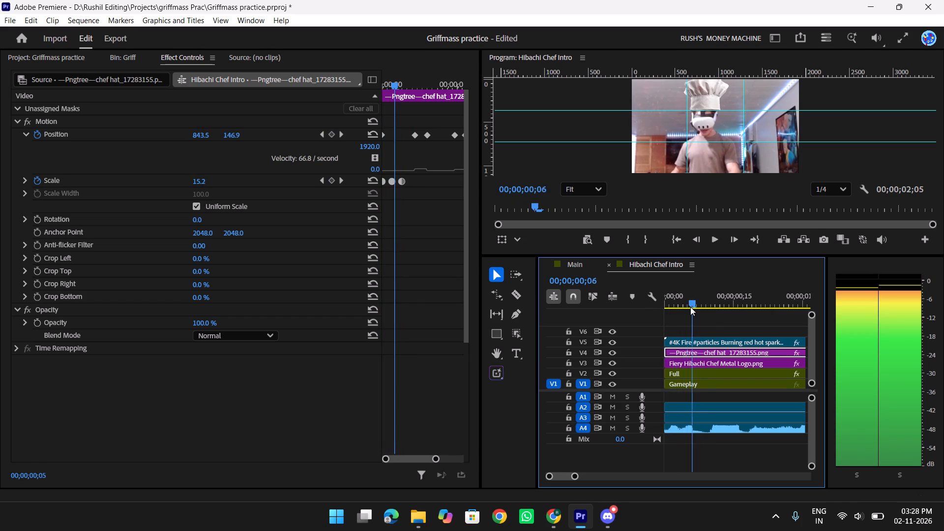
{"action": "left_click_drag", "start_coordinate": [690, 307], "coordinate": [701, 306]}
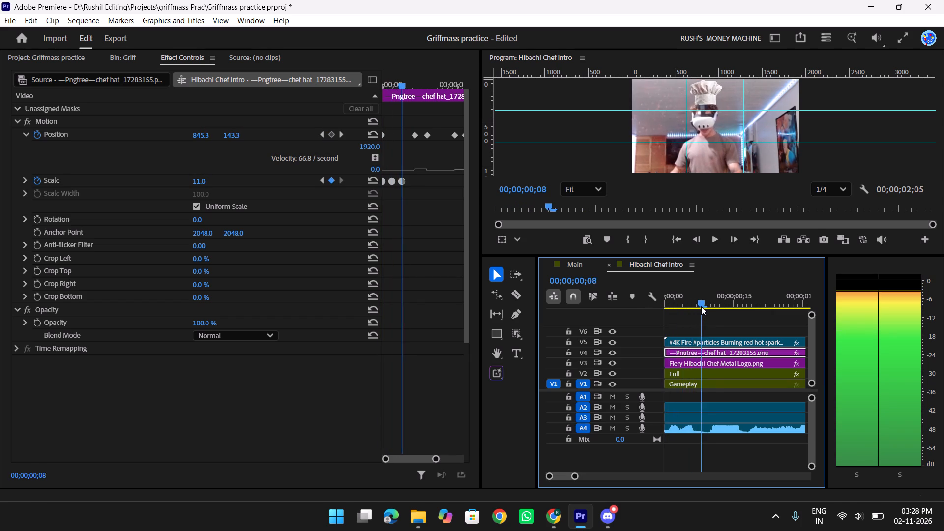
{"action": "left_click_drag", "start_coordinate": [701, 306], "coordinate": [602, 304]}
{"action": "type", "text": "f"}
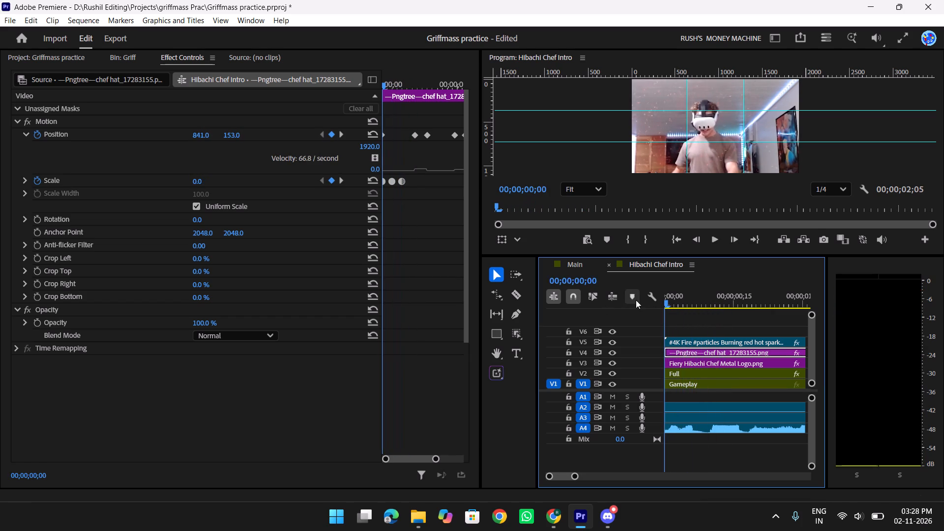
{"action": "key", "text": "space"}
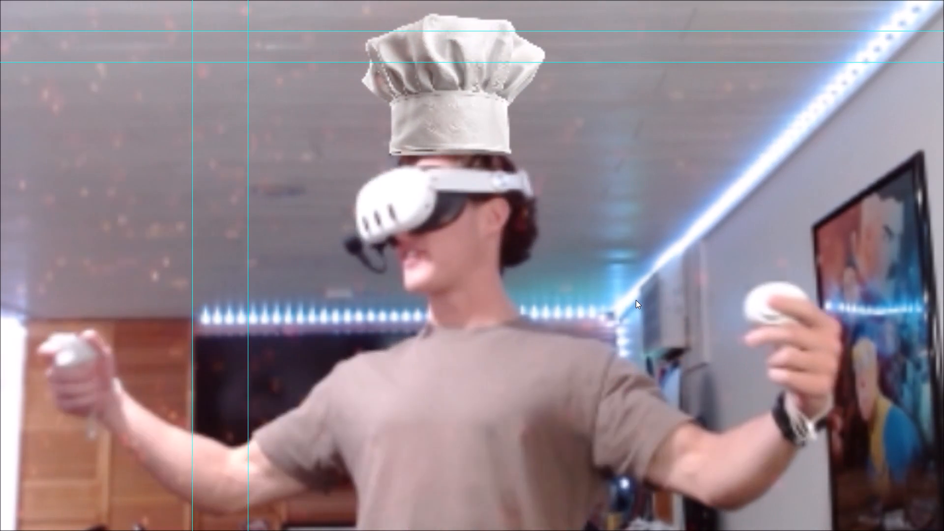
{"action": "key", "text": "space"}
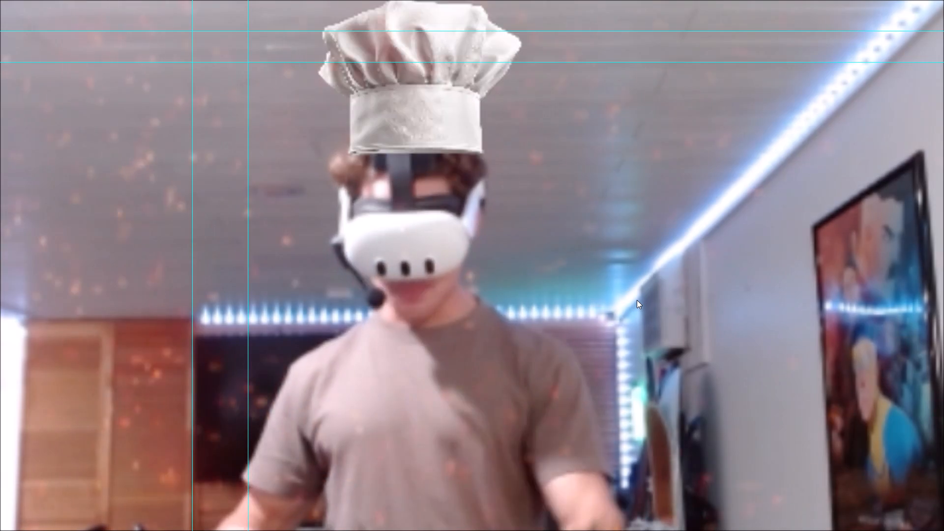
{"action": "type", "text": "f"}
{"action": "key", "text": "space"}
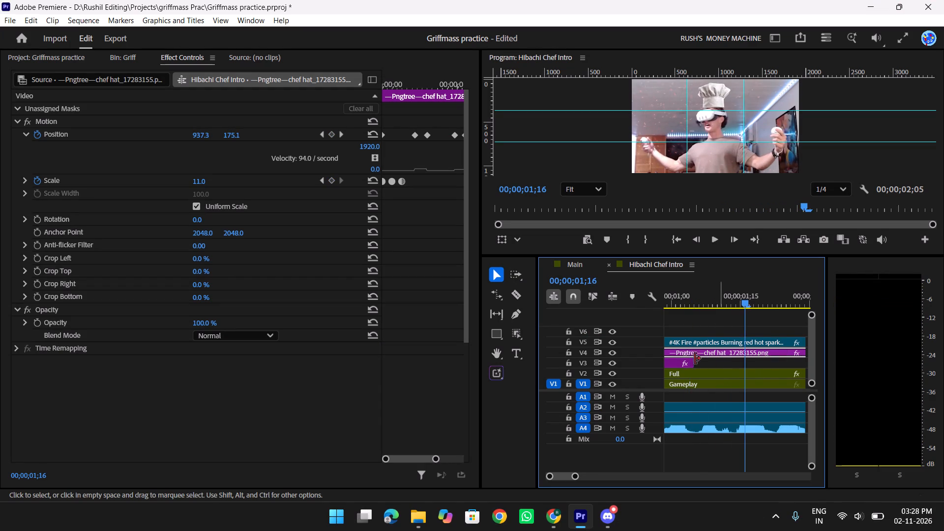
Select the Fiery Hibachi Chef Metal Logo clip and expand its Transform (Fast Slide UP) effect to show the keyframe graphs.
{"action": "left_click", "coordinate": [673, 361]}
{"action": "scroll", "coordinate": [259, 221], "scroll_direction": "down", "scroll_amount": 3}
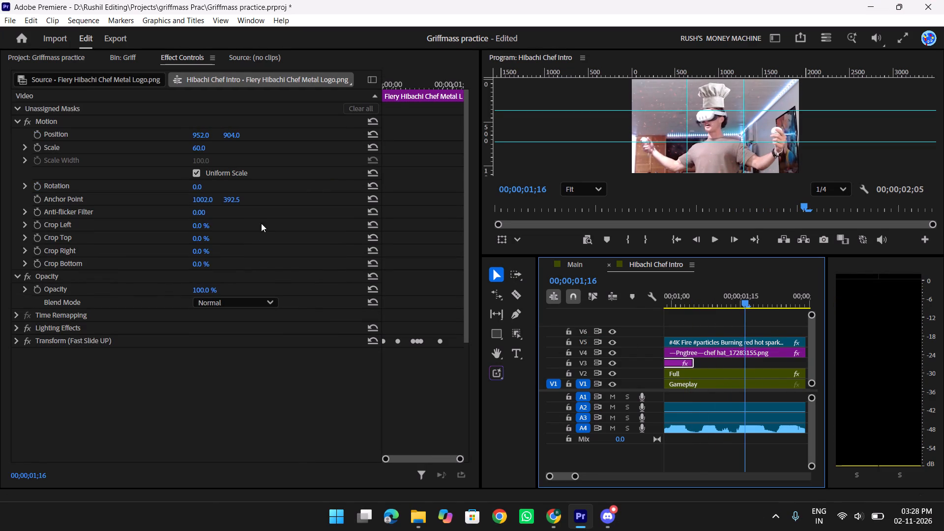
{"action": "left_click", "coordinate": [431, 303]}
{"action": "type", "text": "tt"}
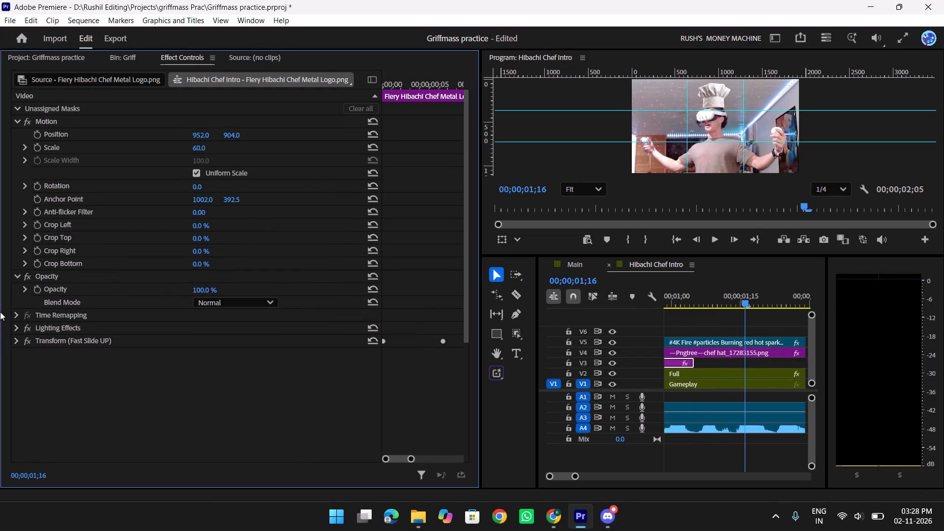
{"action": "left_click", "coordinate": [15, 342]}
{"action": "scroll", "coordinate": [433, 286], "scroll_direction": "down", "scroll_amount": 5}
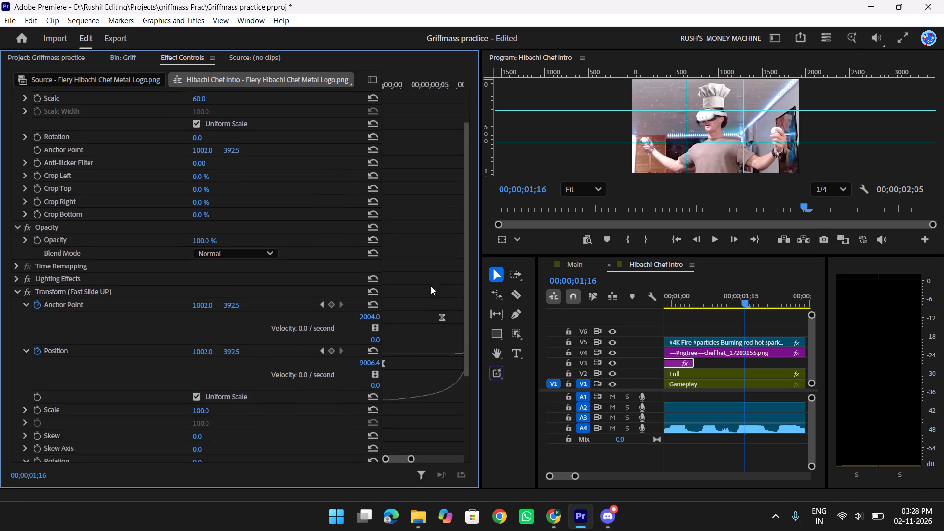
{"action": "scroll", "coordinate": [431, 286], "scroll_direction": "down", "scroll_amount": 2}
{"action": "scroll", "coordinate": [312, 323], "scroll_direction": "down", "scroll_amount": 2}
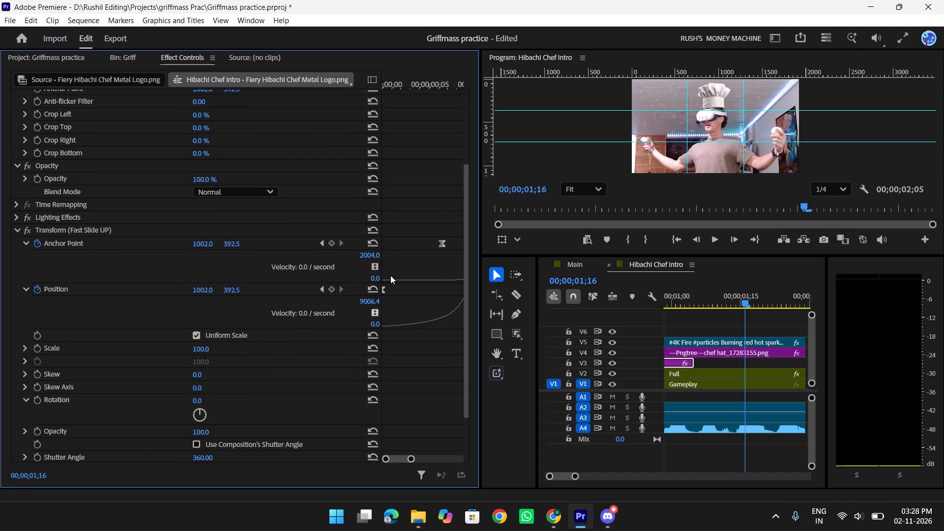
From the start, go through the logo's Transform Position and Anchor Point keyframes between 00;00;00;00 and 00;00;00;16.
{"action": "left_click", "coordinate": [408, 78]}
{"action": "left_click_drag", "start_coordinate": [408, 79], "coordinate": [368, 85]}
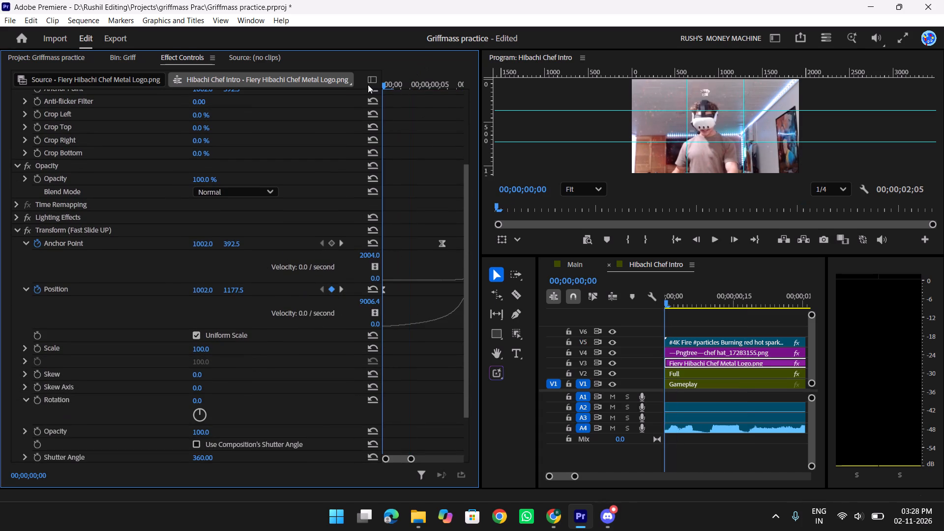
{"action": "left_click_drag", "start_coordinate": [368, 85], "coordinate": [366, 85]}
{"action": "left_click", "coordinate": [341, 289]}
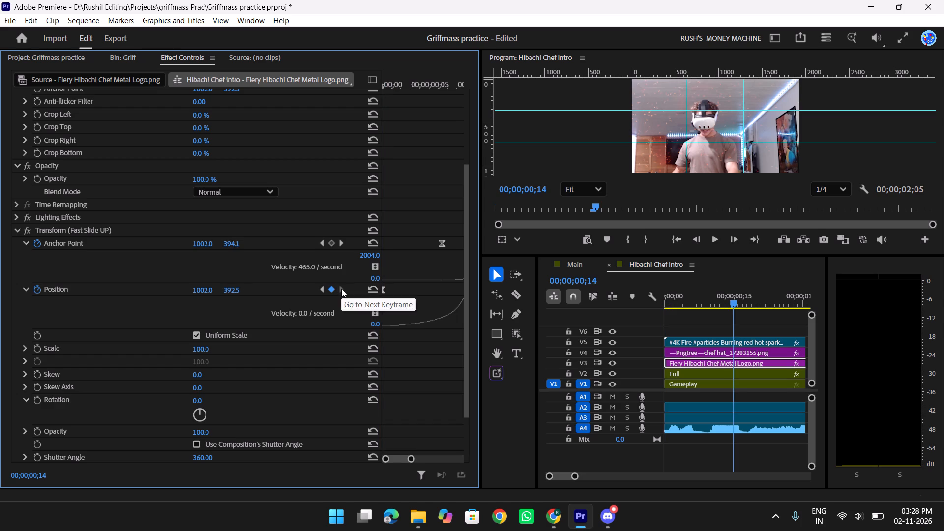
{"action": "left_click", "coordinate": [320, 244]}
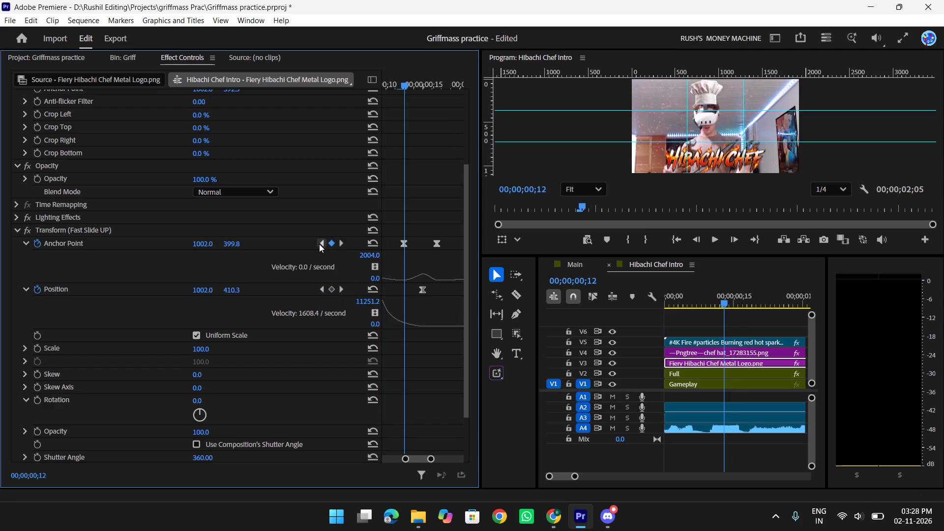
{"action": "left_click", "coordinate": [319, 244]}
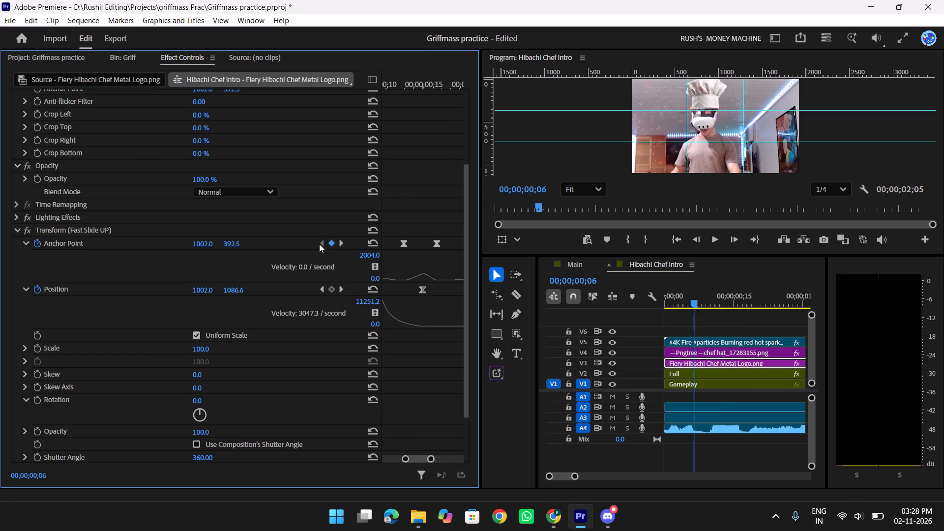
{"action": "left_click", "coordinate": [319, 244]}
{"action": "double_click", "coordinate": [344, 242]}
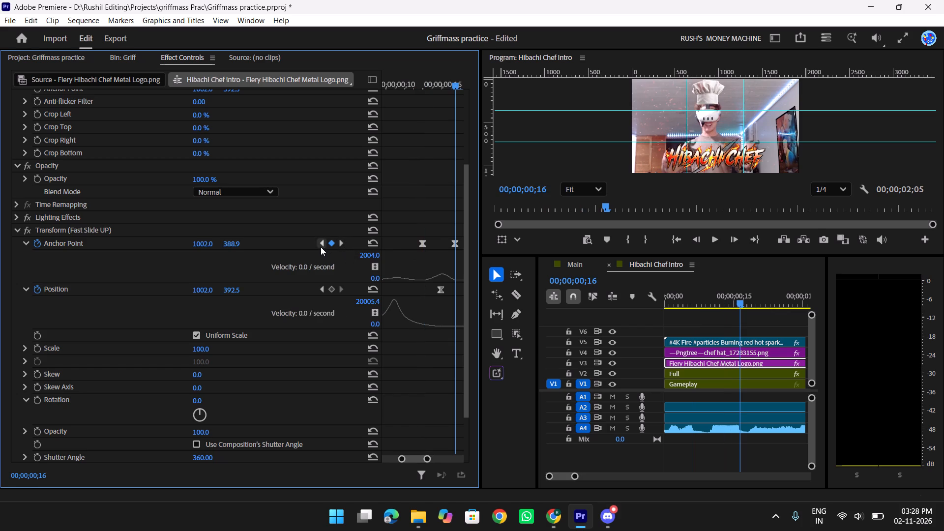
{"action": "left_click", "coordinate": [321, 247]}
{"action": "left_click", "coordinate": [321, 247]}
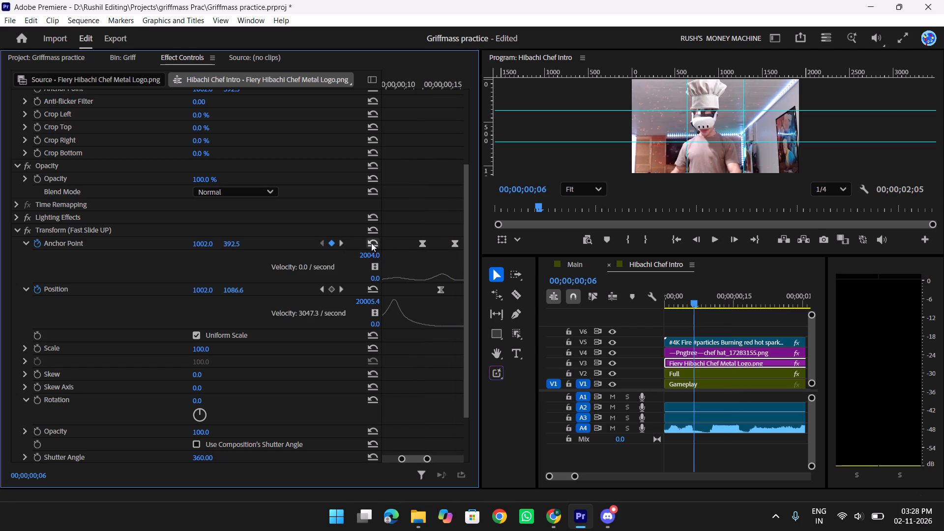
{"action": "left_click", "coordinate": [343, 243]}
{"action": "left_click", "coordinate": [343, 243]}
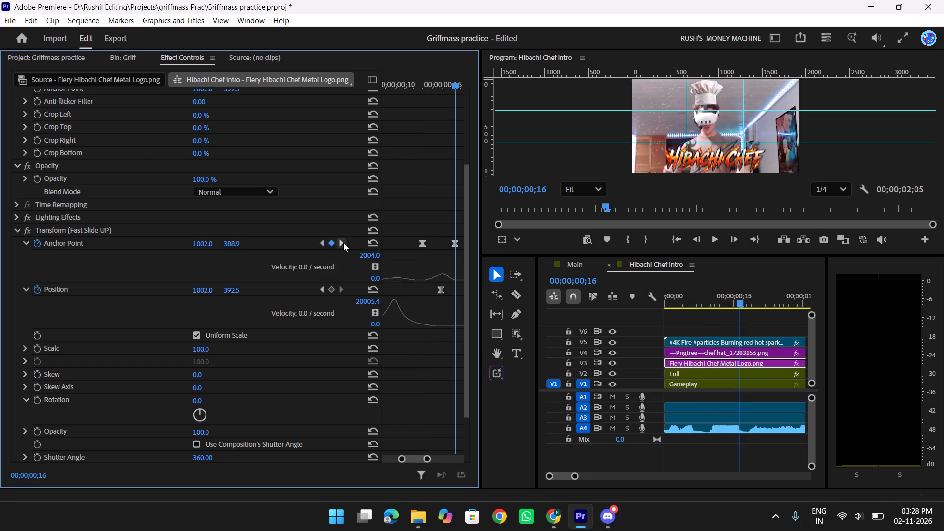
{"action": "left_click", "coordinate": [319, 243]}
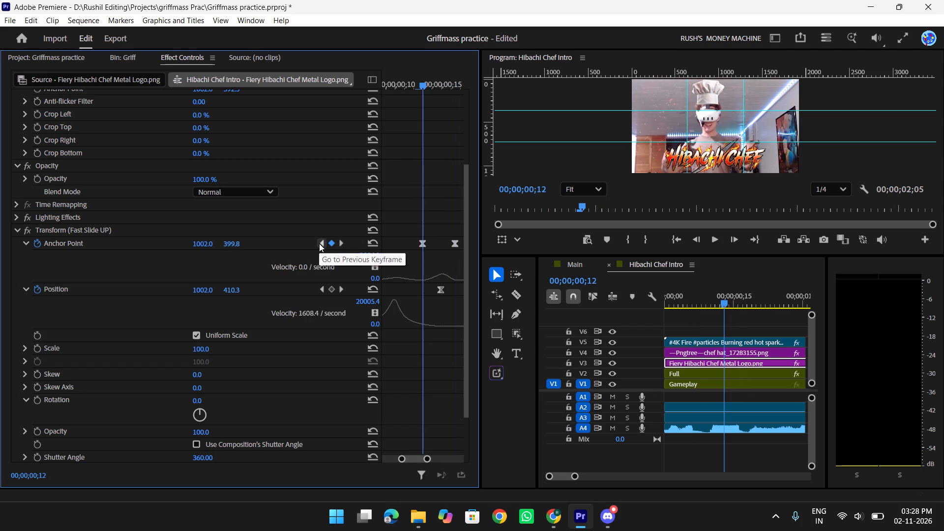
{"action": "left_click", "coordinate": [319, 243]}
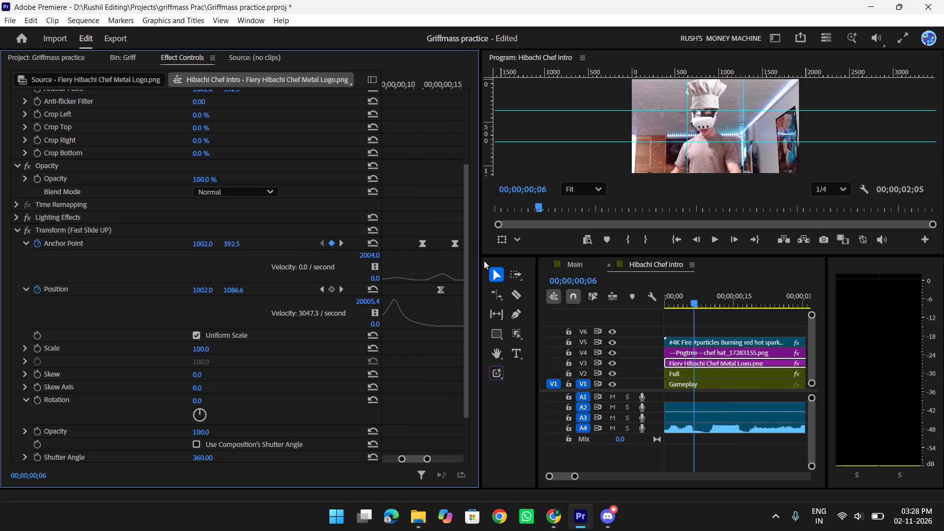
Widen Effect Controls and its keyframe area, return to the start, and show the logo's whole Transform keyframe range.
{"action": "left_click_drag", "start_coordinate": [479, 260], "coordinate": [542, 263]}
{"action": "left_click_drag", "start_coordinate": [430, 274], "coordinate": [366, 277]}
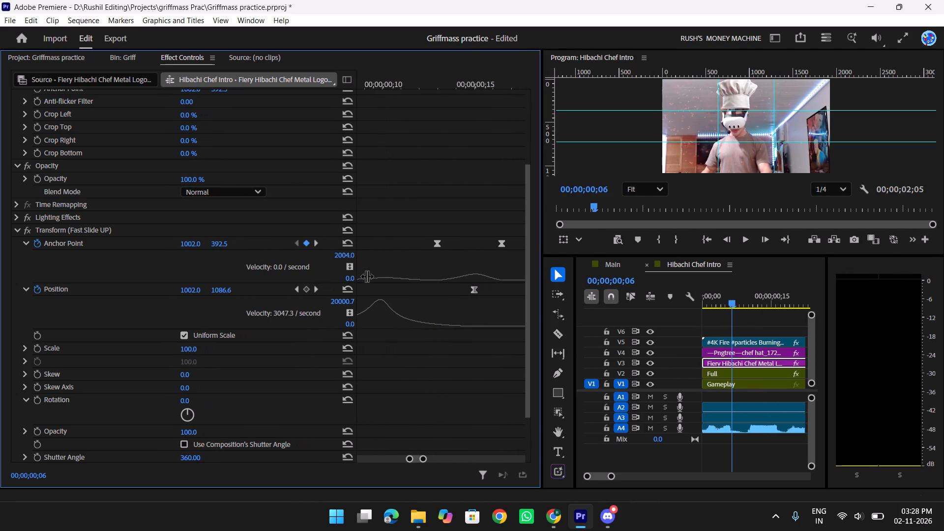
{"action": "left_click_drag", "start_coordinate": [366, 277], "coordinate": [366, 277]}
{"action": "left_click_drag", "start_coordinate": [400, 82], "coordinate": [268, 102]}
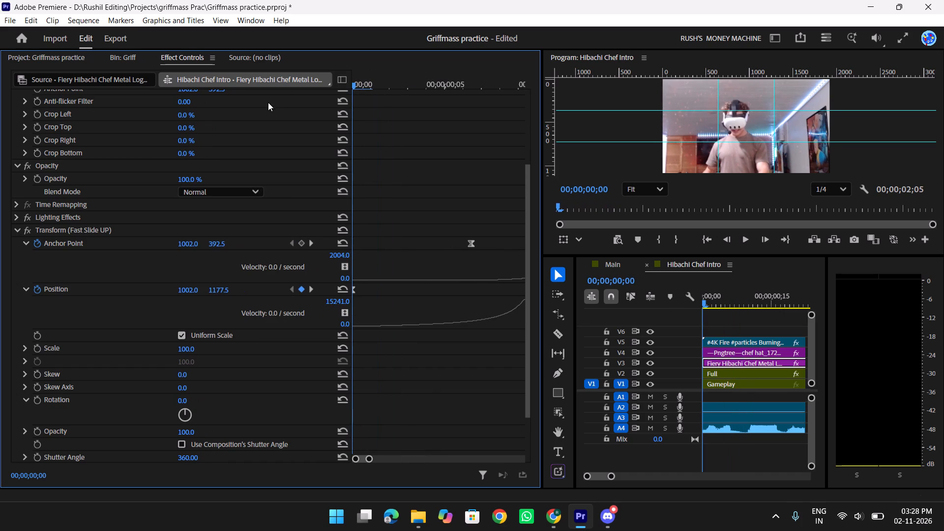
{"action": "left_click_drag", "start_coordinate": [268, 102], "coordinate": [264, 105]}
{"action": "type", "text": "yyy"}
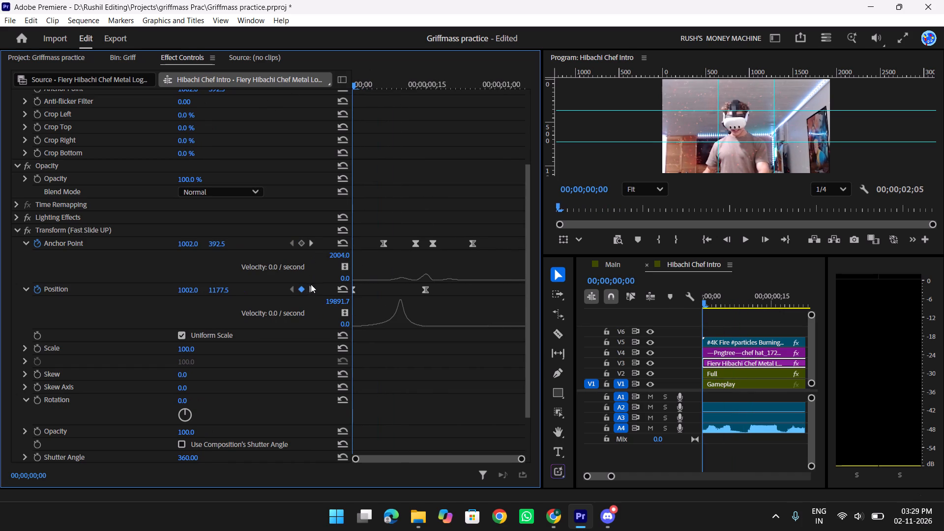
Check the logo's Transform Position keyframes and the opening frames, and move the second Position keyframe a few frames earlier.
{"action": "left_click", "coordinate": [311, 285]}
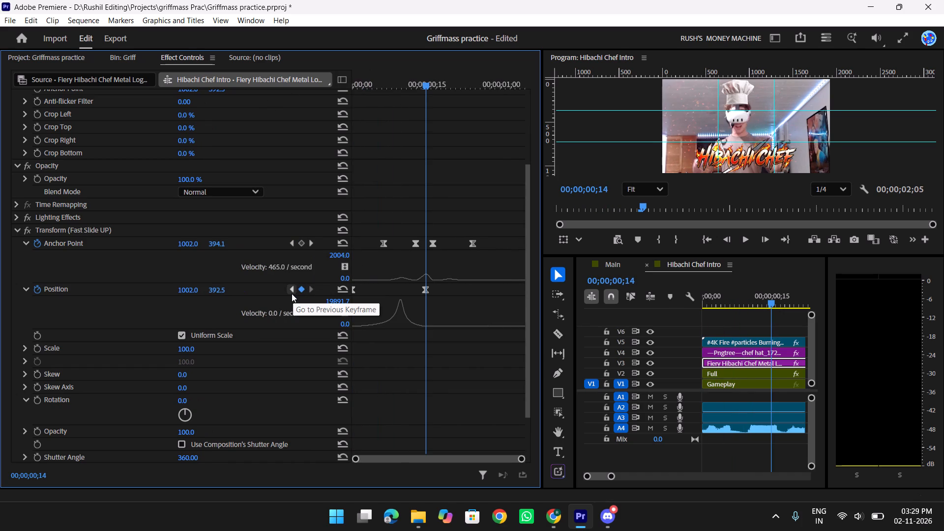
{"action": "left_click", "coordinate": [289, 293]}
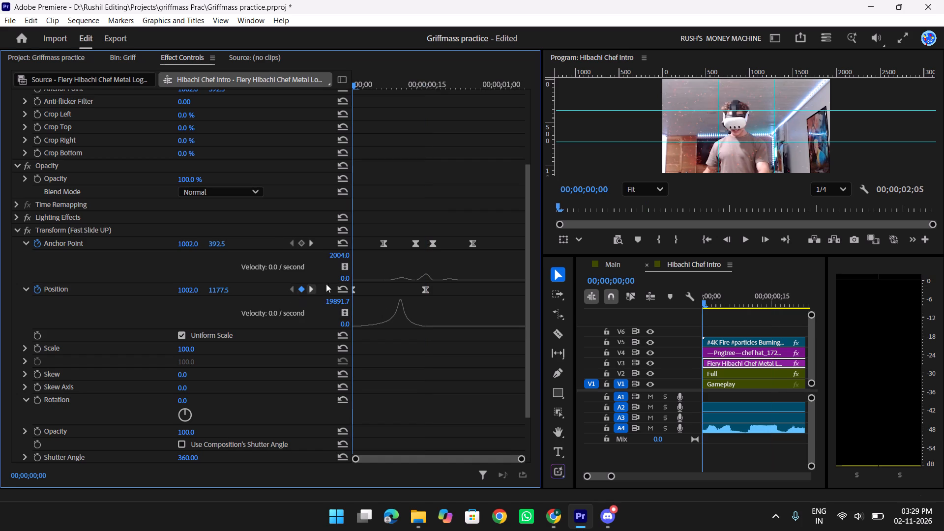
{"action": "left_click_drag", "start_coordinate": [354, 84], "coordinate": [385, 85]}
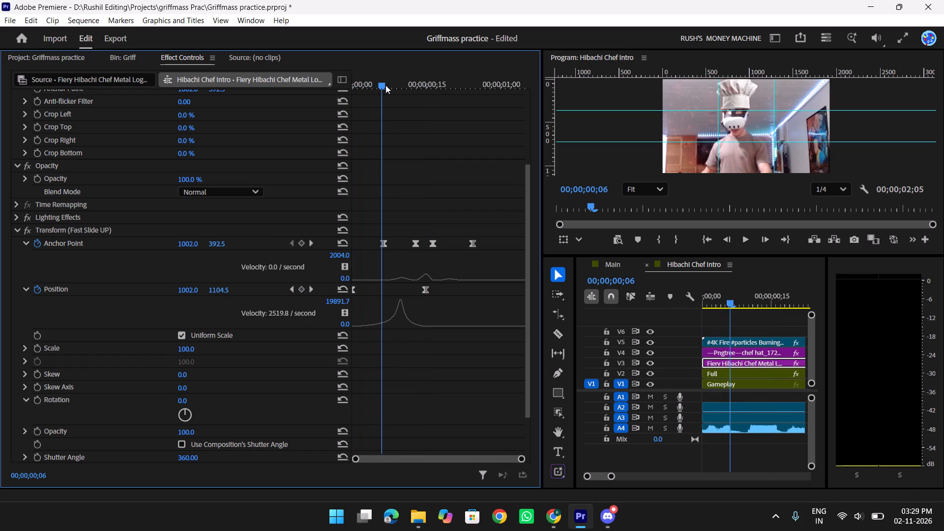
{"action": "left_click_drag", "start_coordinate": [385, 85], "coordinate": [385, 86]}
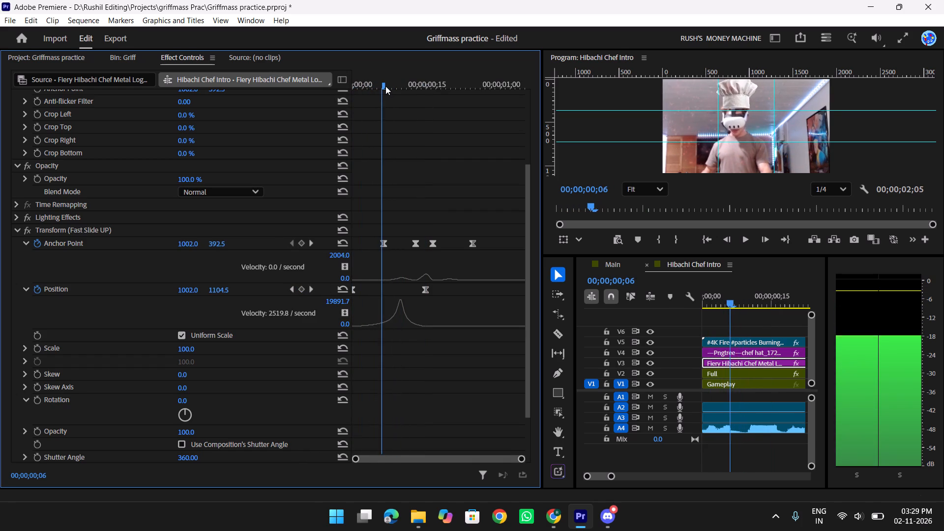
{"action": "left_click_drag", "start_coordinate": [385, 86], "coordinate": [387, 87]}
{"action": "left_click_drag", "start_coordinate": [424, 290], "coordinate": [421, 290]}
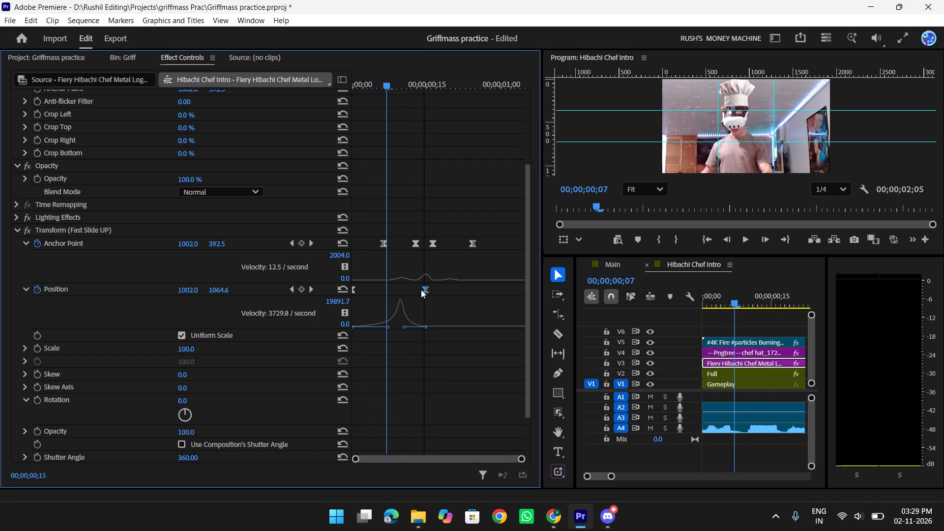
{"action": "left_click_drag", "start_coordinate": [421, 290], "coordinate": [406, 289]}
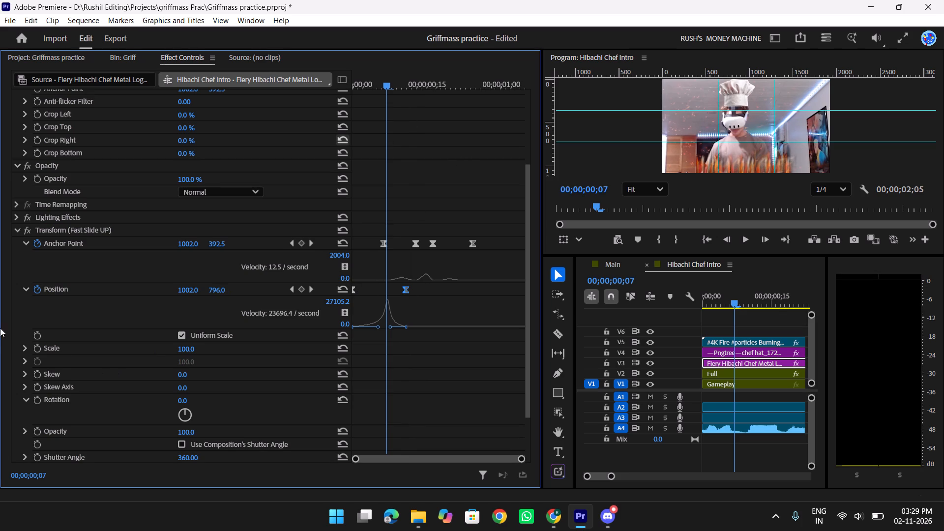
Look through the logo clip's Motion, Opacity and Transform (Fast Slide UP) properties, including the Transform Scale, for other animation settings.
{"action": "left_click", "coordinate": [25, 347]}
{"action": "scroll", "coordinate": [269, 351], "scroll_direction": "down", "scroll_amount": 3}
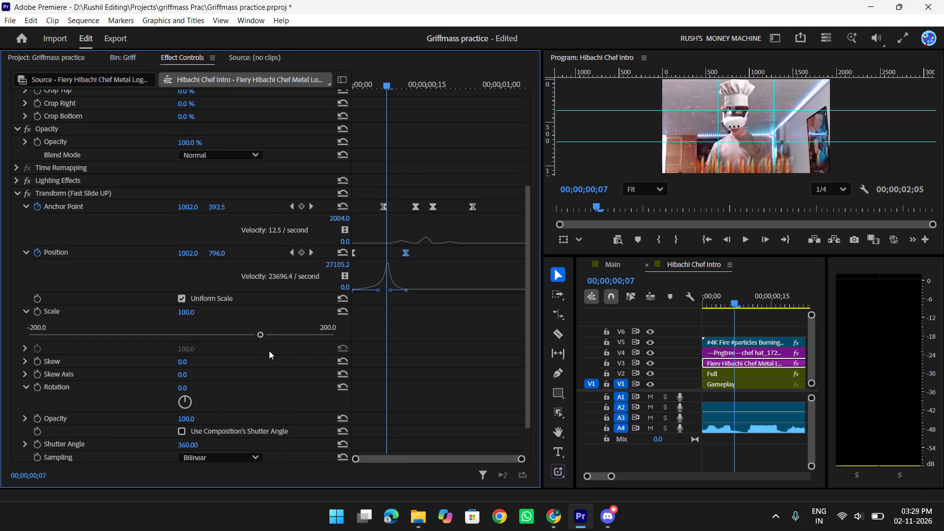
{"action": "scroll", "coordinate": [269, 351], "scroll_direction": "down", "scroll_amount": 2}
{"action": "left_click", "coordinate": [27, 286]}
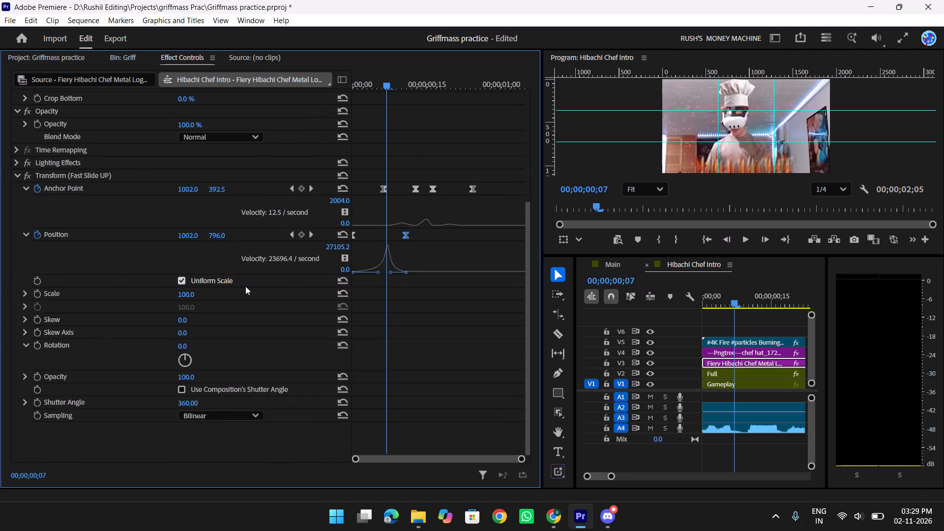
{"action": "scroll", "coordinate": [245, 286], "scroll_direction": "up", "scroll_amount": 12}
{"action": "scroll", "coordinate": [201, 281], "scroll_direction": "up", "scroll_amount": 3}
{"action": "scroll", "coordinate": [110, 249], "scroll_direction": "down", "scroll_amount": 2}
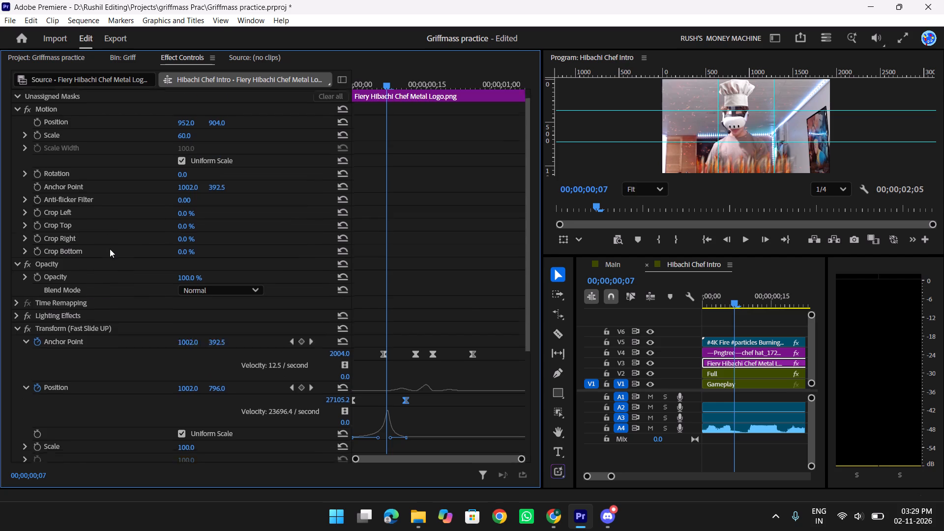
{"action": "scroll", "coordinate": [110, 249], "scroll_direction": "down", "scroll_amount": 19}
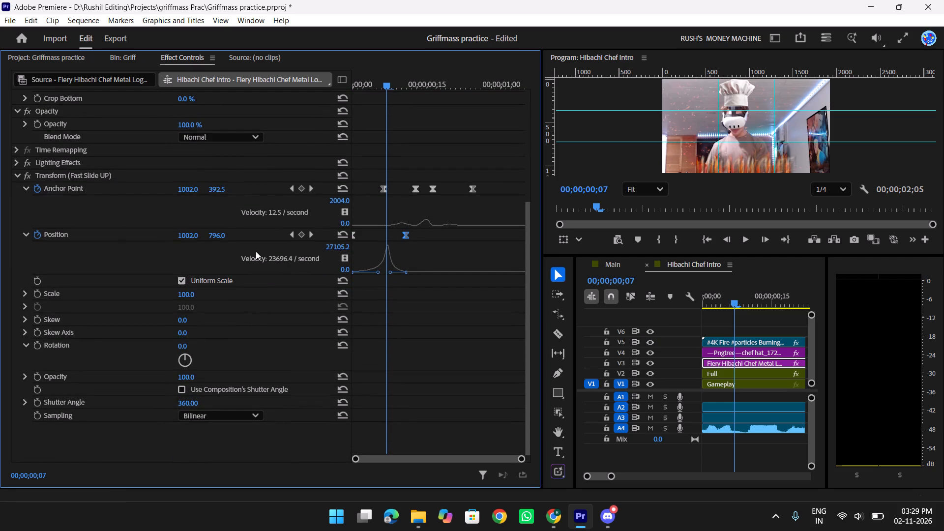
{"action": "scroll", "coordinate": [318, 229], "scroll_direction": "up", "scroll_amount": 2}
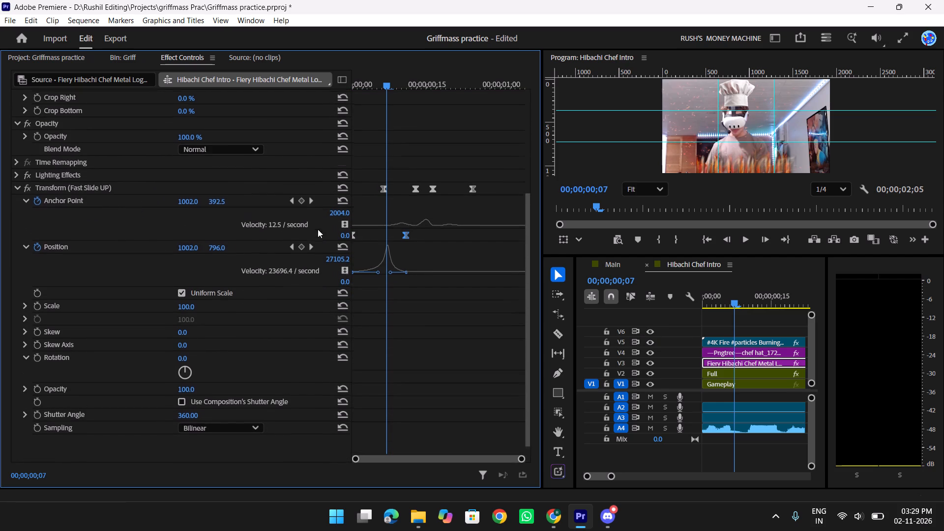
{"action": "scroll", "coordinate": [318, 229], "scroll_direction": "up", "scroll_amount": 17}
{"action": "scroll", "coordinate": [59, 280], "scroll_direction": "down", "scroll_amount": 9}
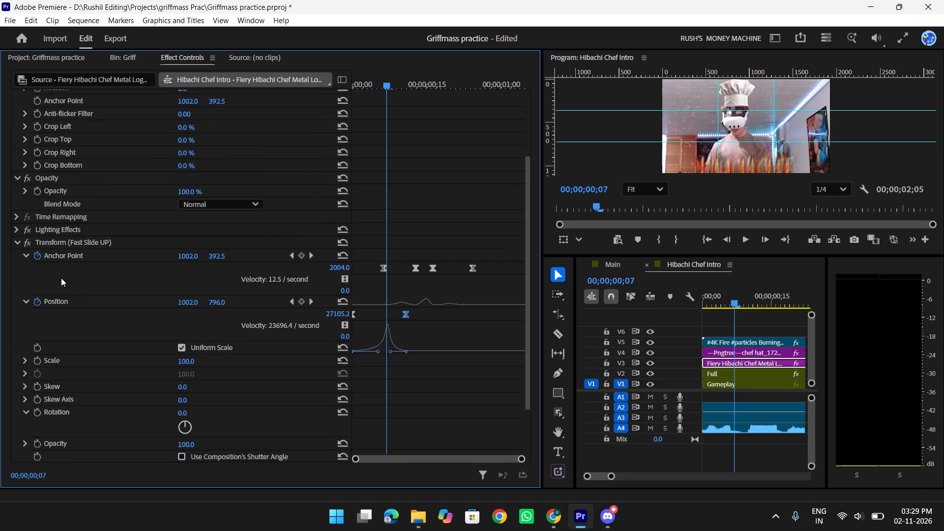
{"action": "scroll", "coordinate": [61, 278], "scroll_direction": "down", "scroll_amount": 9}
{"action": "scroll", "coordinate": [50, 318], "scroll_direction": "up", "scroll_amount": 9}
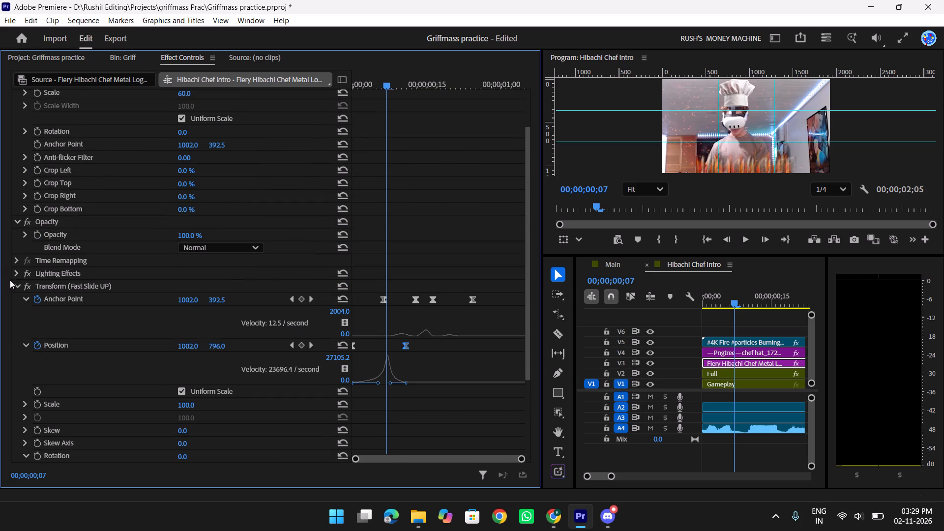
{"action": "left_click", "coordinate": [12, 283]}
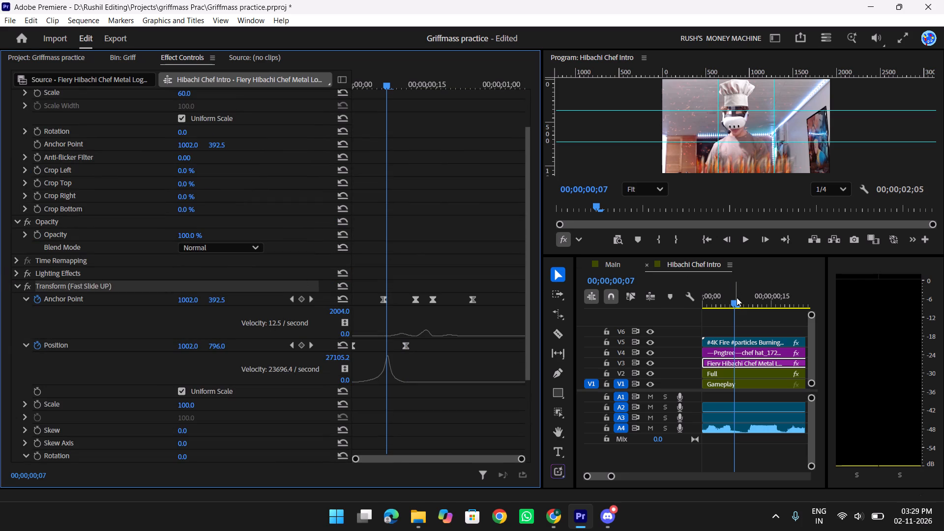
Select the chef hat clip, show its Scale keyframe graph, and scrub the first frames to check when the hat appears.
{"action": "left_click", "coordinate": [745, 351]}
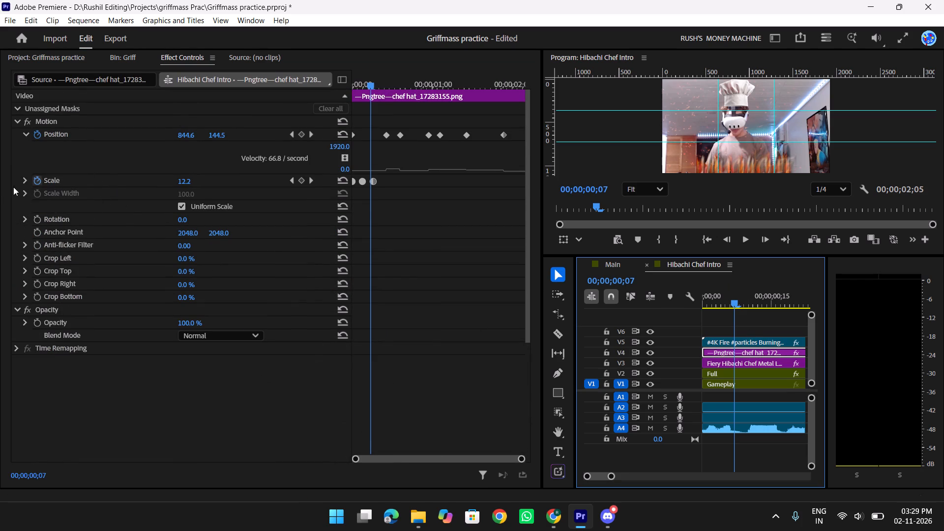
{"action": "left_click", "coordinate": [27, 179]}
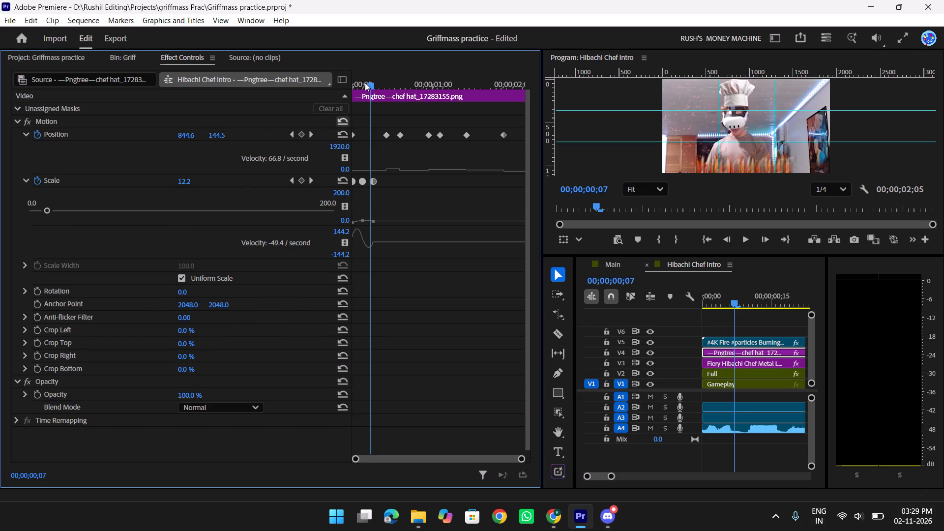
{"action": "left_click_drag", "start_coordinate": [364, 83], "coordinate": [353, 85]}
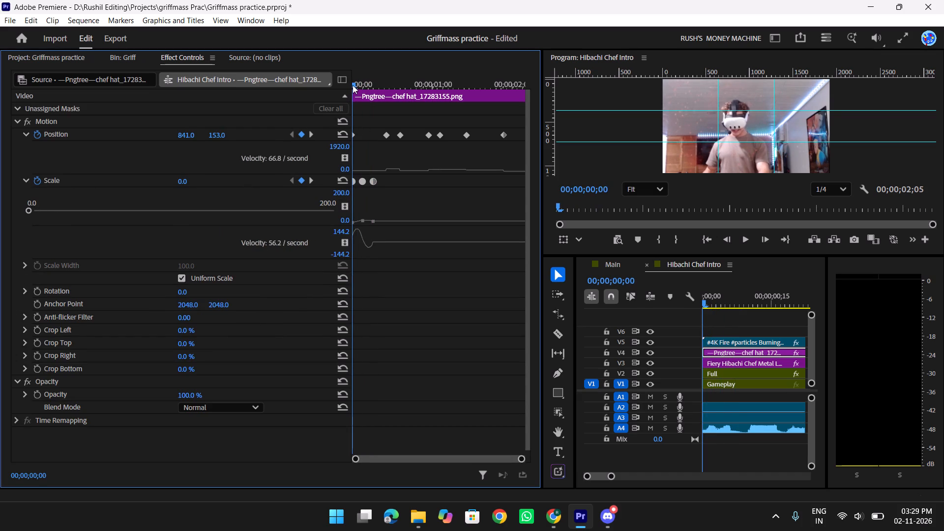
{"action": "left_click_drag", "start_coordinate": [353, 85], "coordinate": [351, 88]}
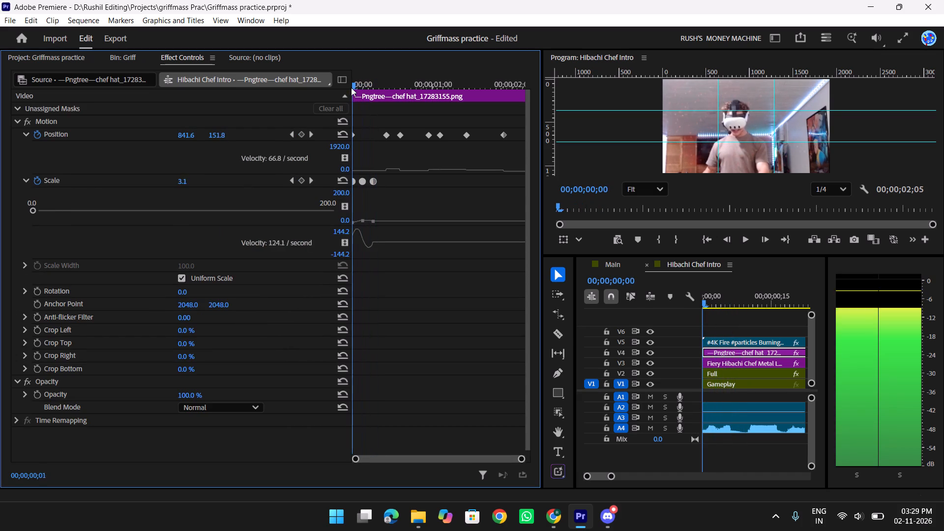
{"action": "left_click_drag", "start_coordinate": [351, 88], "coordinate": [358, 89]}
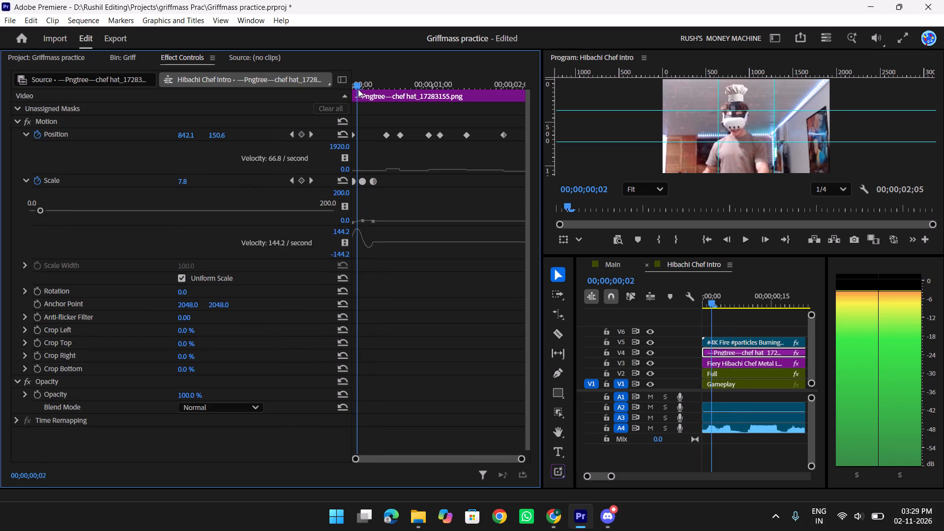
{"action": "left_click_drag", "start_coordinate": [358, 89], "coordinate": [357, 88]}
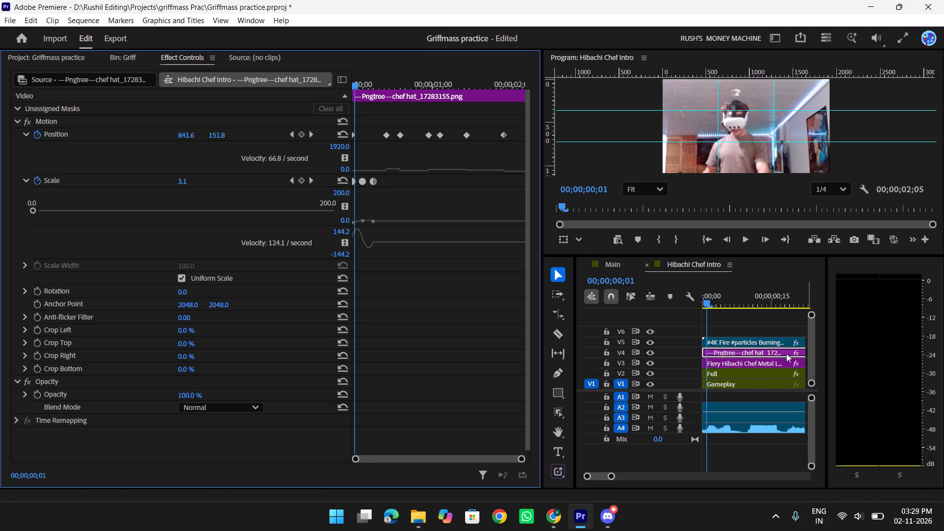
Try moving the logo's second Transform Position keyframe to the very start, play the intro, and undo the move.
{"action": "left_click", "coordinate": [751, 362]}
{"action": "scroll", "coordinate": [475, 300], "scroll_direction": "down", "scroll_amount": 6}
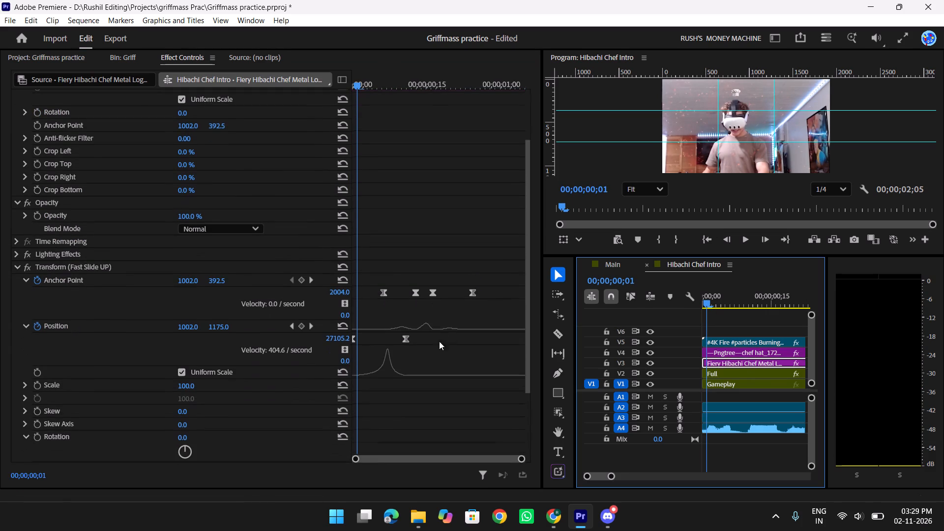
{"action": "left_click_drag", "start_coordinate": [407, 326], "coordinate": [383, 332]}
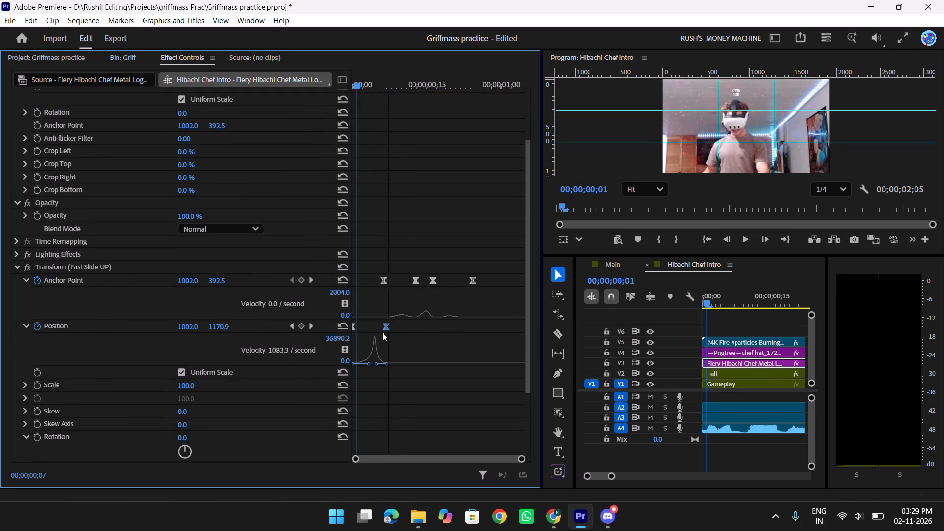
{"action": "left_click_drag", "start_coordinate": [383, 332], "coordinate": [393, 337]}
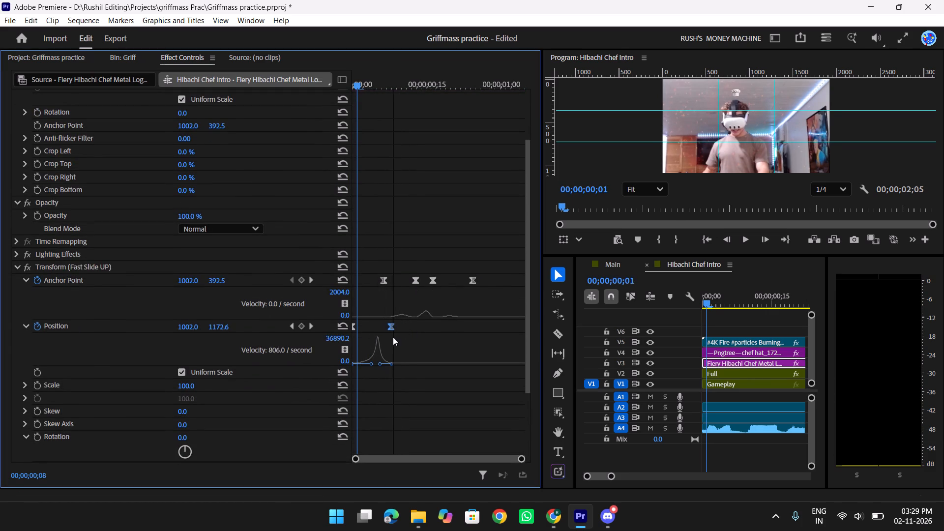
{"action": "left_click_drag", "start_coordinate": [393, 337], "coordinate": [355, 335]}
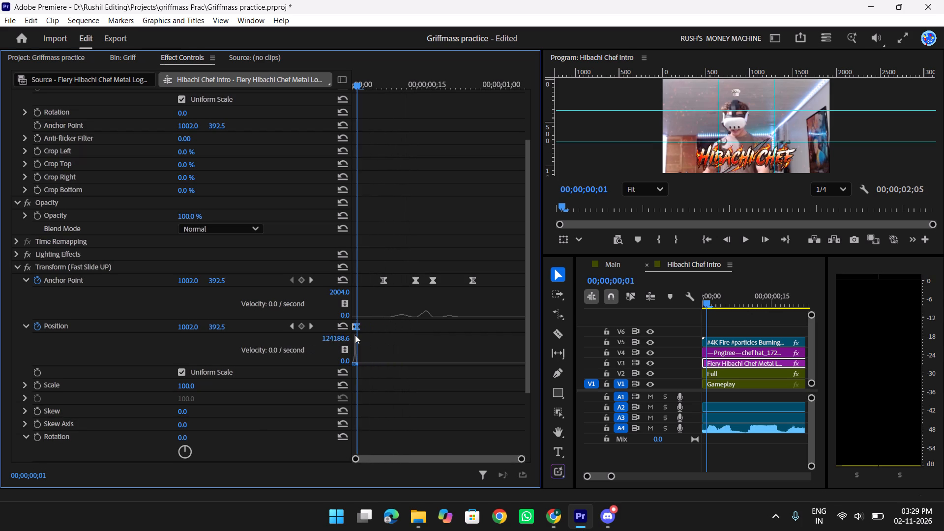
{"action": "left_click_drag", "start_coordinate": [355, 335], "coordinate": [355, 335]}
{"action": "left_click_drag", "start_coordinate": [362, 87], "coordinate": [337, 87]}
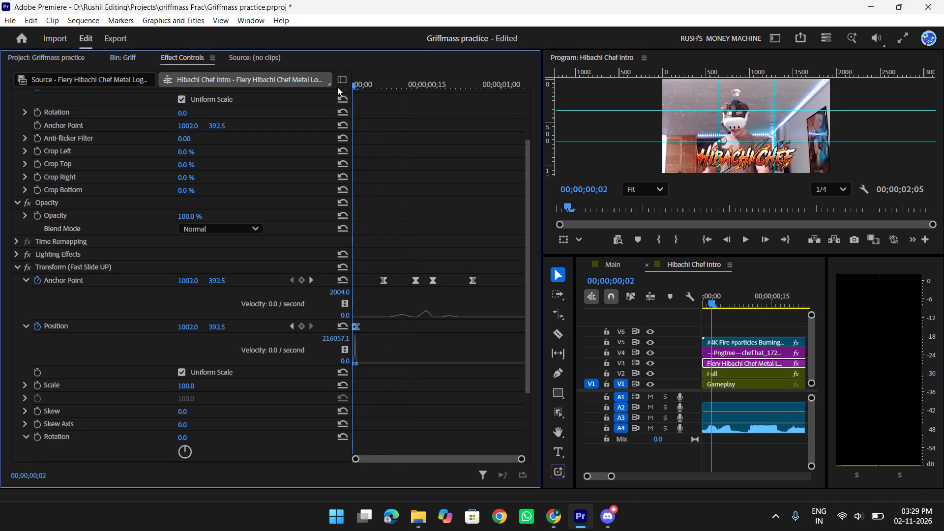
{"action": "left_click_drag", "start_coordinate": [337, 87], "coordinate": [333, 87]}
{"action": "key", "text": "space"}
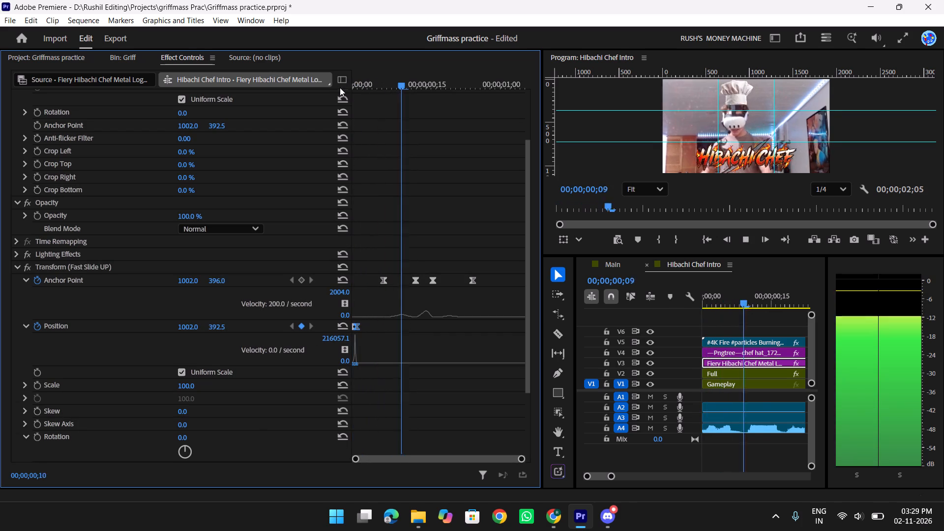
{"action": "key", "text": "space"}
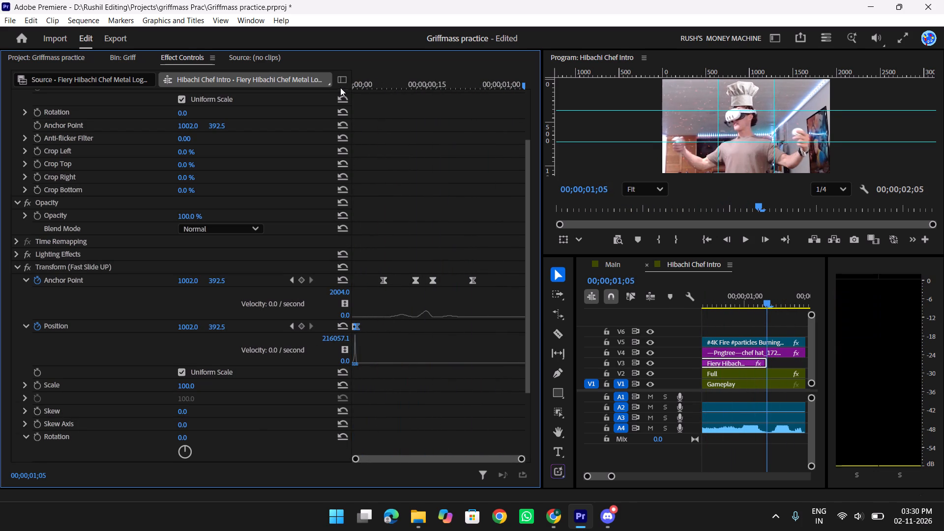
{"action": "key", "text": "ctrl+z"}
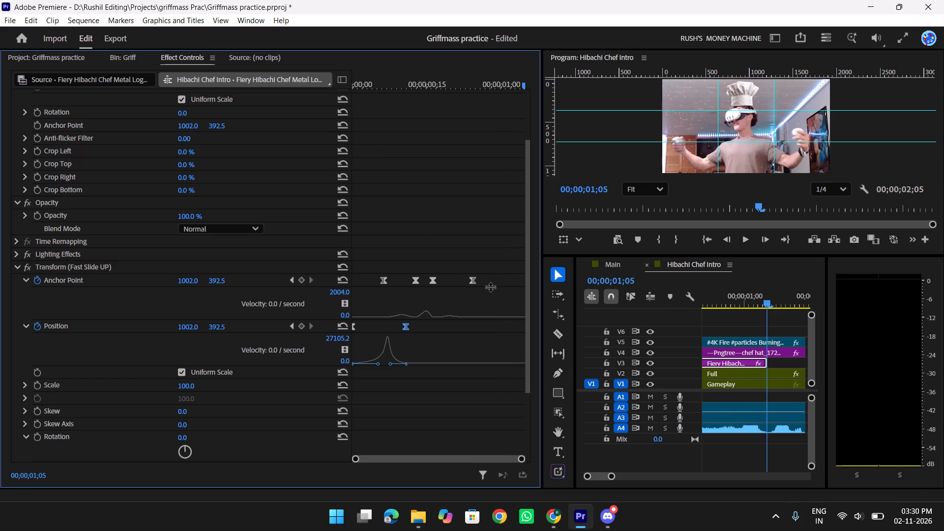
Shift the logo's last three Transform Anchor Point keyframes earlier together, ending at 00;00;00;21, and move the first one slightly earlier.
{"action": "left_click_drag", "start_coordinate": [485, 295], "coordinate": [392, 269]}
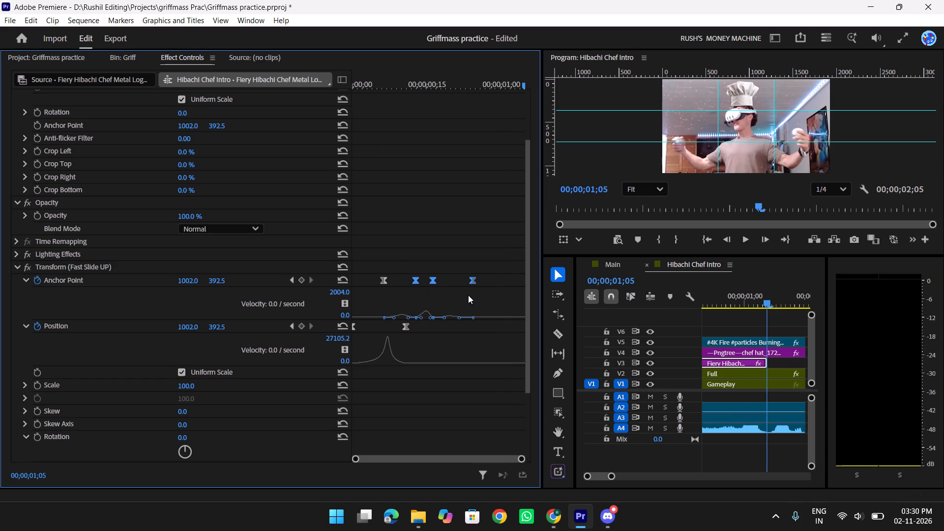
{"action": "left_click_drag", "start_coordinate": [471, 279], "coordinate": [456, 279]}
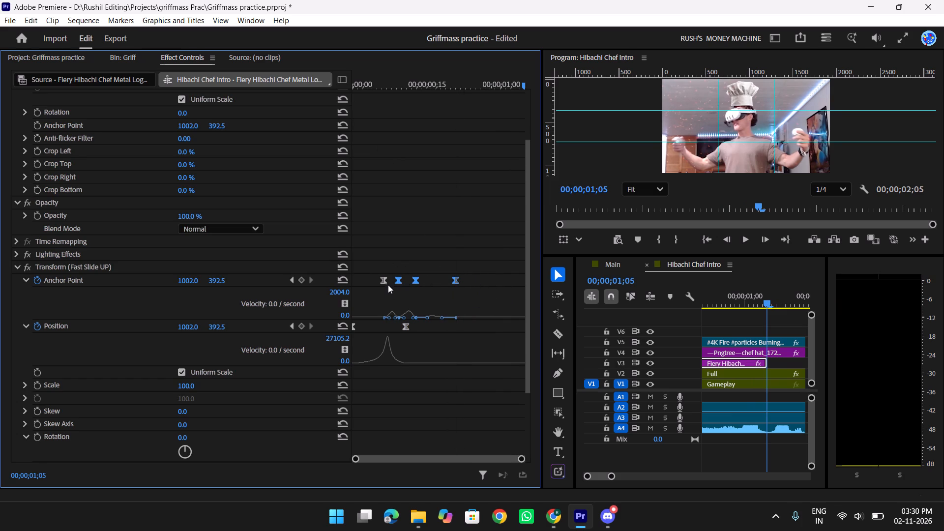
{"action": "left_click_drag", "start_coordinate": [385, 281], "coordinate": [375, 282]}
Move the logo's second Transform Position keyframe earlier to 00;00;00;08.
{"action": "left_click_drag", "start_coordinate": [403, 325], "coordinate": [397, 326]}
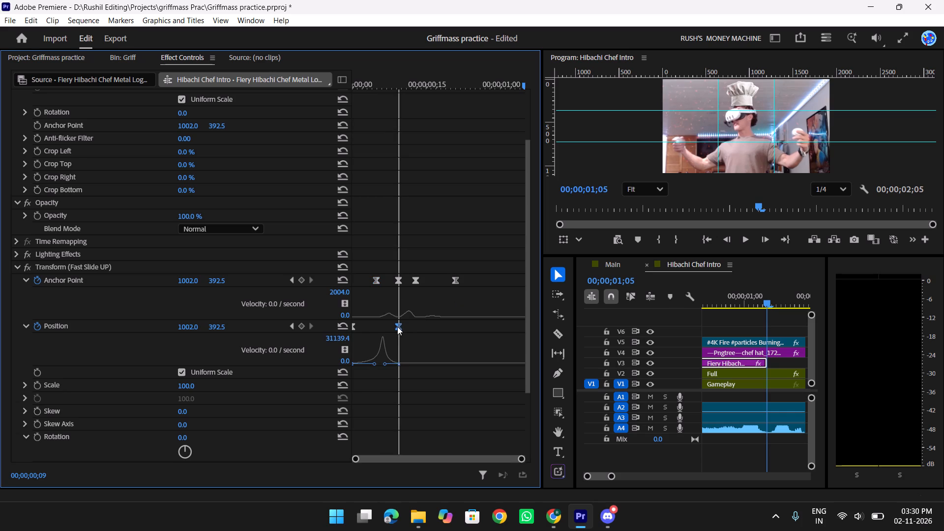
{"action": "left_click_drag", "start_coordinate": [397, 326], "coordinate": [392, 328]}
Play the intro from the start and scrub through to 00;00;00;21 to check the logo's slide-up timing.
{"action": "left_click_drag", "start_coordinate": [398, 84], "coordinate": [346, 92]}
{"action": "key", "text": "space"}
{"action": "key", "text": "space"}
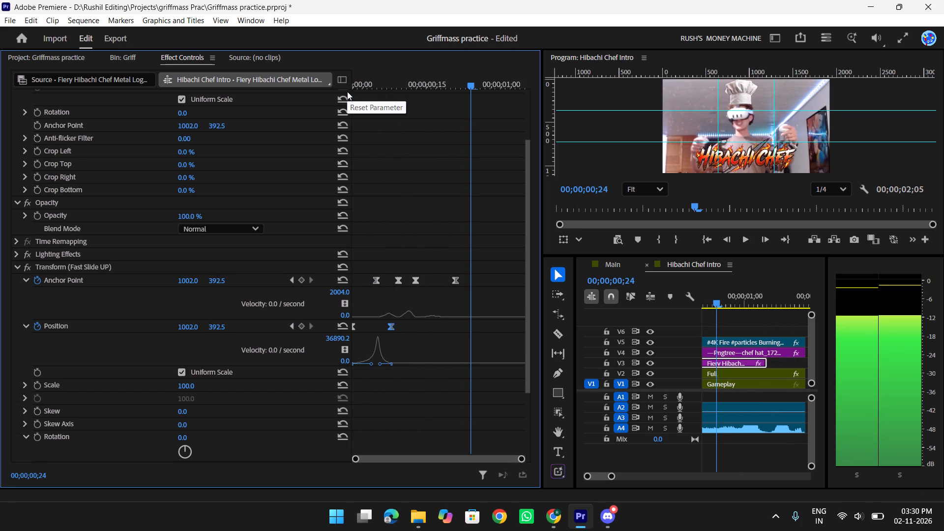
{"action": "left_click_drag", "start_coordinate": [442, 84], "coordinate": [342, 96]}
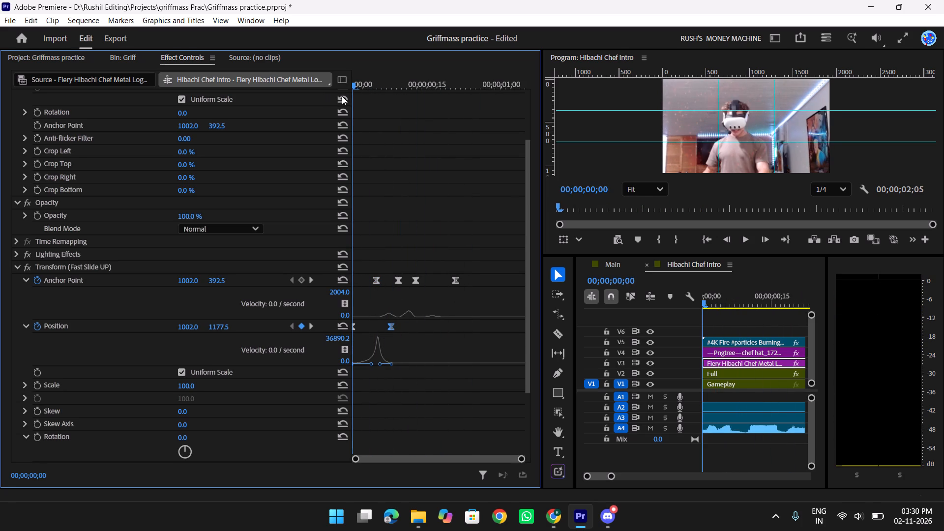
{"action": "left_click_drag", "start_coordinate": [342, 96], "coordinate": [365, 95]}
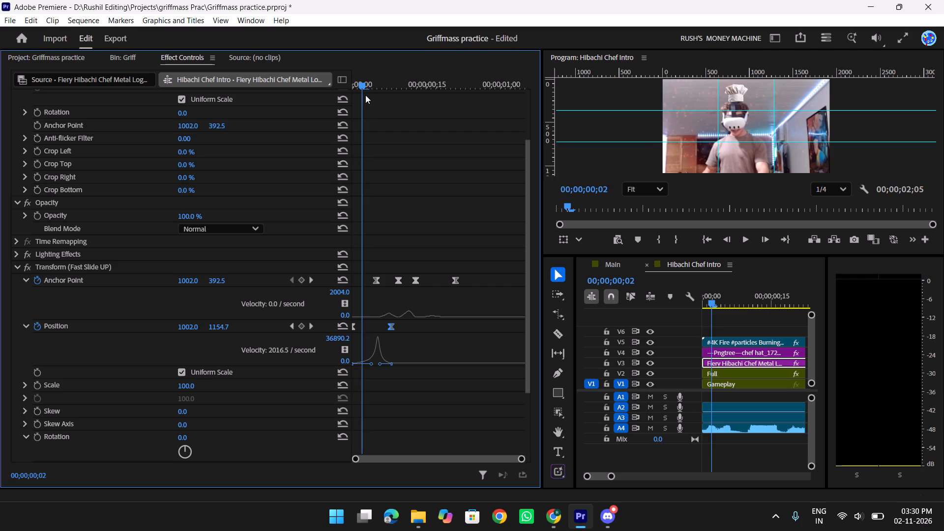
{"action": "left_click_drag", "start_coordinate": [365, 95], "coordinate": [462, 102]}
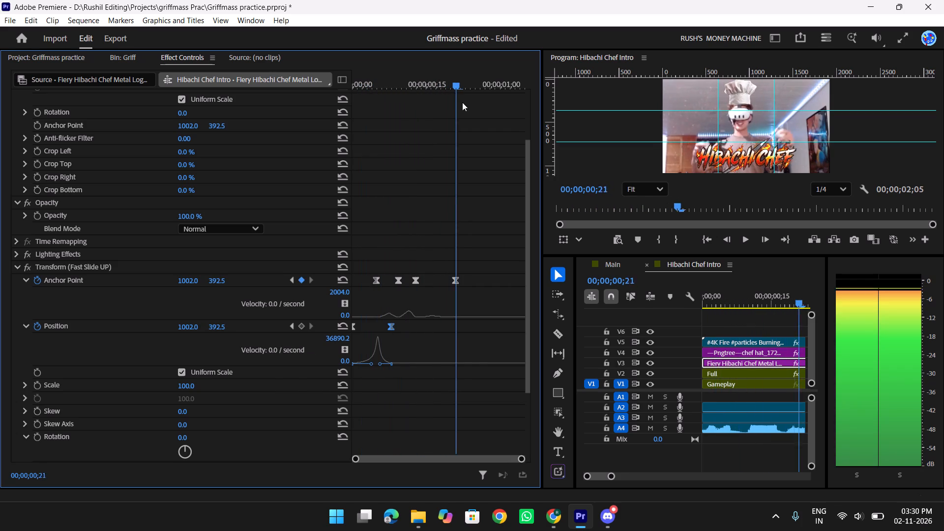
Play the intro from the start several times to check the timing of the logo's slide-up against the chef hat.
{"action": "left_click_drag", "start_coordinate": [462, 102], "coordinate": [264, 112]}
{"action": "key", "text": "space"}
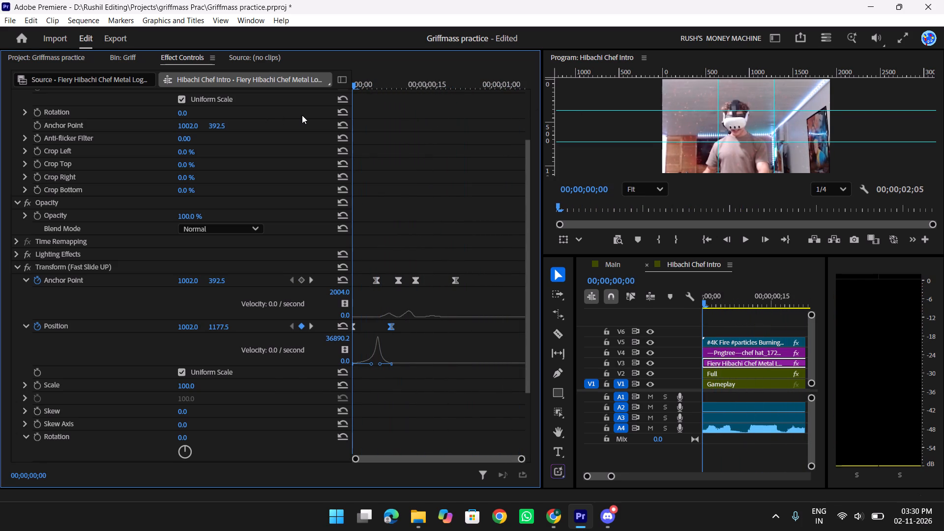
{"action": "key", "text": "space"}
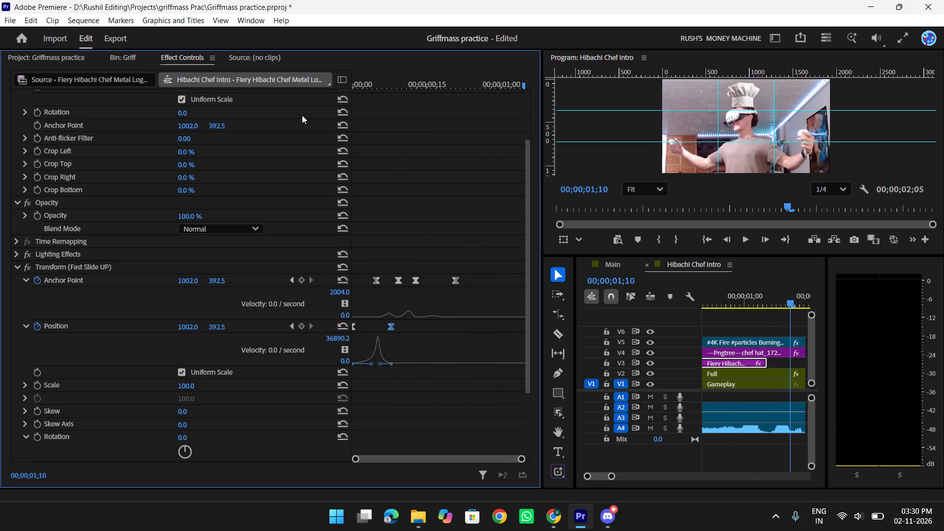
{"action": "key", "text": "space"}
{"action": "key", "text": "space"}
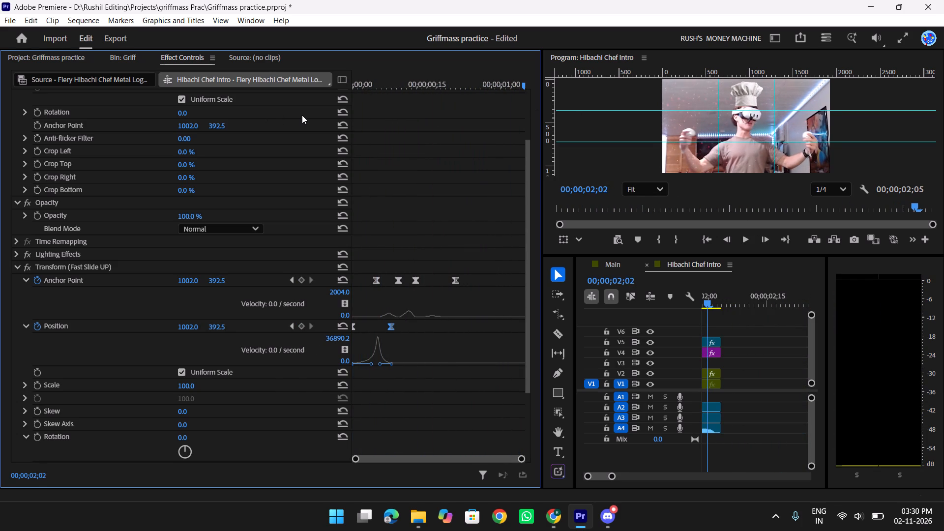
{"action": "key", "text": "space"}
{"action": "key", "text": "space"}
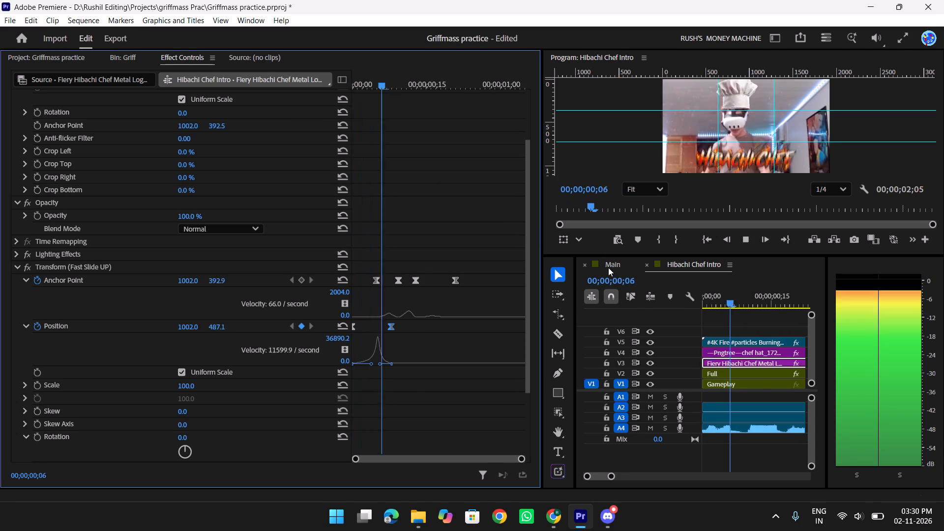
{"action": "key", "text": "space"}
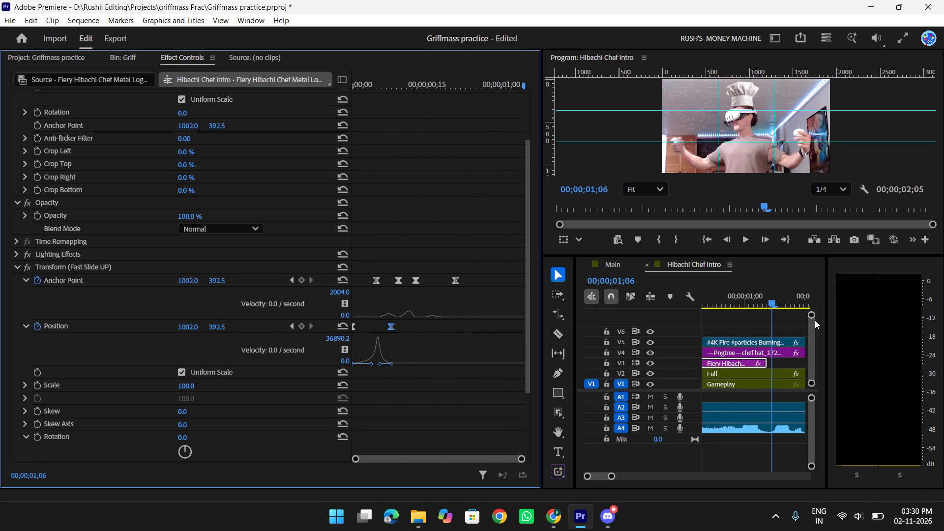
{"action": "left_click_drag", "start_coordinate": [768, 298], "coordinate": [655, 302]}
{"action": "key", "text": "space"}
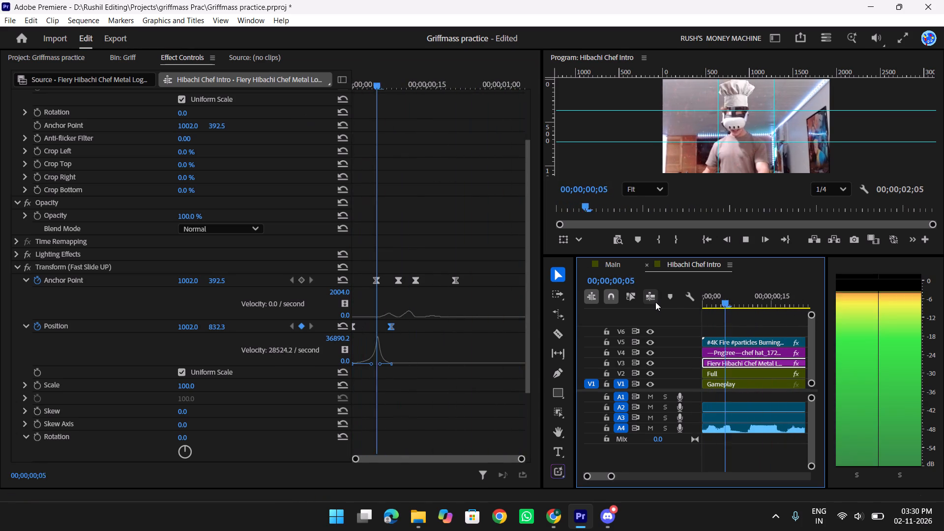
{"action": "key", "text": "space"}
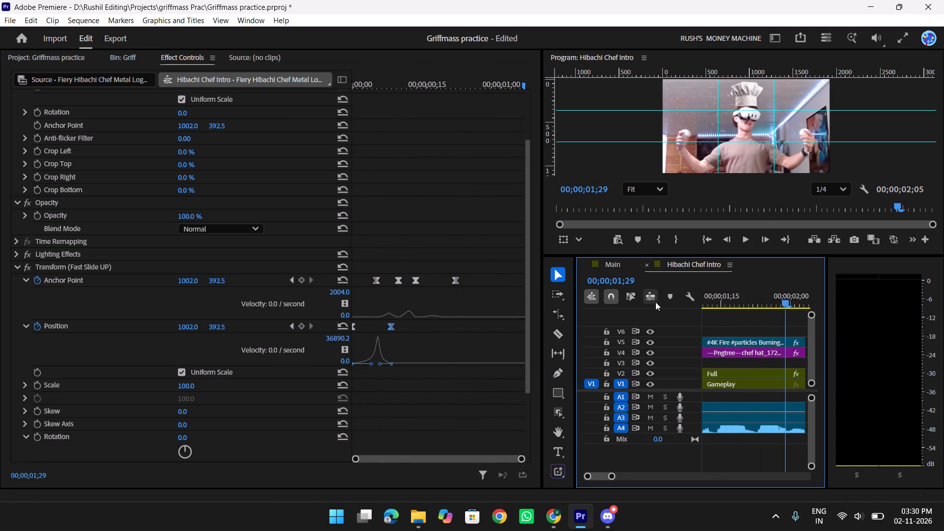
Move the logo's last Transform Anchor Point keyframe earlier, to just before 00;00;00;18, and play the intro from the start.
{"action": "left_click_drag", "start_coordinate": [453, 278], "coordinate": [442, 277]}
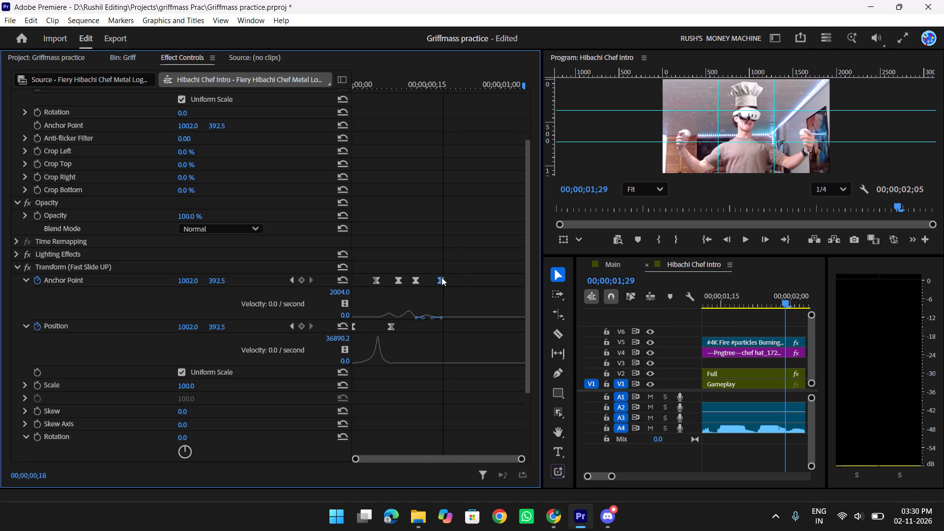
{"action": "left_click_drag", "start_coordinate": [442, 277], "coordinate": [438, 280]}
{"action": "left_click_drag", "start_coordinate": [428, 88], "coordinate": [352, 87]}
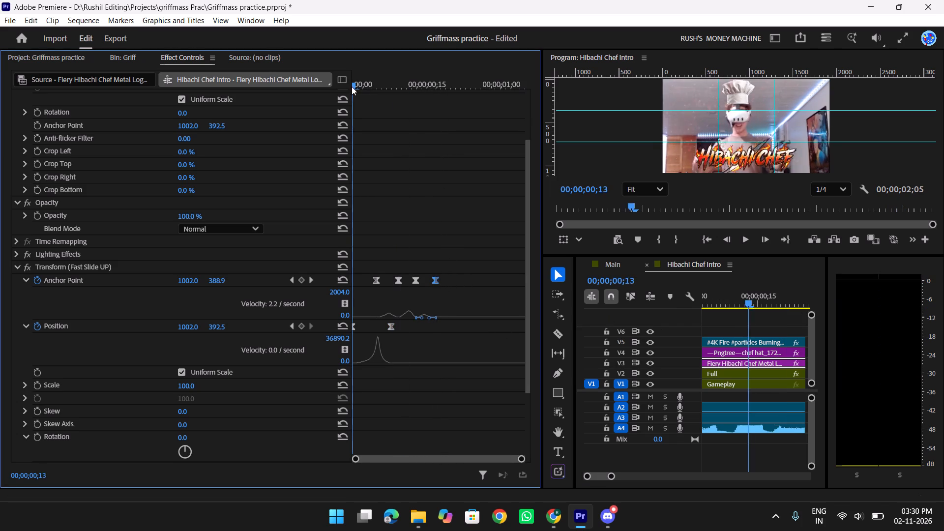
{"action": "left_click_drag", "start_coordinate": [352, 87], "coordinate": [315, 88]}
{"action": "key", "text": "space"}
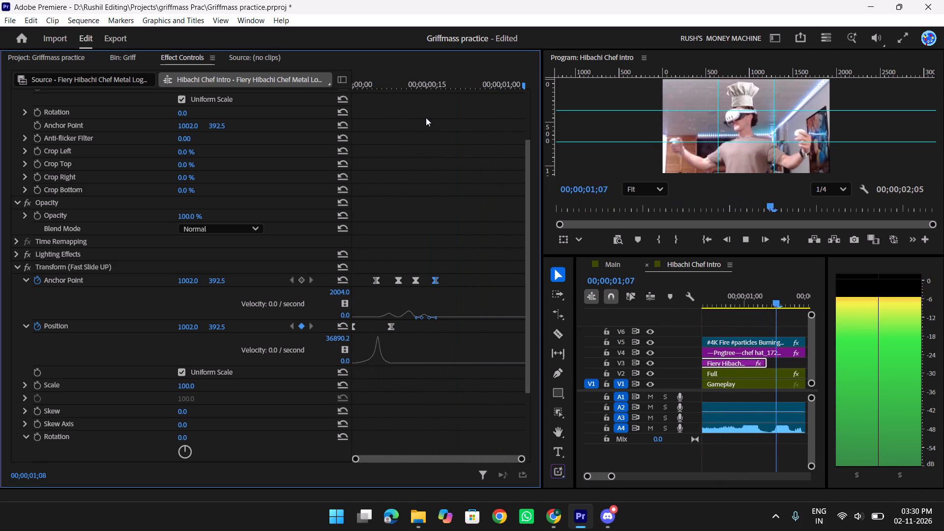
{"action": "key", "text": "space"}
{"action": "type", "text": "yy"}
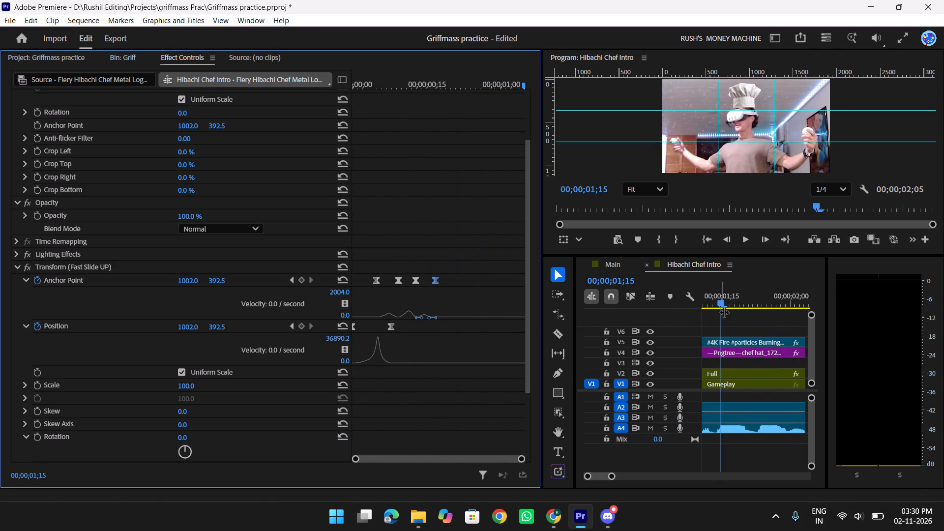
Narrow the effect settings area and widen the timeline so the whole intro sequence fits in view.
{"action": "left_click_drag", "start_coordinate": [538, 301], "coordinate": [521, 300]}
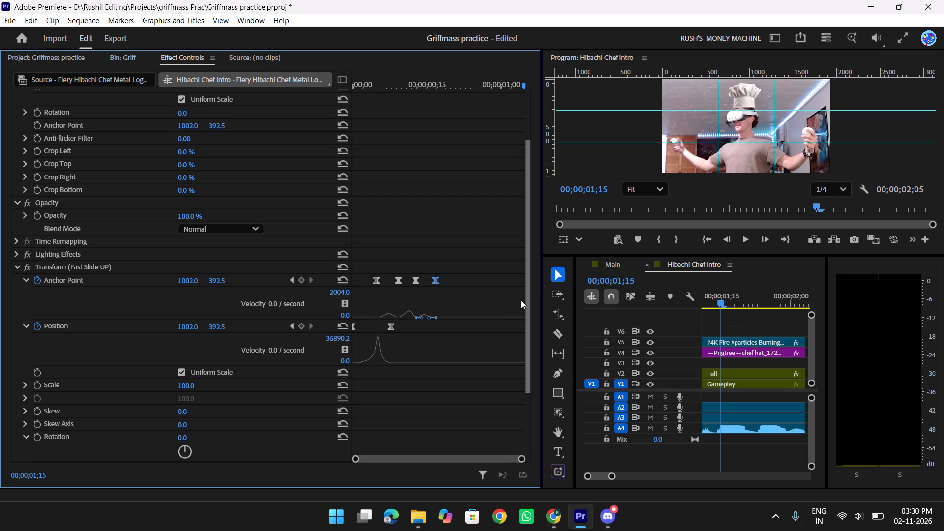
{"action": "left_click_drag", "start_coordinate": [521, 300], "coordinate": [309, 294]}
{"action": "left_click_drag", "start_coordinate": [543, 306], "coordinate": [285, 306]}
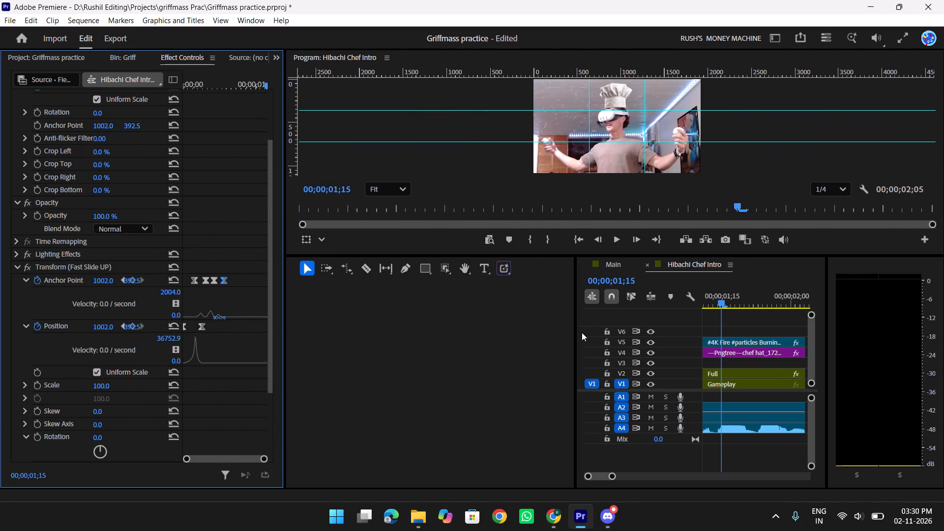
{"action": "left_click_drag", "start_coordinate": [575, 333], "coordinate": [321, 342]}
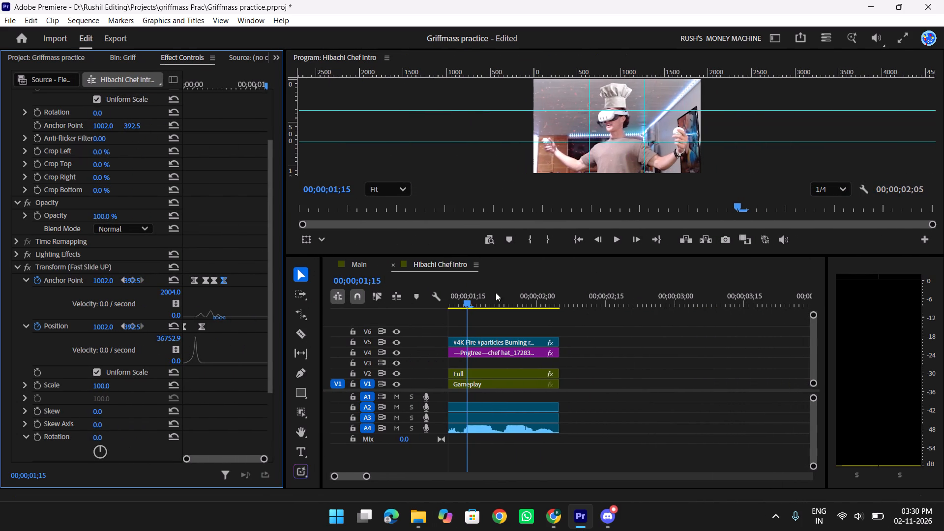
Play the intro, return to the start and step frame by frame to 00;00;00;15 to examine the logo's slide-up.
{"action": "left_click_drag", "start_coordinate": [460, 300], "coordinate": [427, 302]}
{"action": "key", "text": "space"}
{"action": "key", "text": "space"}
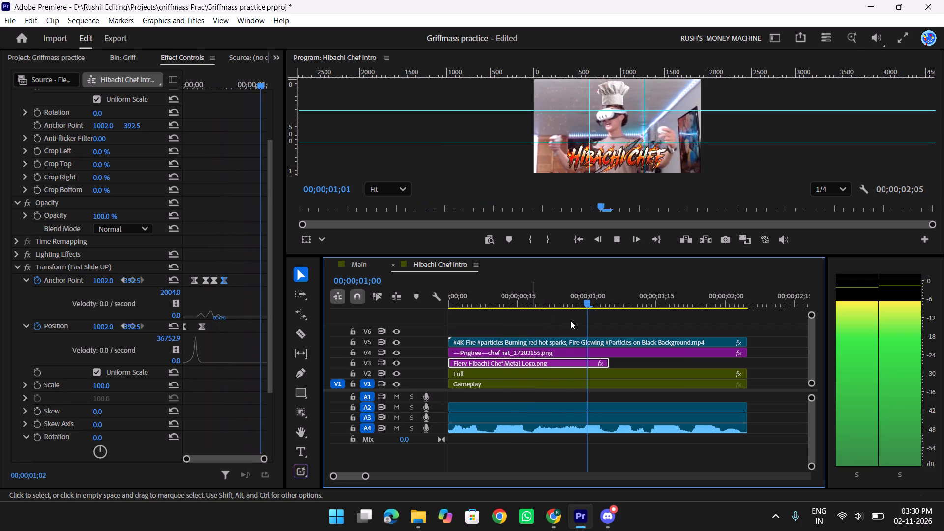
{"action": "left_click_drag", "start_coordinate": [570, 319], "coordinate": [445, 317]}
{"action": "left_click_drag", "start_coordinate": [595, 303], "coordinate": [447, 298]}
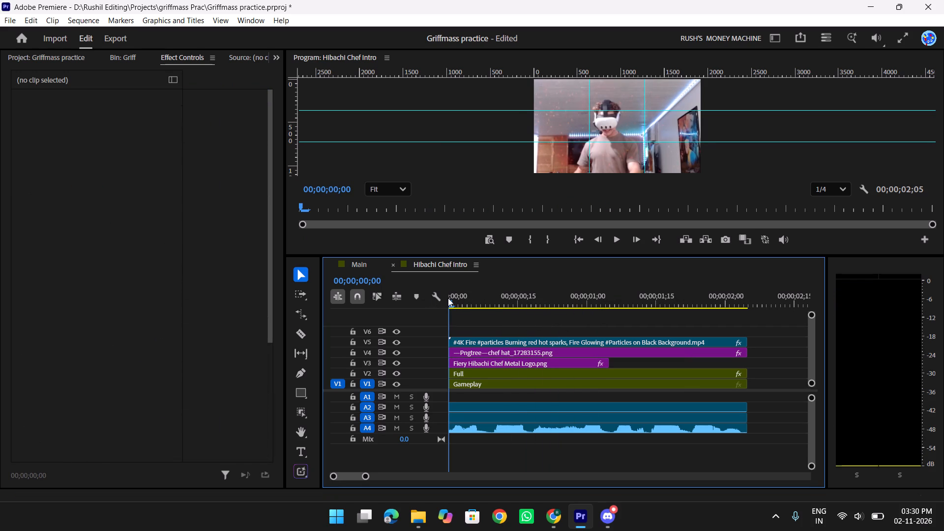
{"action": "key", "text": "Right"}
{"action": "key", "text": "Right"}
{"action": "key", "text": "Right"}
{"action": "key", "text": "Right"}
{"action": "key", "text": "Right"}
{"action": "key", "text": "Right"}
{"action": "key", "text": "Right"}
{"action": "key", "text": "Right"}
{"action": "key", "text": "Right"}
{"action": "key", "text": "Right"}
{"action": "key", "text": "Right"}
{"action": "key", "text": "Right"}
{"action": "key", "text": "Right"}
{"action": "key", "text": "Right"}
{"action": "key", "text": "Right"}
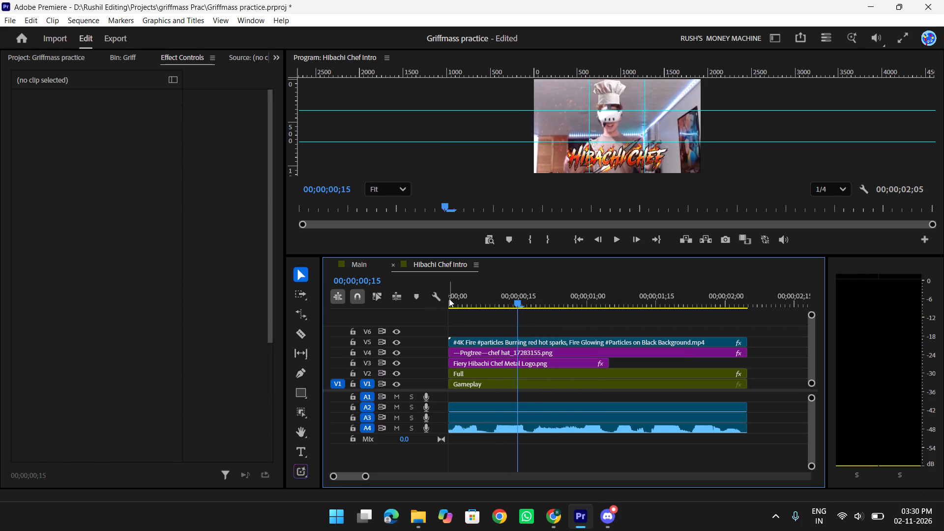
Play on from 00;00;00;15 and scrub back to 00;00;01;06 to examine where the logo clip ends.
{"action": "key", "text": "space"}
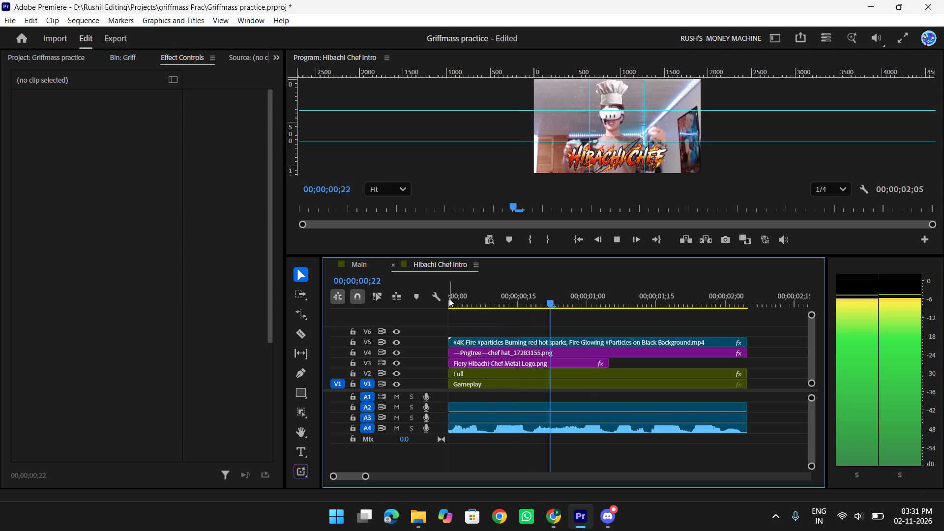
{"action": "key", "text": "space"}
{"action": "key", "text": "space"}
{"action": "key", "text": "space"}
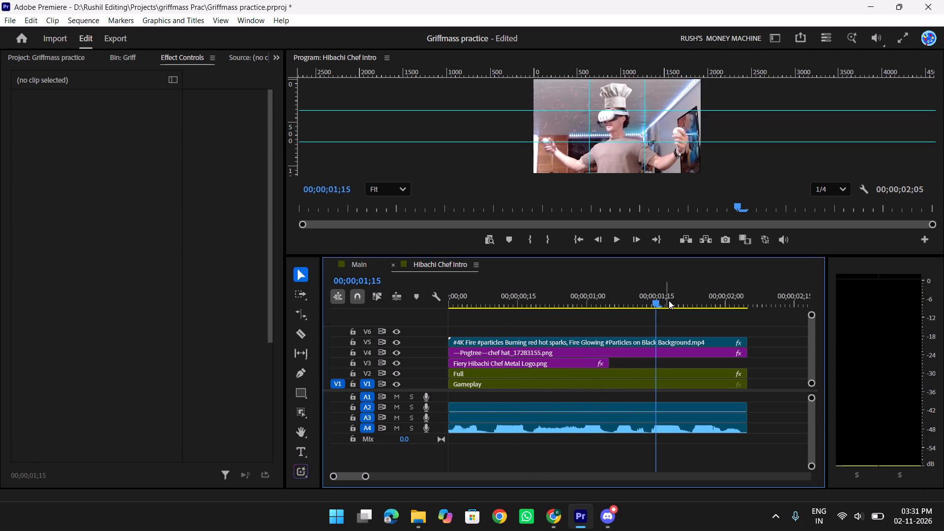
{"action": "left_click_drag", "start_coordinate": [655, 301], "coordinate": [612, 304]}
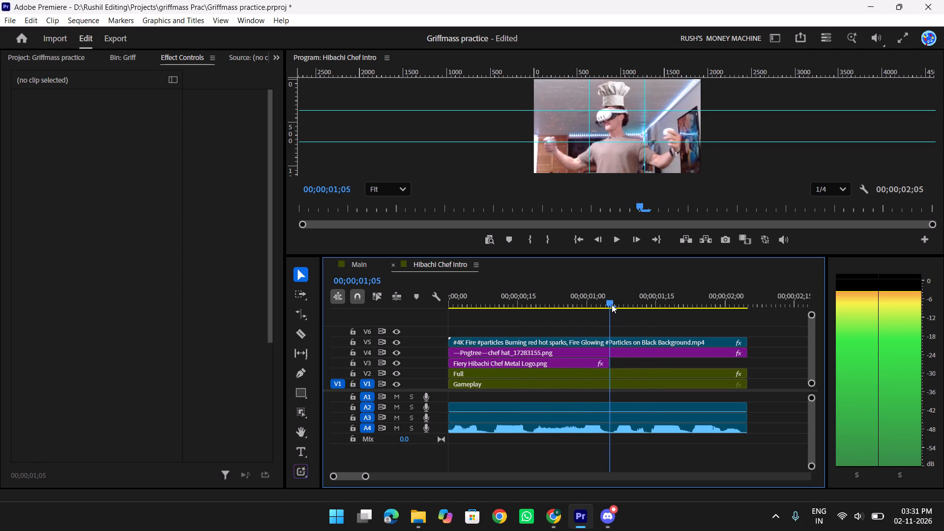
{"action": "left_click_drag", "start_coordinate": [612, 304], "coordinate": [614, 304]}
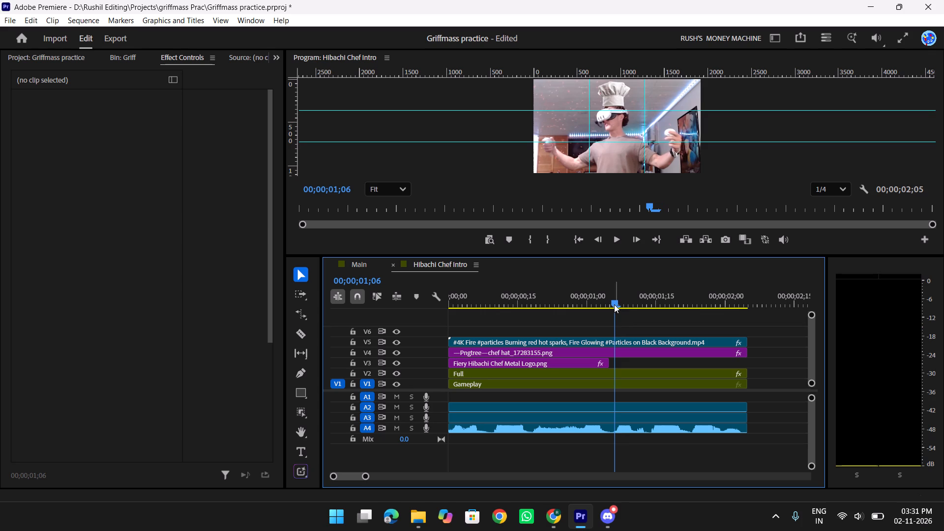
Save the project.
{"action": "key", "text": "ctrl+s"}
{"action": "key", "text": "ctrl+s"}
{"action": "key", "text": "ctrl+s"}
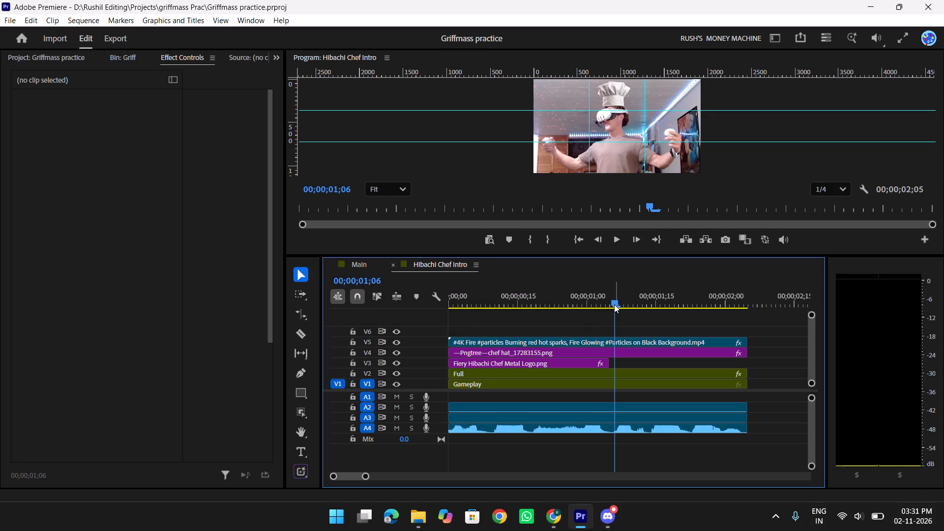
{"action": "key", "text": "ctrl+s"}
{"action": "key", "text": "ctrl+s"}
{"action": "key", "text": "ctrl+s"}
Play the intro full screen from the start, and scrub to 00;00;01;04 and play on to examine the logo's exit.
{"action": "left_click_drag", "start_coordinate": [599, 300], "coordinate": [386, 305]}
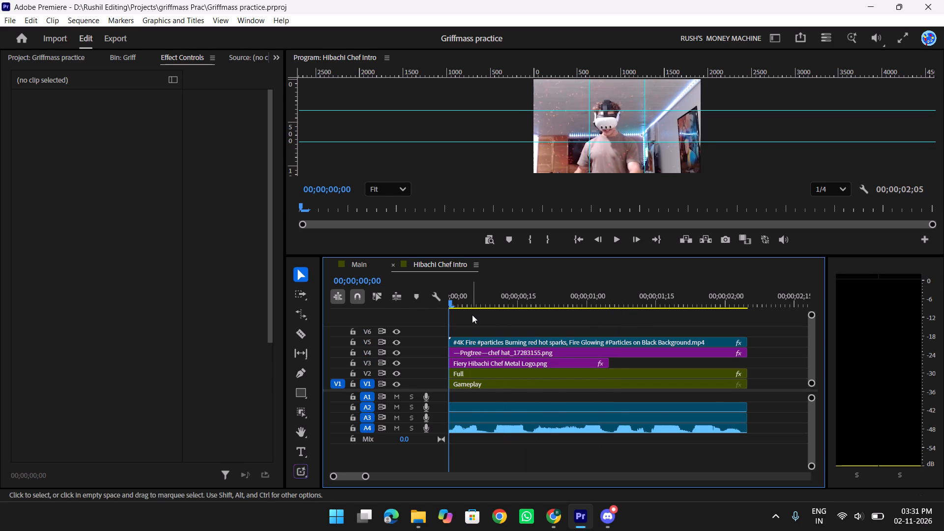
{"action": "key", "text": "f"}
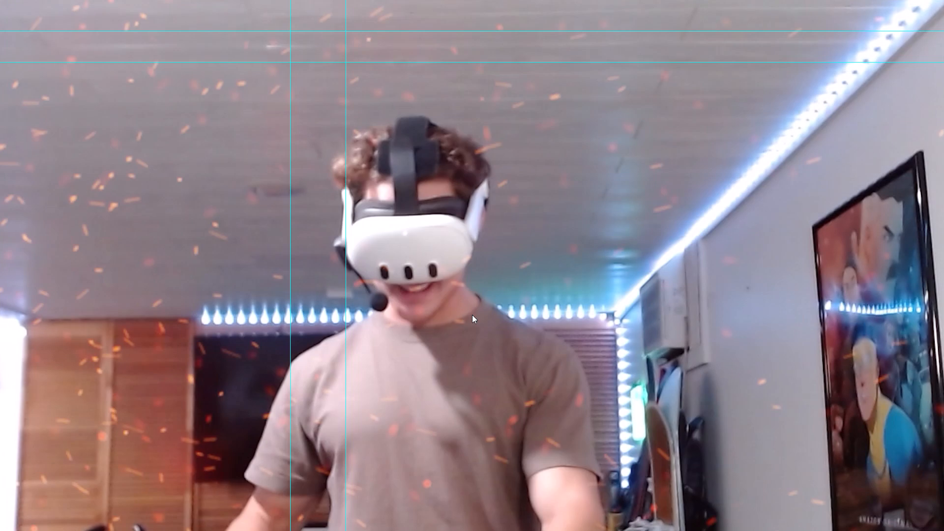
{"action": "key", "text": "space"}
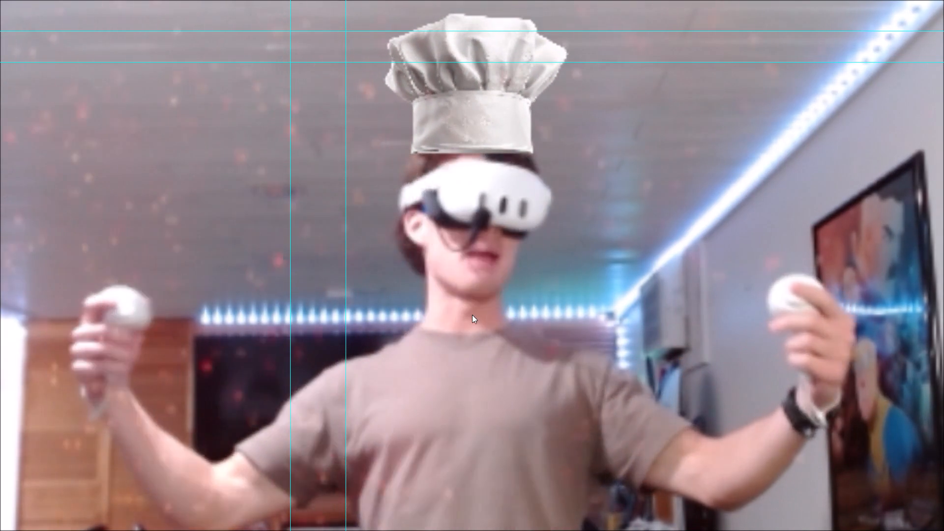
{"action": "key", "text": "f"}
{"action": "left_click_drag", "start_coordinate": [493, 297], "coordinate": [451, 308]}
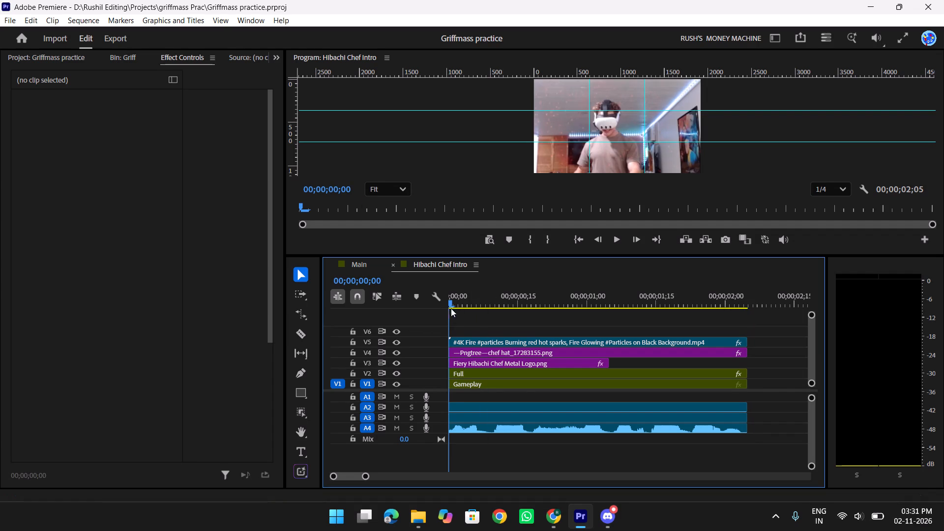
{"action": "left_click_drag", "start_coordinate": [451, 308], "coordinate": [575, 314]}
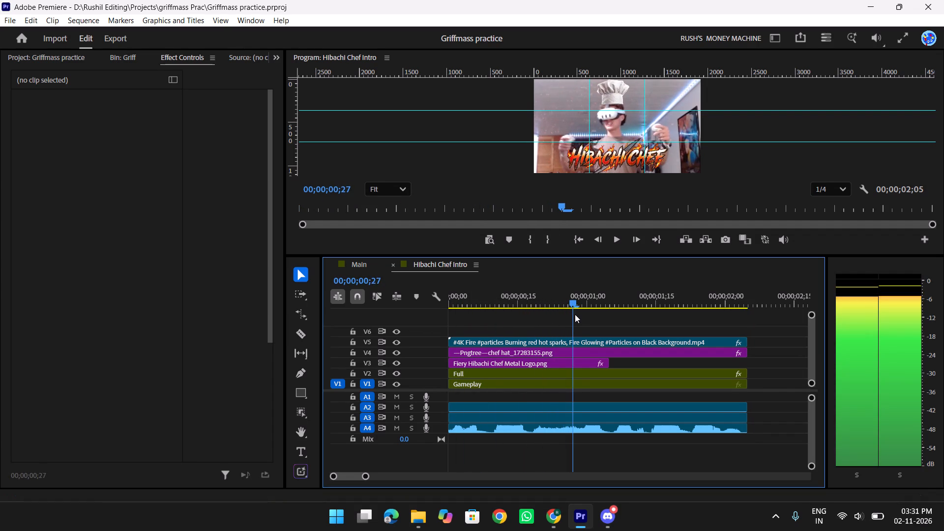
{"action": "left_click_drag", "start_coordinate": [575, 314], "coordinate": [611, 314]}
{"action": "key", "text": "space"}
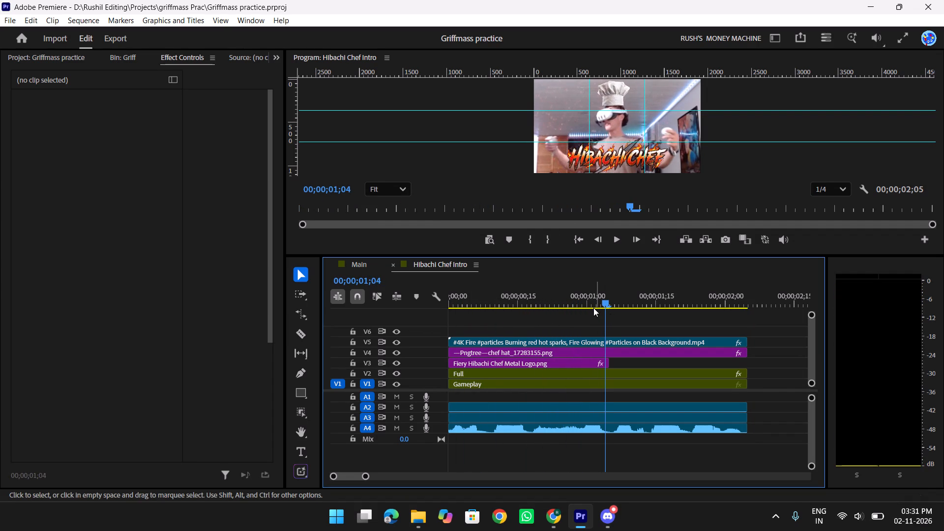
{"action": "key", "text": "space"}
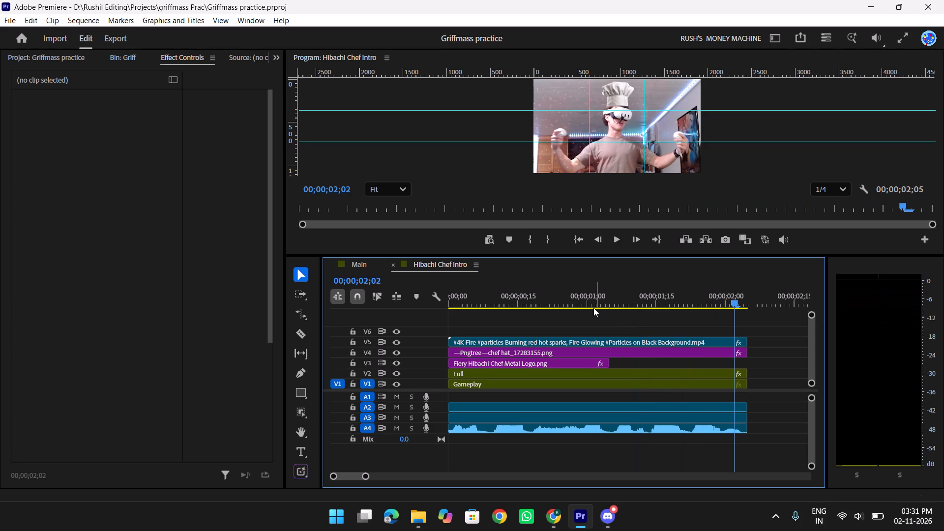
Extend the logo clip's end on V3 by about two frames to 00;00;01;07 and replay its exit.
{"action": "left_click_drag", "start_coordinate": [650, 298], "coordinate": [570, 300]}
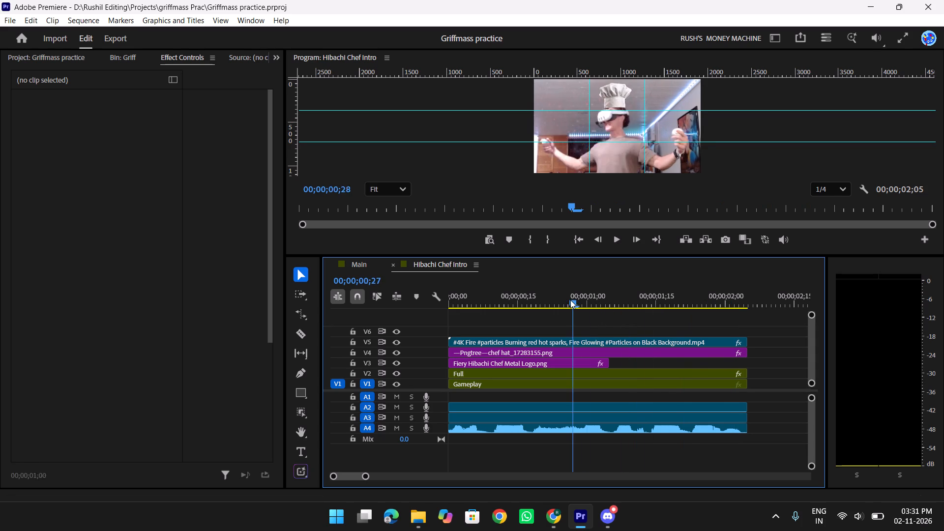
{"action": "left_click_drag", "start_coordinate": [570, 300], "coordinate": [601, 300]}
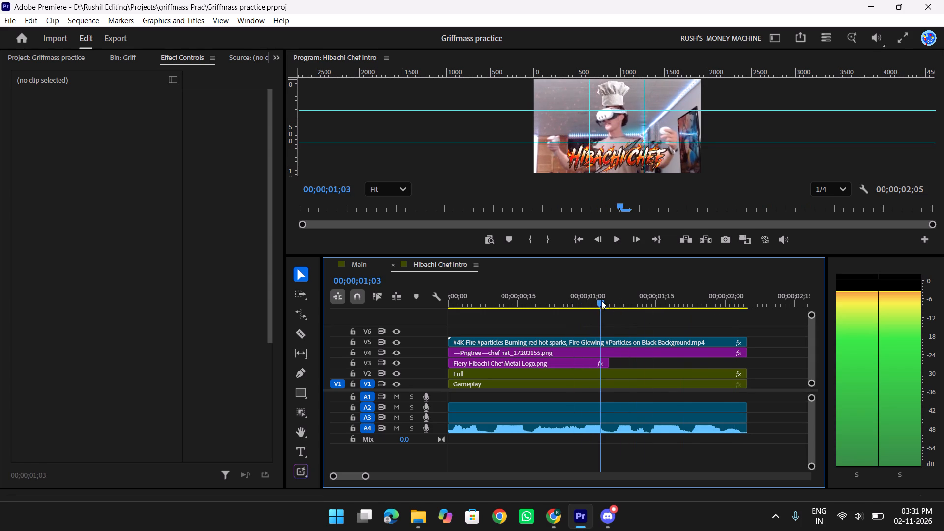
{"action": "left_click_drag", "start_coordinate": [601, 300], "coordinate": [603, 301]}
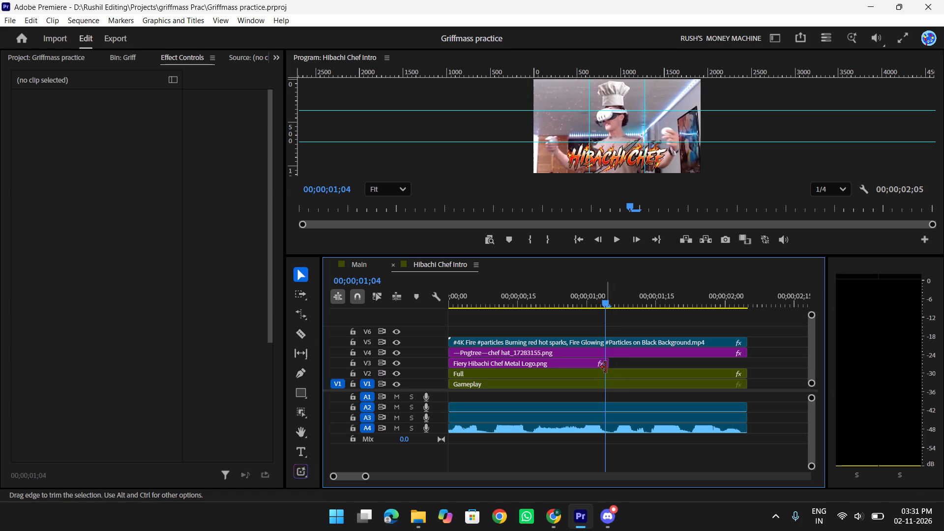
{"action": "left_click_drag", "start_coordinate": [607, 365], "coordinate": [619, 377]}
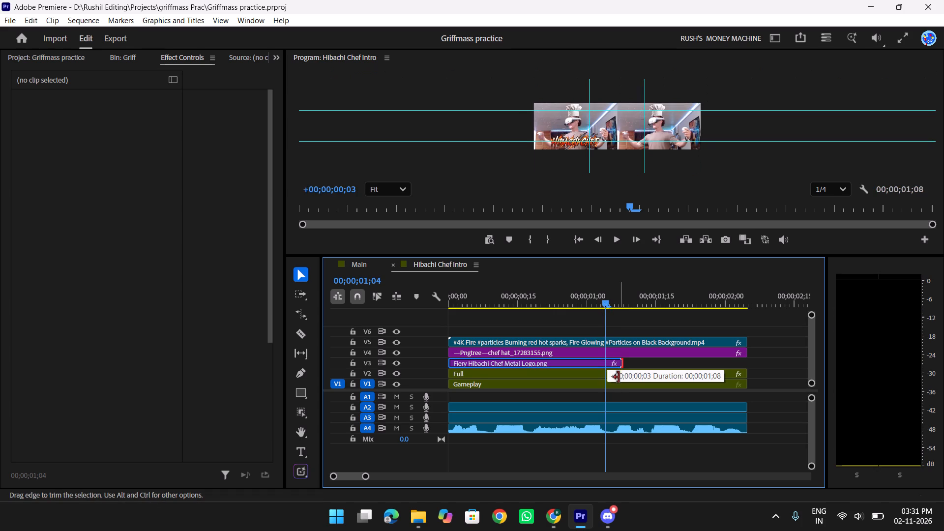
{"action": "left_click_drag", "start_coordinate": [619, 377], "coordinate": [618, 379]}
{"action": "left_click_drag", "start_coordinate": [603, 297], "coordinate": [571, 306]}
{"action": "key", "text": "space"}
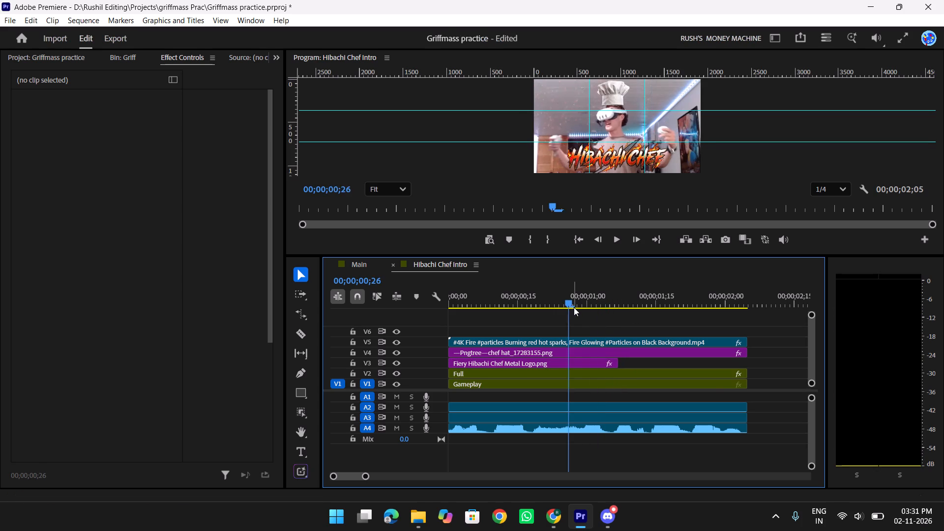
{"action": "key", "text": "space"}
{"action": "left_click_drag", "start_coordinate": [618, 292], "coordinate": [605, 293]}
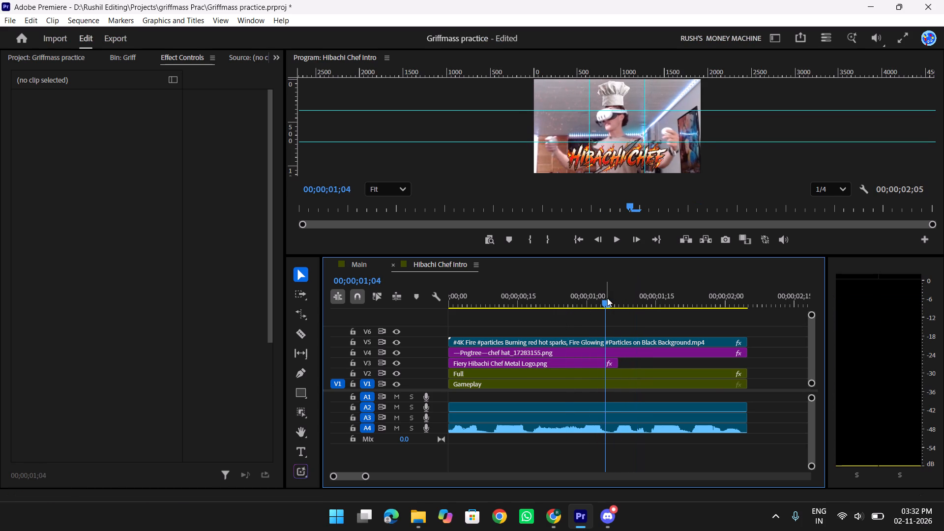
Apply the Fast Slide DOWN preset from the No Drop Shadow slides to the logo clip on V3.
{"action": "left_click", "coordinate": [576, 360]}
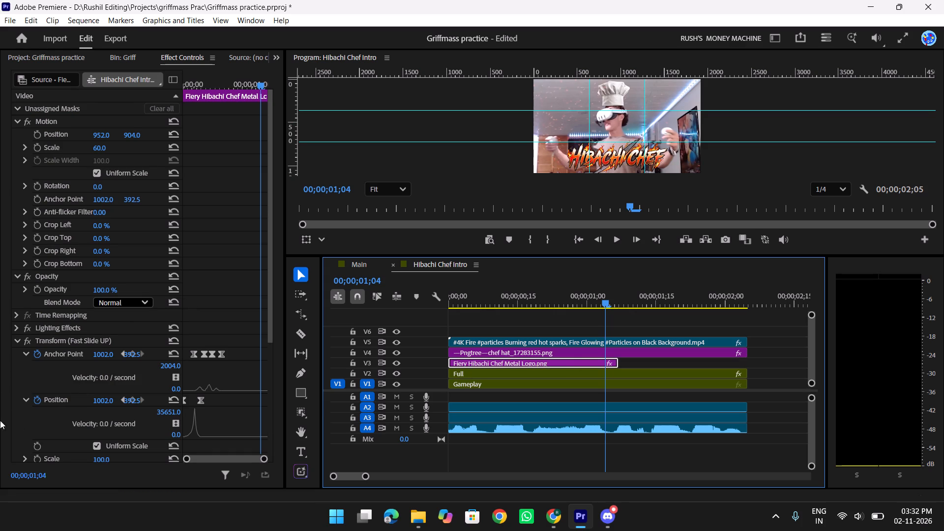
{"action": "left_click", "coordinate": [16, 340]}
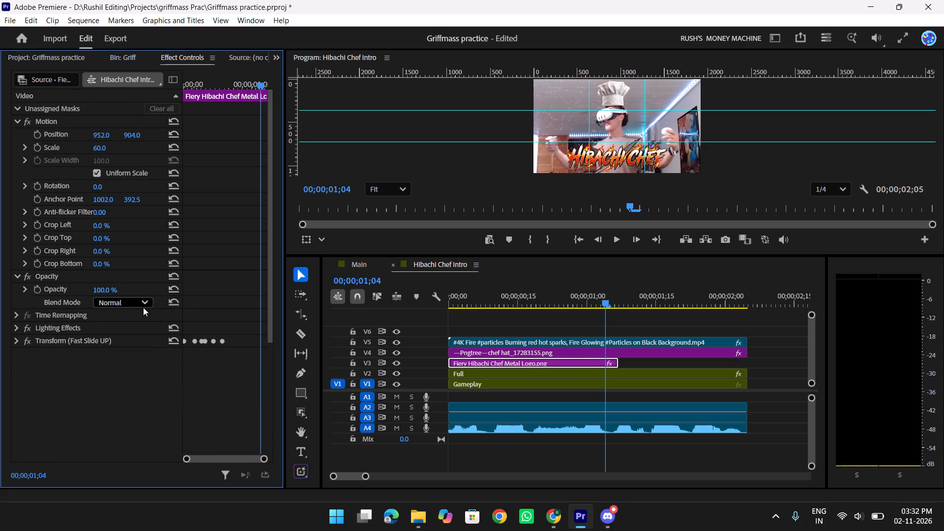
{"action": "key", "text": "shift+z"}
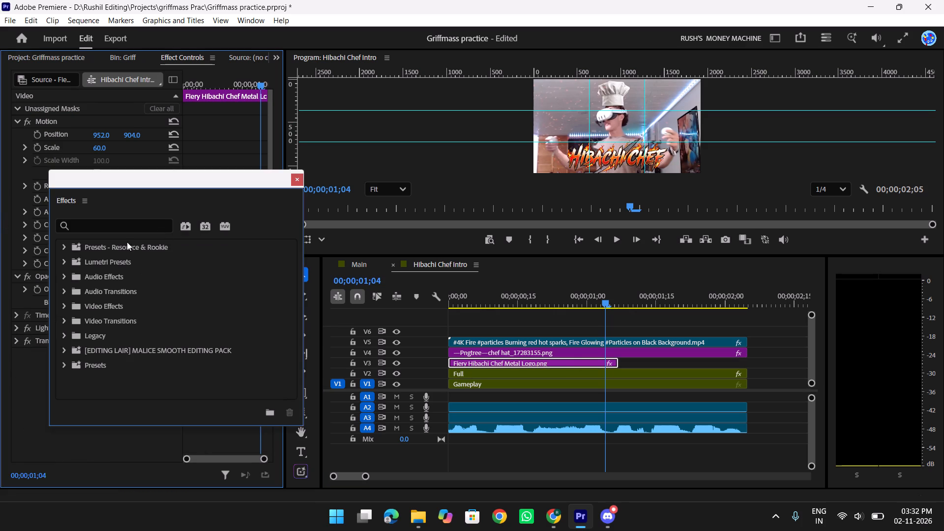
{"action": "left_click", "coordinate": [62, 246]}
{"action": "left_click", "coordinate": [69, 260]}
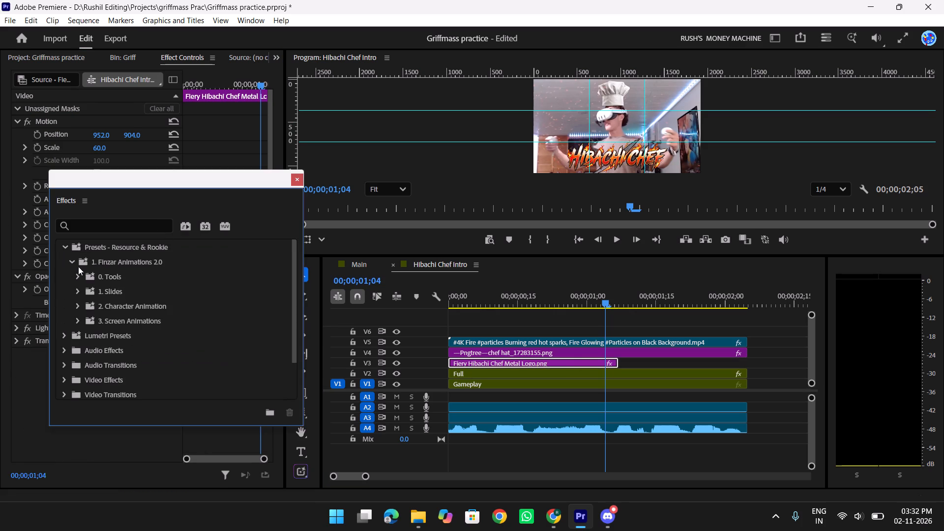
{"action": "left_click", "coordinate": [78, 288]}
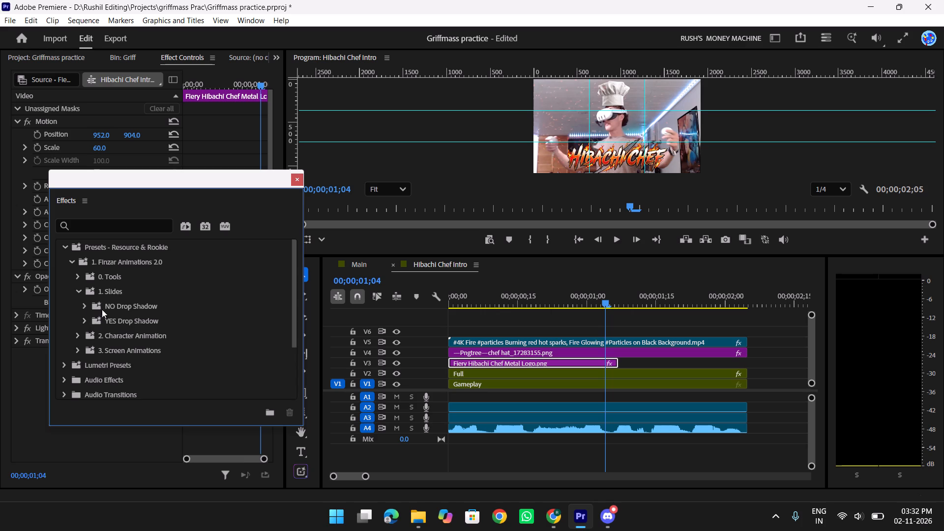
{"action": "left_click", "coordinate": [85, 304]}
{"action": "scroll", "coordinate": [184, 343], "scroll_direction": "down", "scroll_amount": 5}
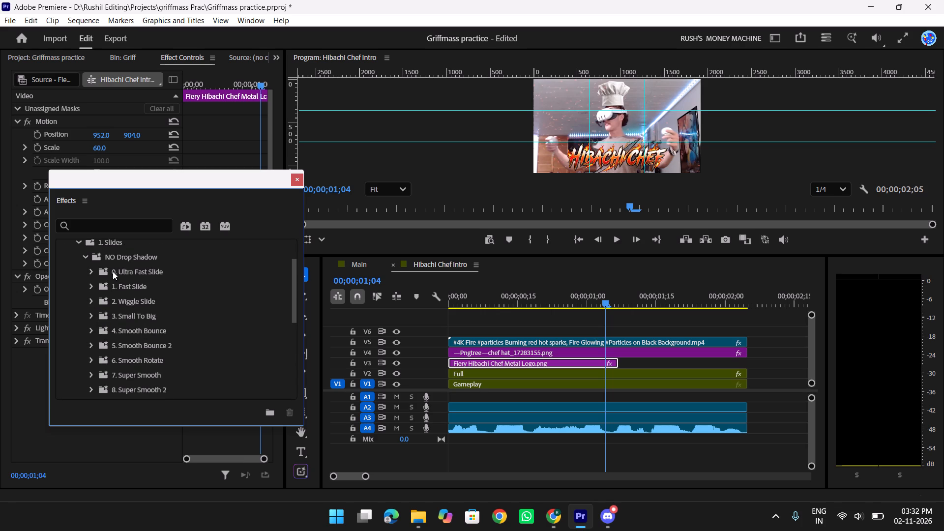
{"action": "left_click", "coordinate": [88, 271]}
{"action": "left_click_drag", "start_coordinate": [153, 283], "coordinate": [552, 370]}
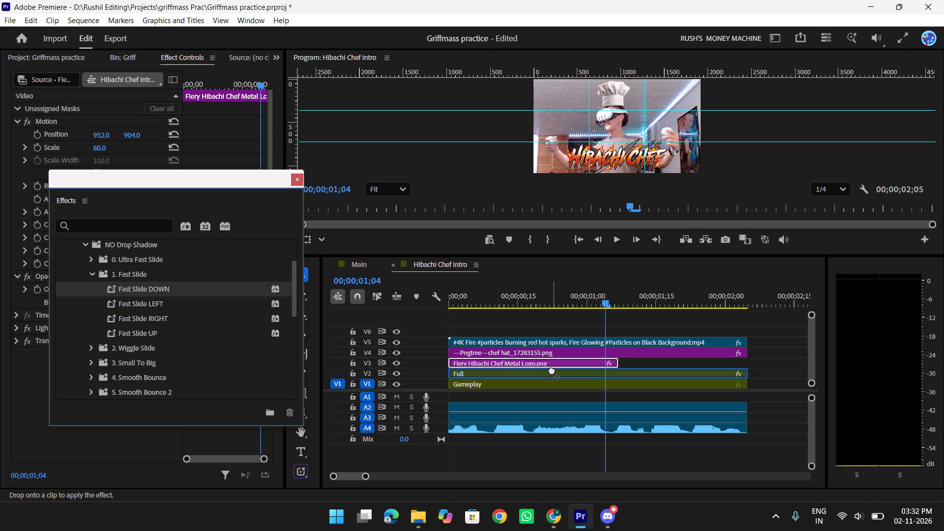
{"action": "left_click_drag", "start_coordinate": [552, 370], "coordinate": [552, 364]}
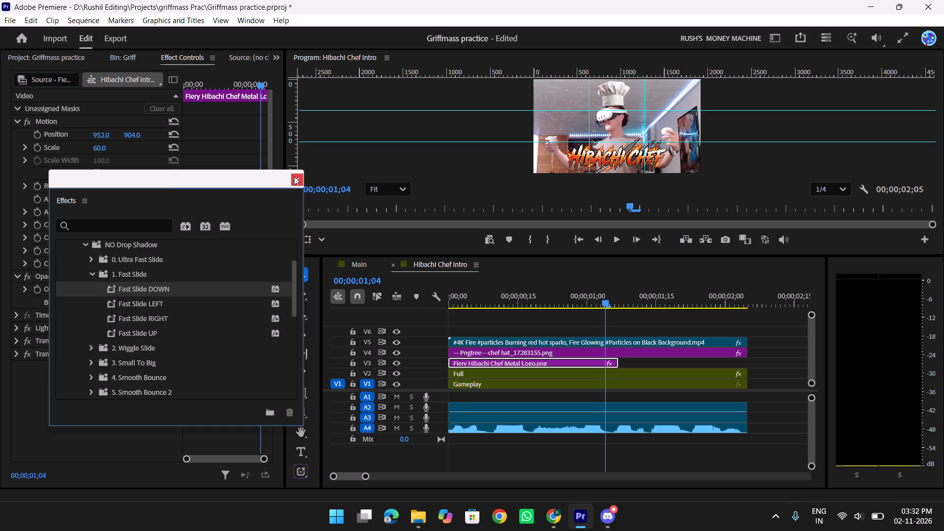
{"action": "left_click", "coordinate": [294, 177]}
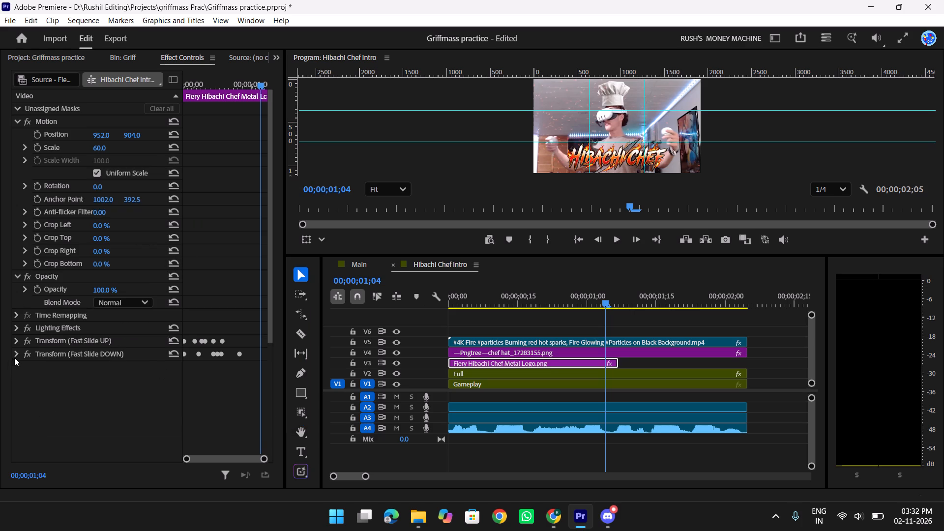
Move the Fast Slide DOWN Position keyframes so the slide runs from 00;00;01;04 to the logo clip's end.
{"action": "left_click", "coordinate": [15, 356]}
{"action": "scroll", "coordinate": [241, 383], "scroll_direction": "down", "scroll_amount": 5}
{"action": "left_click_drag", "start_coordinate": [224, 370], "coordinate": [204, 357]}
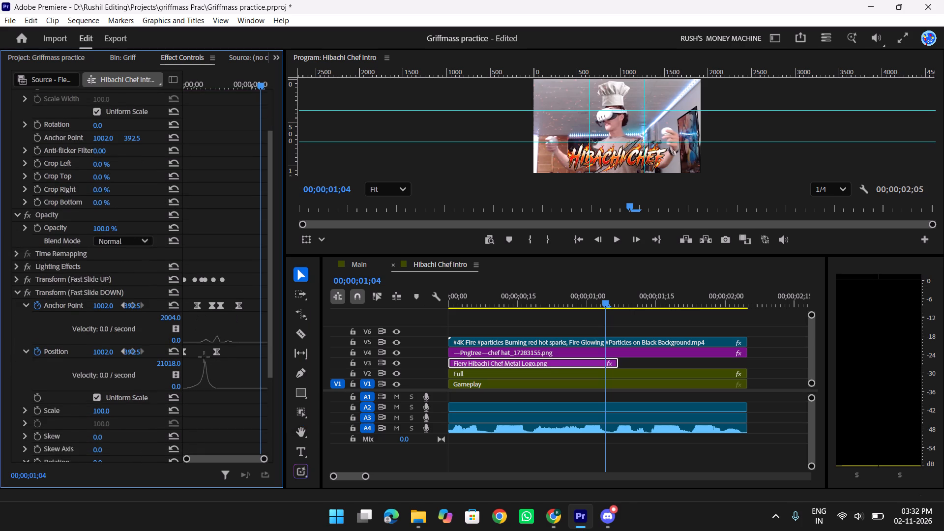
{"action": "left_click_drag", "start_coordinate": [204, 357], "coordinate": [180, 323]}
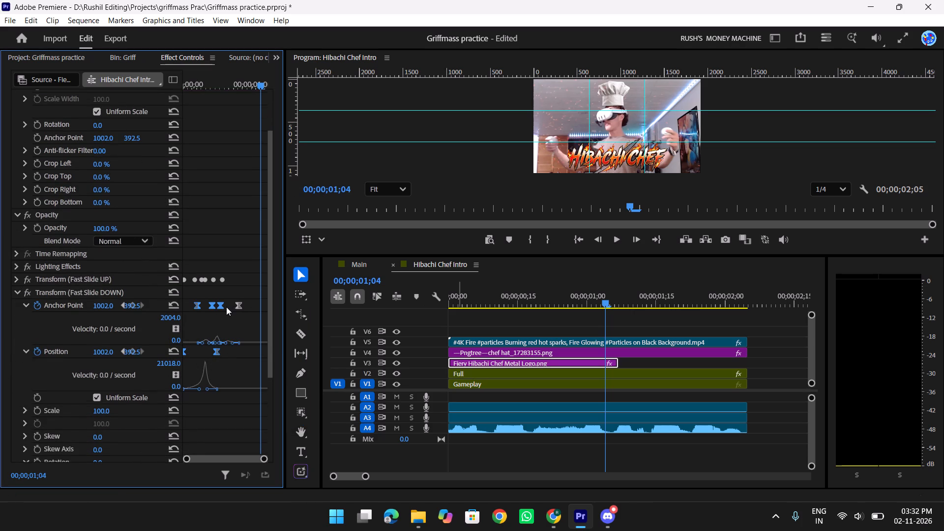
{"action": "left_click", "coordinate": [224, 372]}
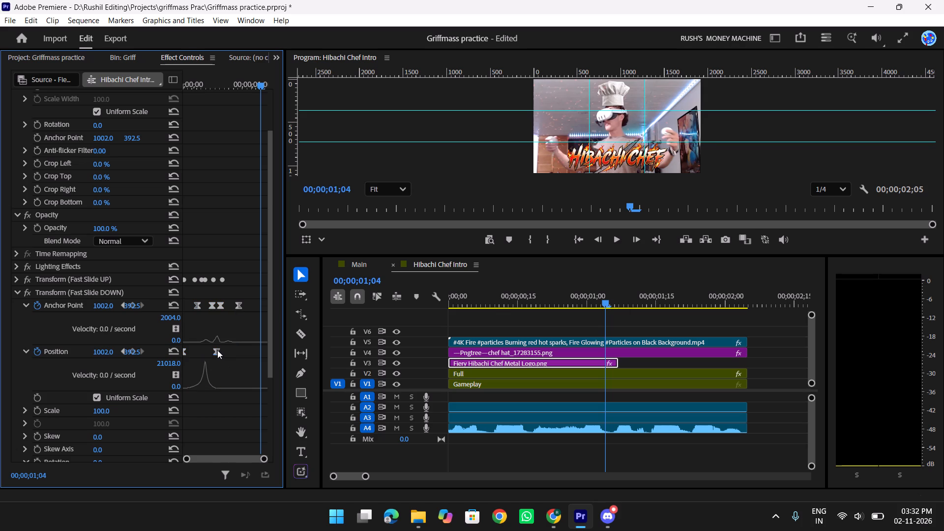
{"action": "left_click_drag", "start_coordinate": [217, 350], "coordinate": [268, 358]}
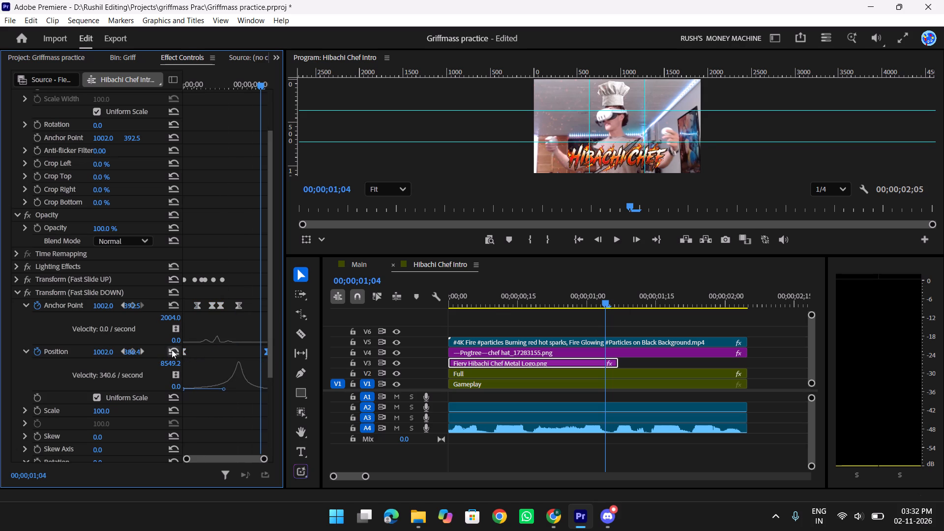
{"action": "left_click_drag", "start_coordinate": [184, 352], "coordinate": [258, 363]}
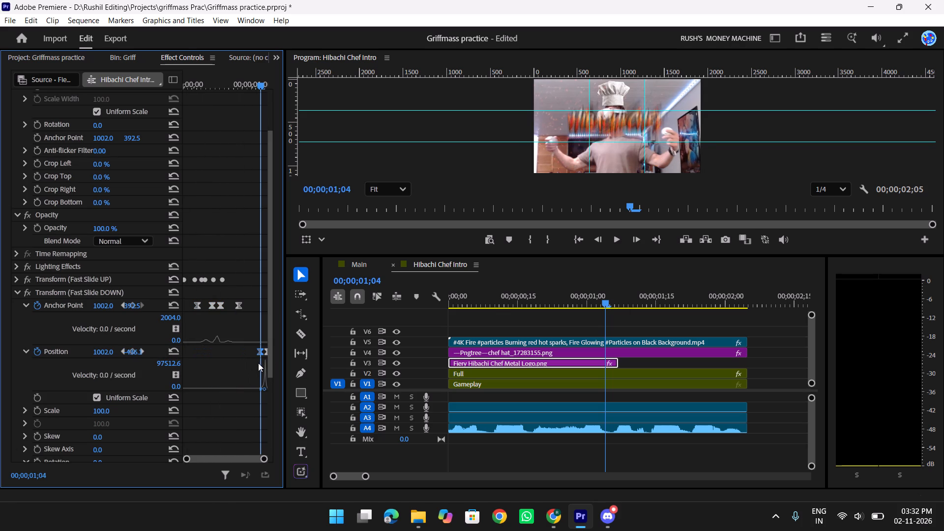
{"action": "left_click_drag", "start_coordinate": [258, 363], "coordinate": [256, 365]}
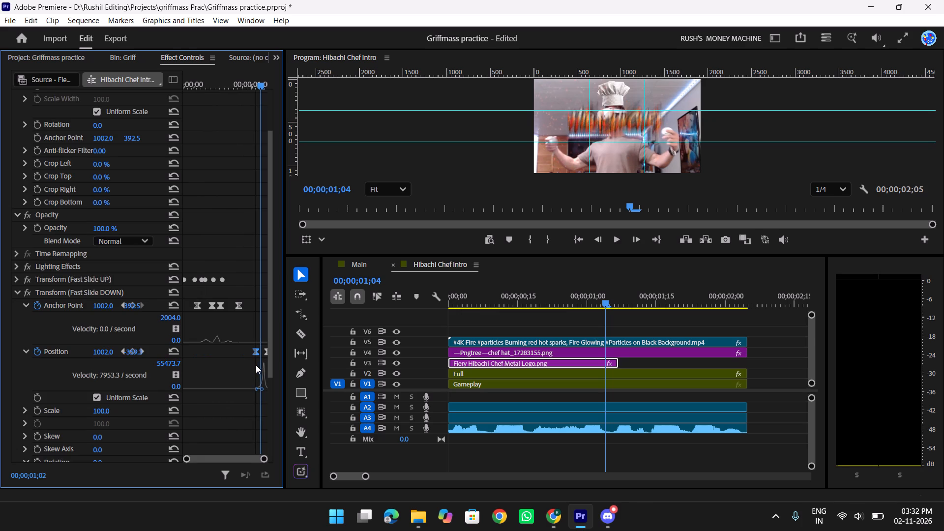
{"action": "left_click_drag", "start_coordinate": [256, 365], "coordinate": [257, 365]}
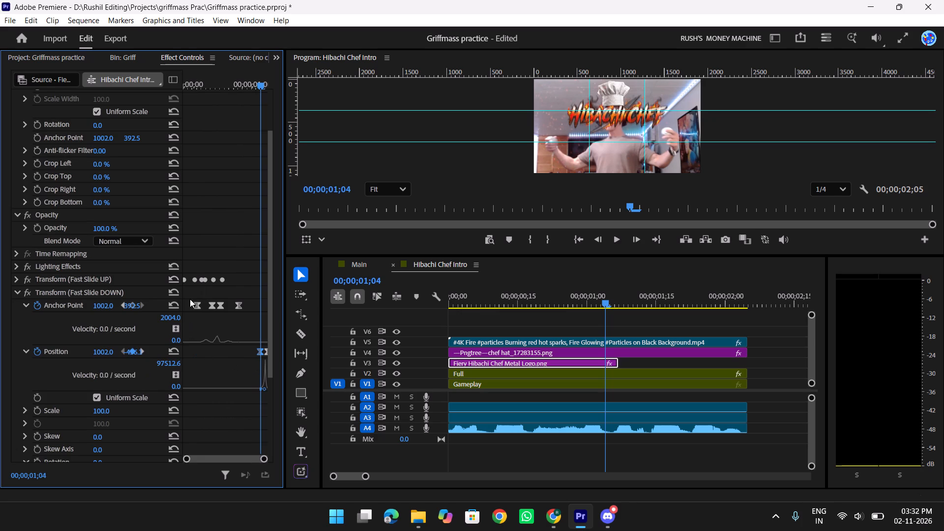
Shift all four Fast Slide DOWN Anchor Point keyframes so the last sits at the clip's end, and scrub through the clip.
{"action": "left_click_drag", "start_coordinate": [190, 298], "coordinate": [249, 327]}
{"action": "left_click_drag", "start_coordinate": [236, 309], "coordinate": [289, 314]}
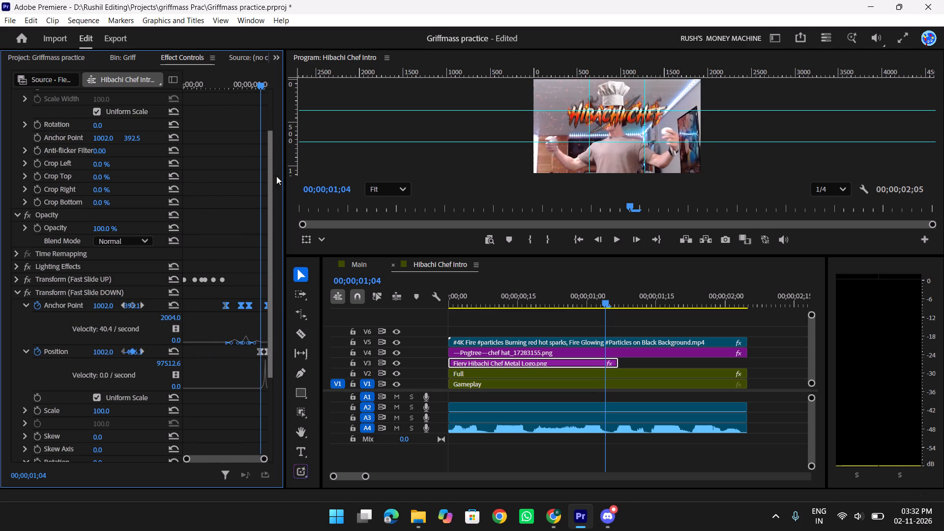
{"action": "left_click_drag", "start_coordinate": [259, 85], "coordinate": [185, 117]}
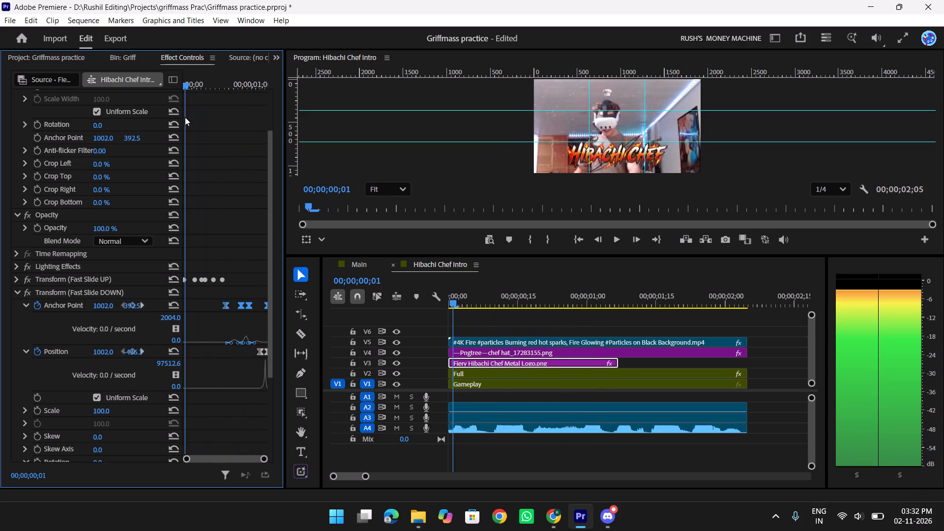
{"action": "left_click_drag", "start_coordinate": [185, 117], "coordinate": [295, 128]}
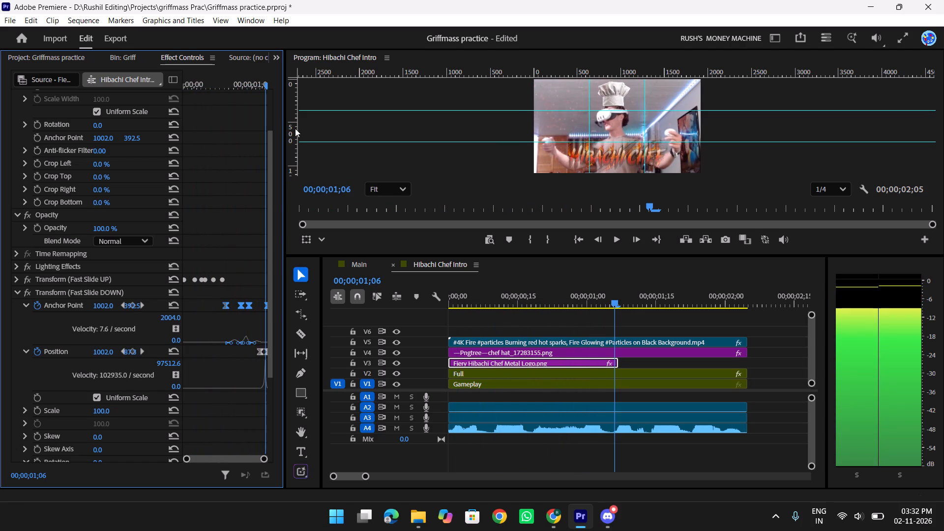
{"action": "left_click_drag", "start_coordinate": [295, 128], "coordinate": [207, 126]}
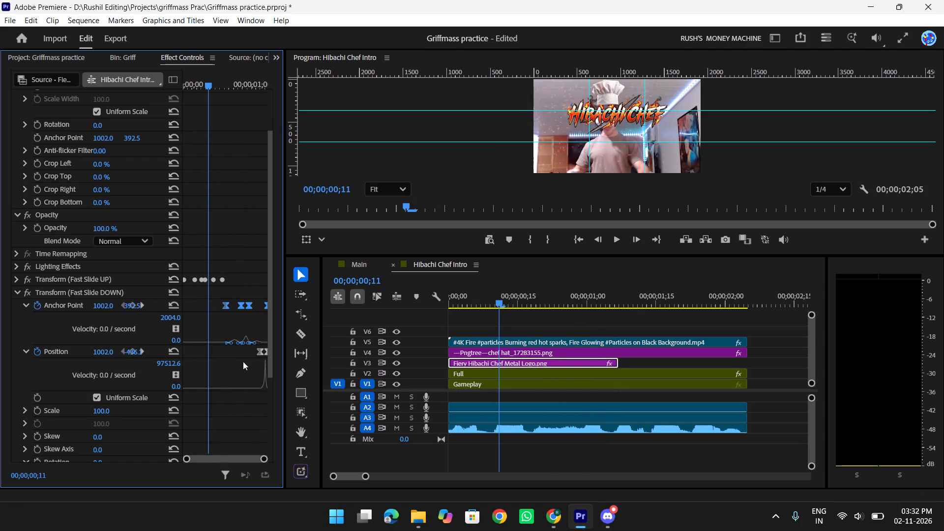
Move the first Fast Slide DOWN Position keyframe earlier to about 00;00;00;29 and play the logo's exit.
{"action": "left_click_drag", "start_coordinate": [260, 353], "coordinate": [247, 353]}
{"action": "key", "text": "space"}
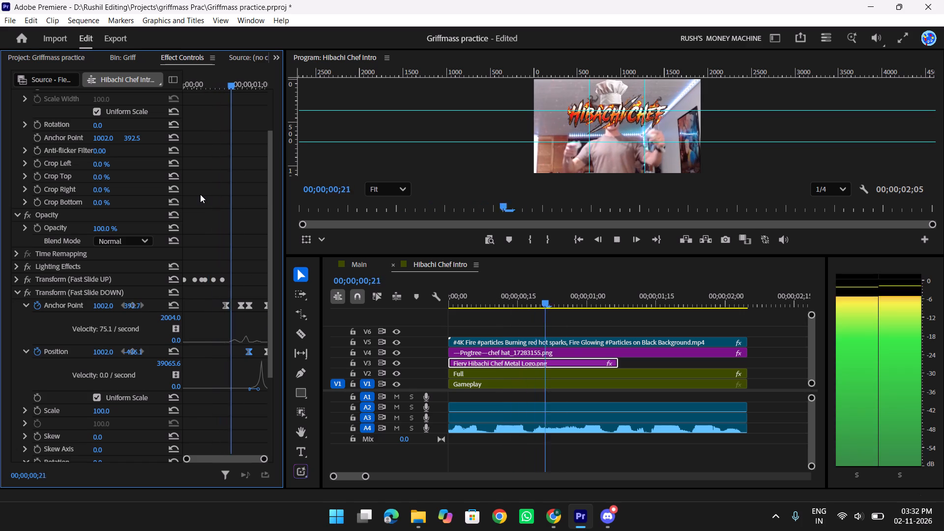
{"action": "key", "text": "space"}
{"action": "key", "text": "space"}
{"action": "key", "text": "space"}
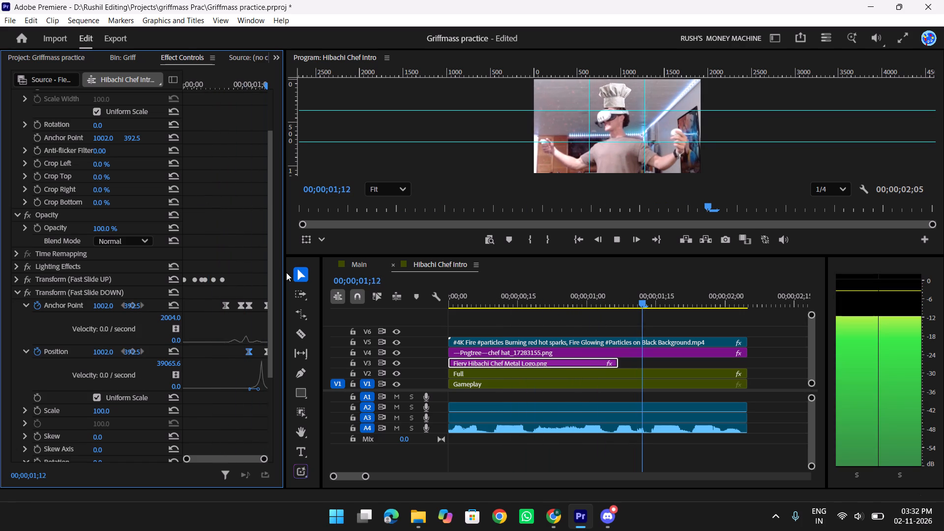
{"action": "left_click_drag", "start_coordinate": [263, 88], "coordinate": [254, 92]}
Examine the Transform (Fast Slide UP) keyframes with the playhead on the second Position keyframe at 00;00;00;08.
{"action": "left_click", "coordinate": [15, 281]}
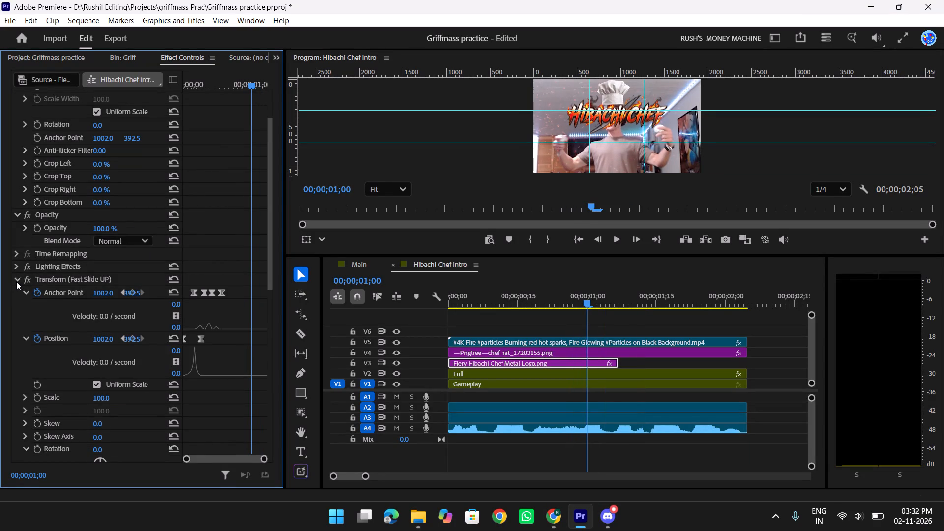
{"action": "left_click_drag", "start_coordinate": [253, 91], "coordinate": [193, 105]}
{"action": "left_click_drag", "start_coordinate": [253, 80], "coordinate": [203, 98]}
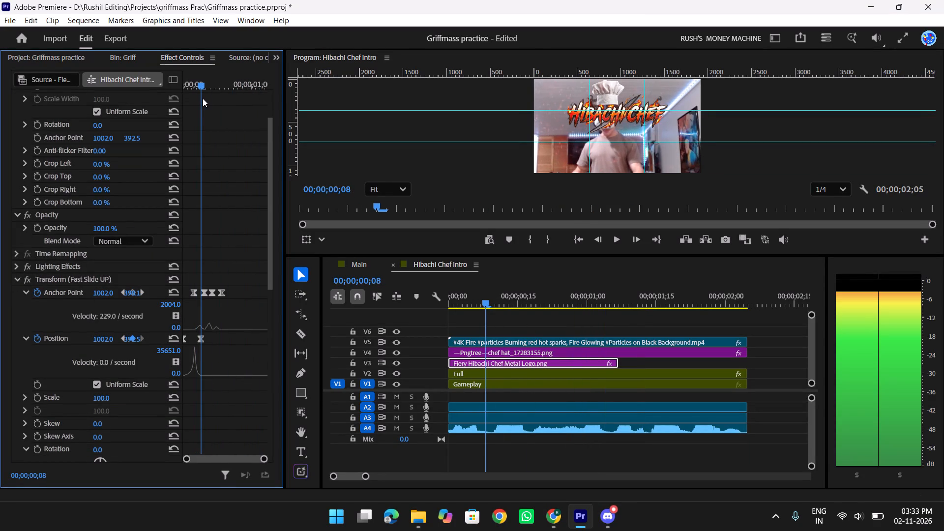
{"action": "left_click_drag", "start_coordinate": [203, 98], "coordinate": [203, 98]}
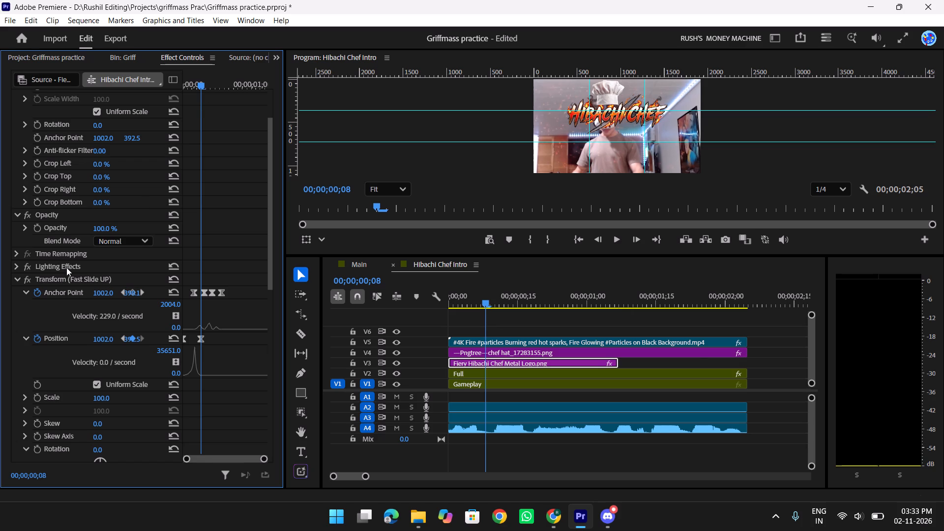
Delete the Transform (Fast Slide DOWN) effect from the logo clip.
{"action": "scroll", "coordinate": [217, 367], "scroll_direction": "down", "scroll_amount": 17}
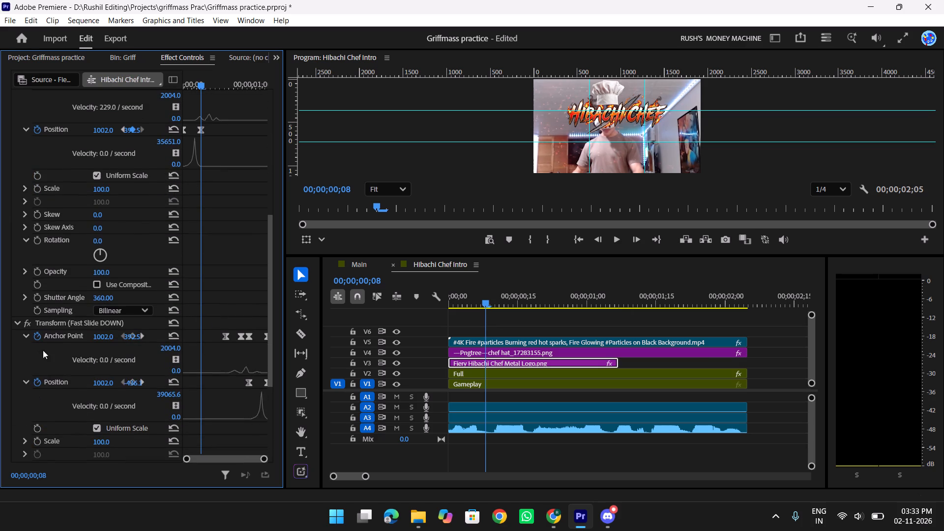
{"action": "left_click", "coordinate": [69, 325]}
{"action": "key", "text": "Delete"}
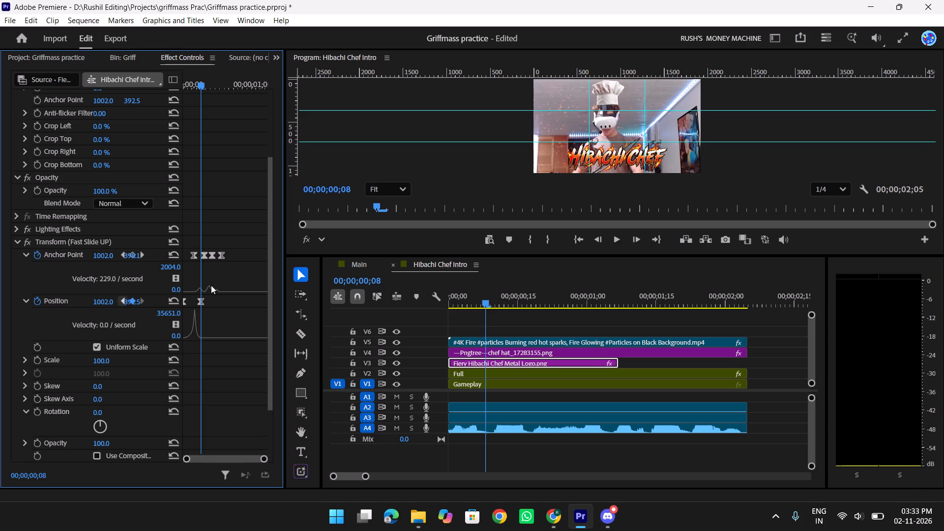
Widen the effect property column to give the Transform values and keyframe controls more room.
{"action": "left_click_drag", "start_coordinate": [181, 281], "coordinate": [215, 283]}
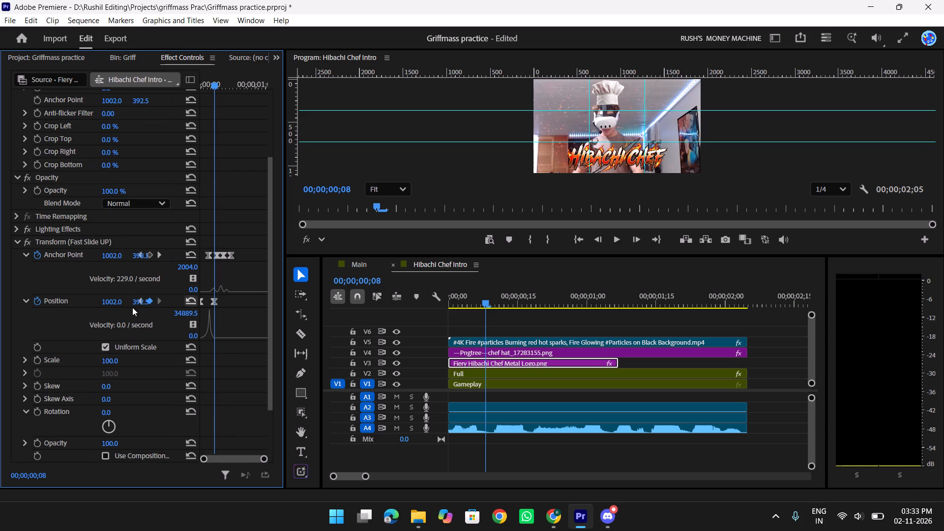
Copy the Y and X Position values of Transform (Fast Slide UP) at its second Position keyframe.
{"action": "left_click", "coordinate": [135, 304]}
{"action": "key", "text": "ctrl+c"}
{"action": "key", "text": "ctrl+c"}
{"action": "key", "text": "ctrl+c"}
{"action": "left_click", "coordinate": [111, 303]}
{"action": "key", "text": "ctrl+c"}
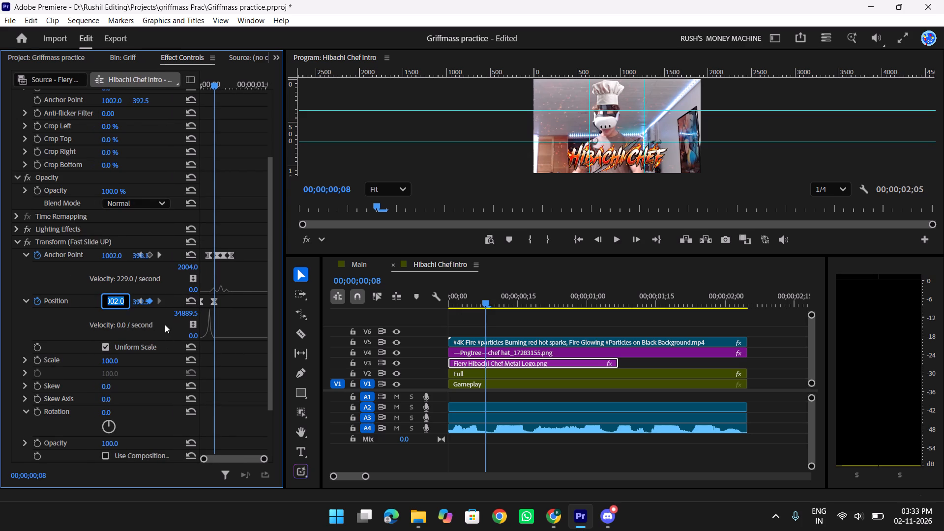
{"action": "key", "text": "ctrl+c"}
{"action": "key", "text": "ctrl+c"}
{"action": "key", "text": "ctrl+c"}
{"action": "left_click", "coordinate": [247, 311]}
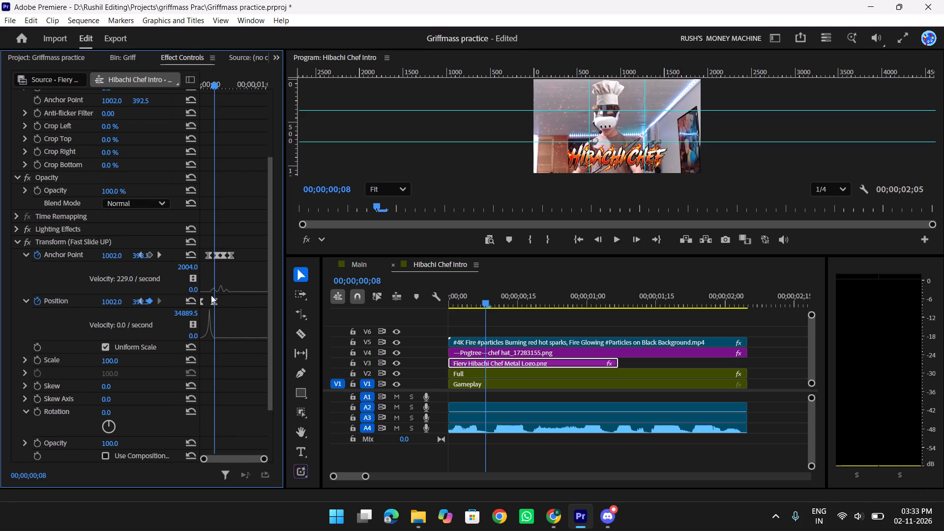
Apply the Fast Slide DOWN preset from Finzar Animations 2.0, Slides, NO Drop Shadow, to the logo clip on V3.
{"action": "scroll", "coordinate": [196, 287], "scroll_direction": "down", "scroll_amount": 13}
{"action": "key", "text": "shift+z"}
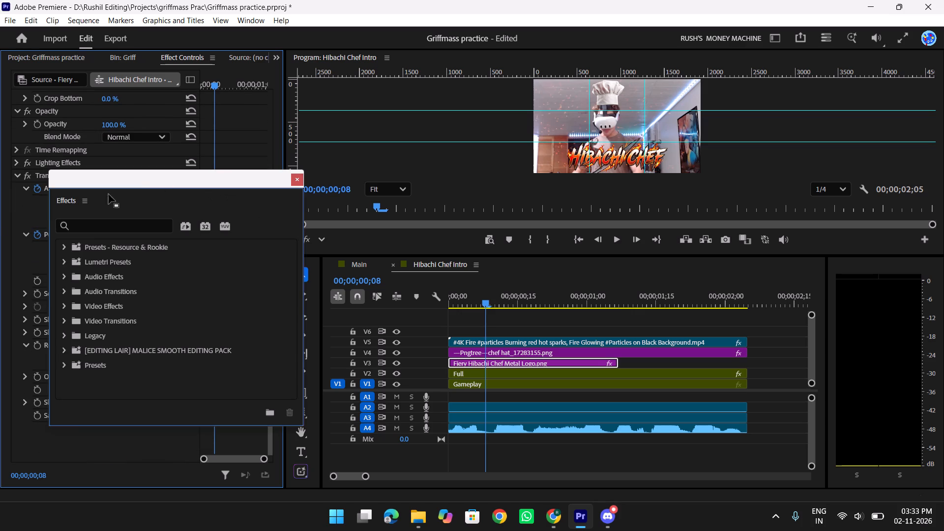
{"action": "left_click", "coordinate": [62, 247]}
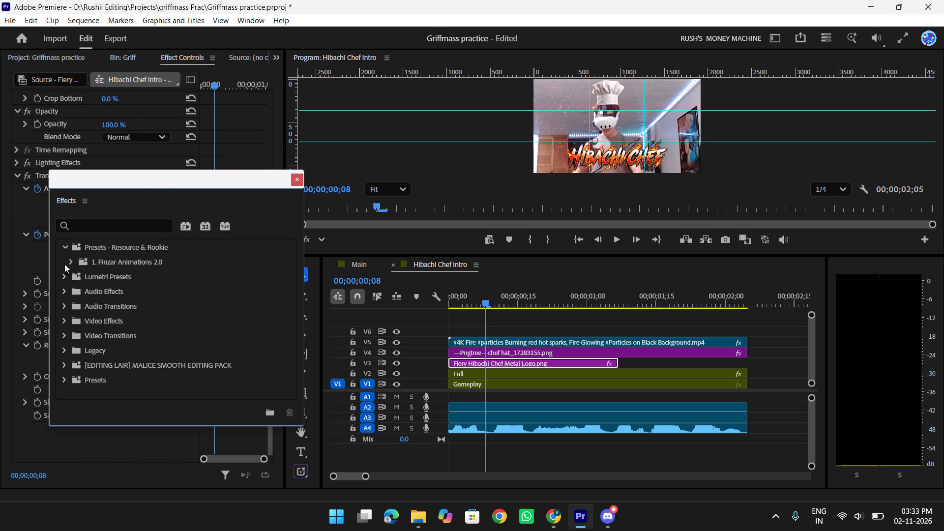
{"action": "left_click", "coordinate": [68, 263]}
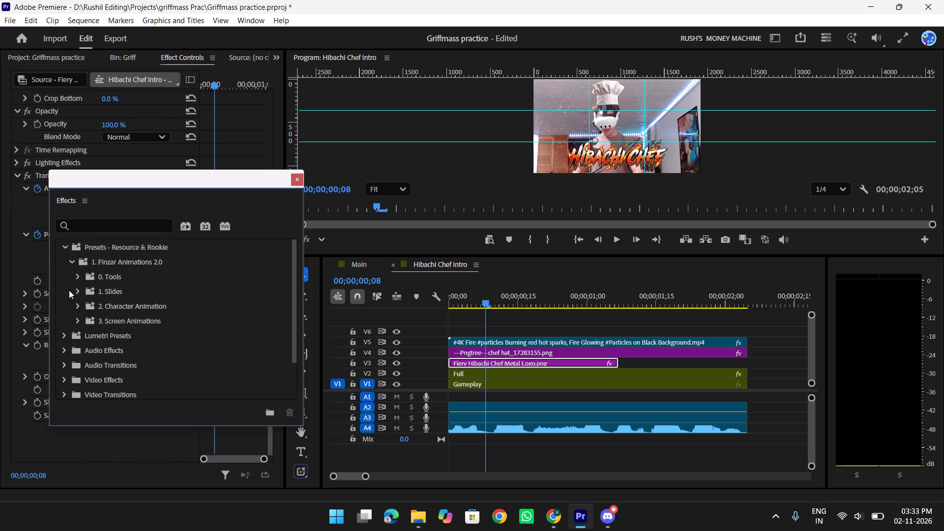
{"action": "left_click", "coordinate": [76, 290]}
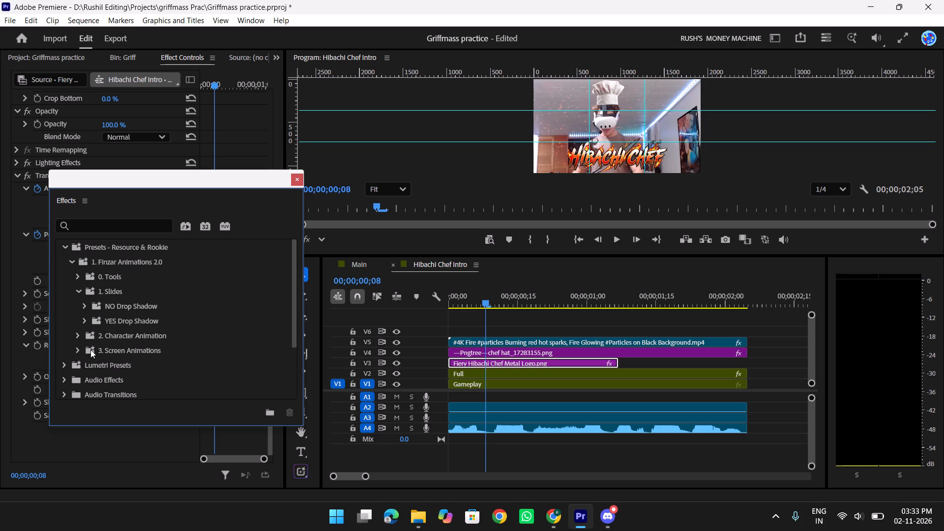
{"action": "left_click_drag", "start_coordinate": [184, 173], "coordinate": [580, 186]}
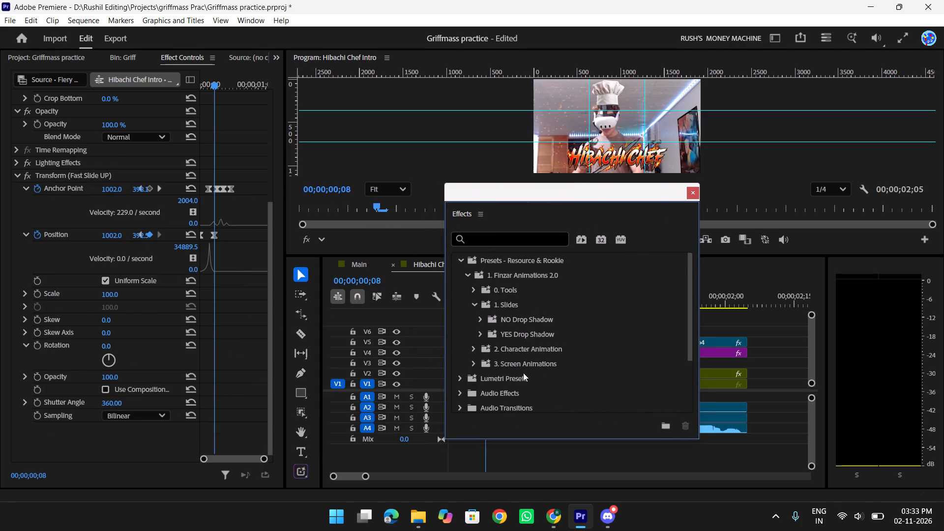
{"action": "scroll", "coordinate": [526, 365], "scroll_direction": "down", "scroll_amount": 2}
{"action": "left_click", "coordinate": [480, 294]}
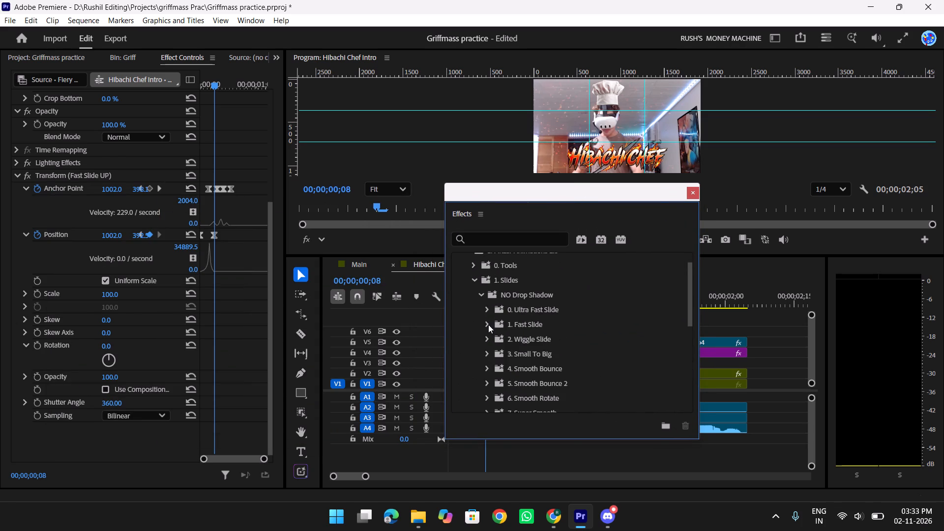
{"action": "left_click", "coordinate": [488, 324]}
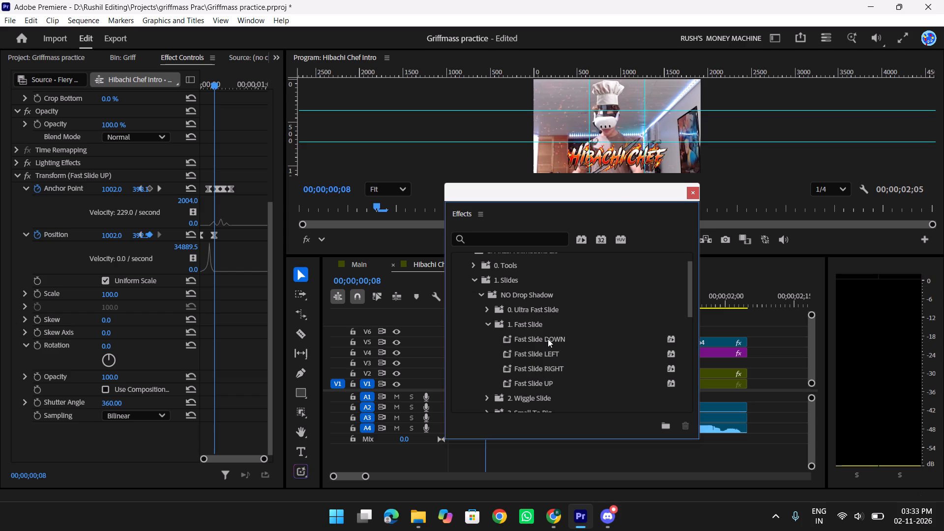
{"action": "left_click_drag", "start_coordinate": [599, 195], "coordinate": [938, 188]}
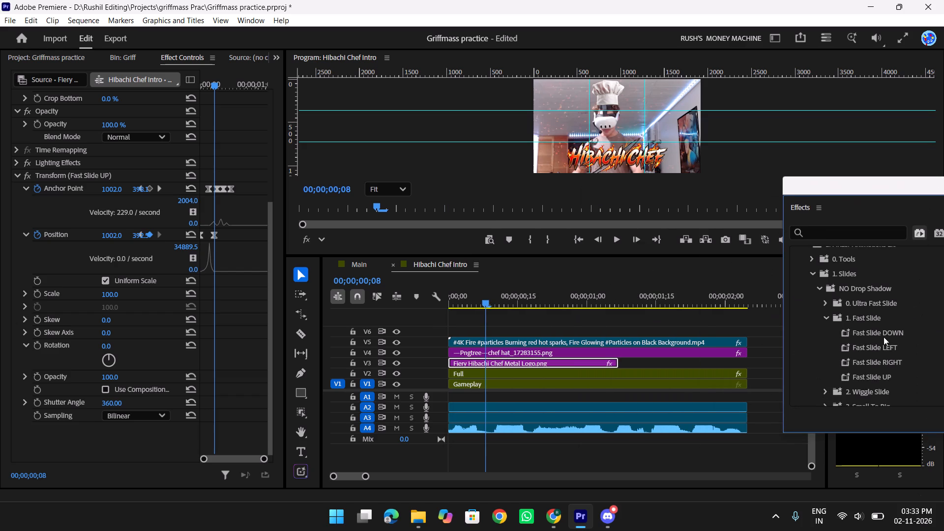
{"action": "left_click_drag", "start_coordinate": [894, 332], "coordinate": [546, 363]}
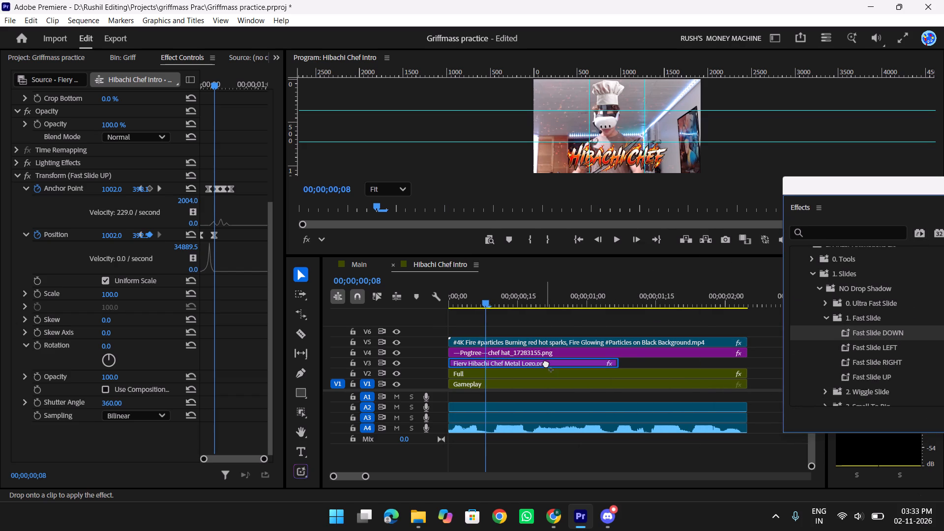
{"action": "left_click_drag", "start_coordinate": [546, 363], "coordinate": [546, 362]}
{"action": "left_click_drag", "start_coordinate": [885, 191], "coordinate": [734, 173]}
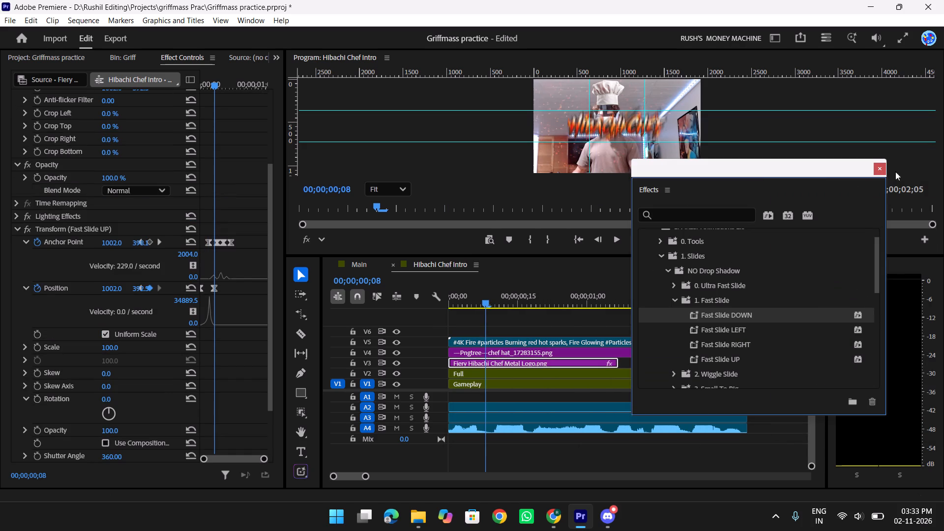
{"action": "left_click", "coordinate": [876, 170]}
Collapse Transform (Fast Slide UP), expand Transform (Fast Slide DOWN) and place the playhead at 00;00;01;00.
{"action": "scroll", "coordinate": [211, 267], "scroll_direction": "down", "scroll_amount": 8}
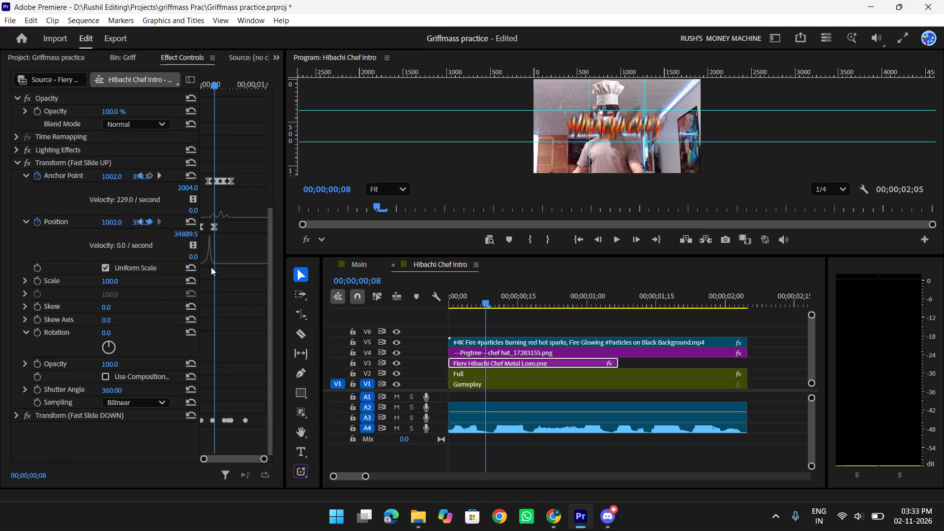
{"action": "scroll", "coordinate": [211, 267], "scroll_direction": "down", "scroll_amount": 7}
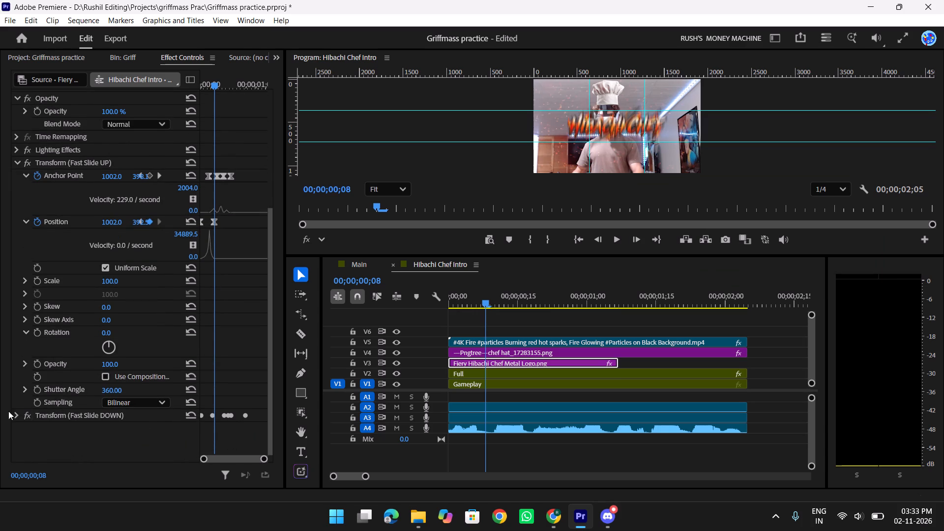
{"action": "left_click", "coordinate": [14, 161]}
{"action": "left_click", "coordinate": [12, 351]}
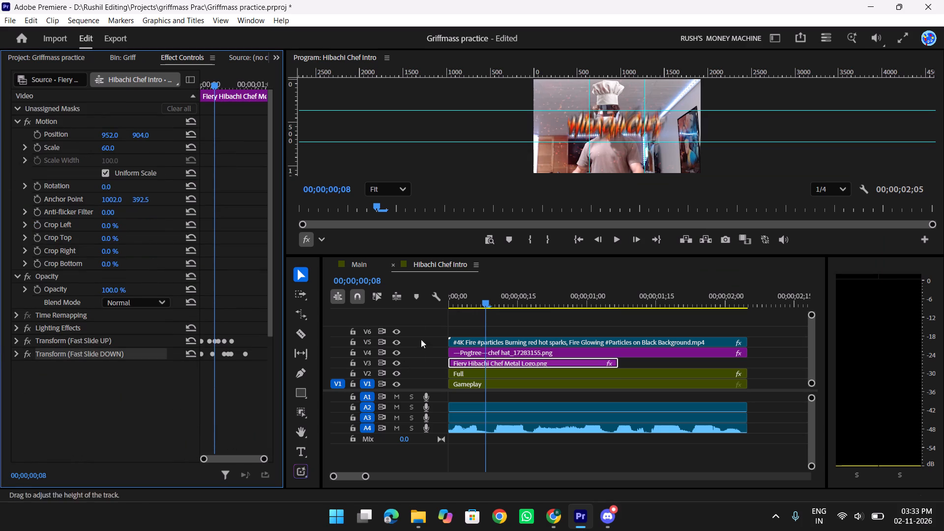
{"action": "left_click", "coordinate": [16, 353]}
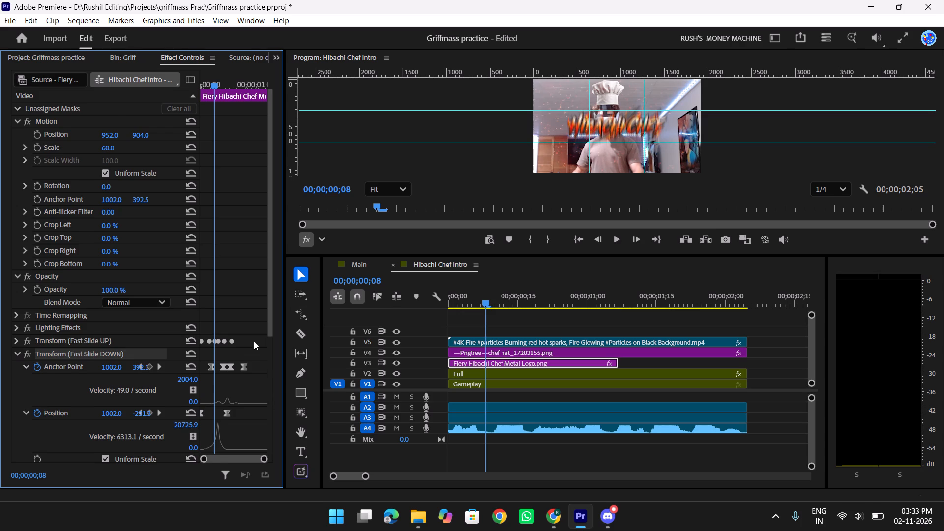
{"action": "scroll", "coordinate": [246, 339], "scroll_direction": "down", "scroll_amount": 4}
{"action": "left_click_drag", "start_coordinate": [226, 72], "coordinate": [302, 84]}
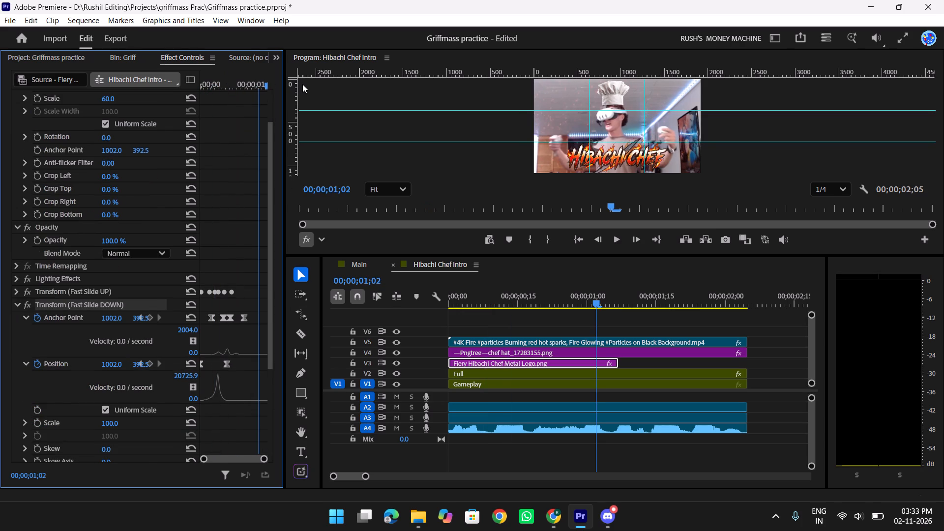
{"action": "left_click_drag", "start_coordinate": [302, 84], "coordinate": [284, 95]}
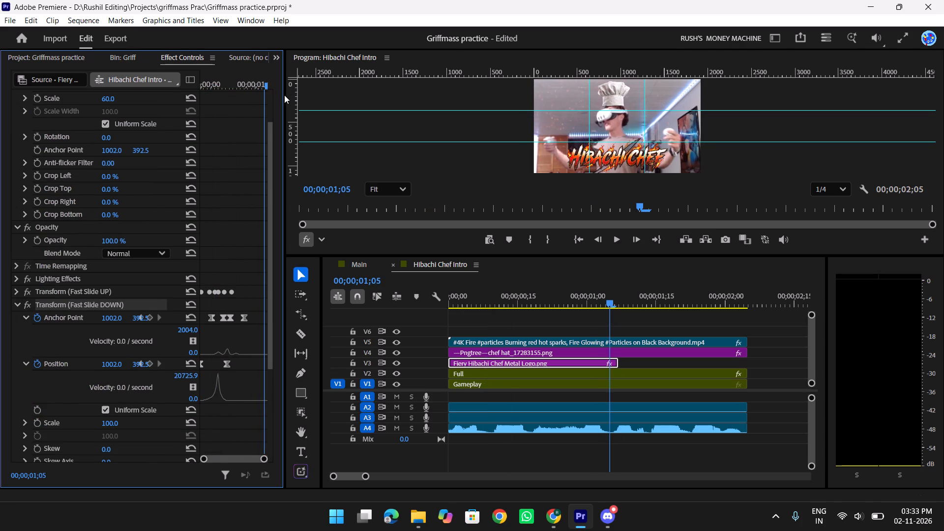
{"action": "left_click_drag", "start_coordinate": [284, 95], "coordinate": [320, 95]}
{"action": "left_click_drag", "start_coordinate": [320, 95], "coordinate": [258, 95]}
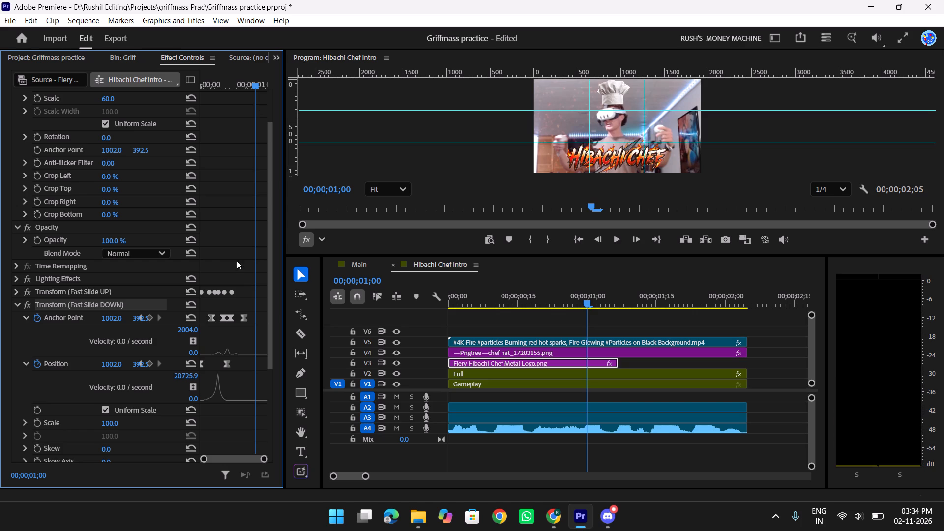
Shift all Fast Slide DOWN Anchor Point and Position keyframes later together, with the second Position keyframe at about 00;00;00;27.
{"action": "left_click_drag", "start_coordinate": [232, 374], "coordinate": [192, 357]}
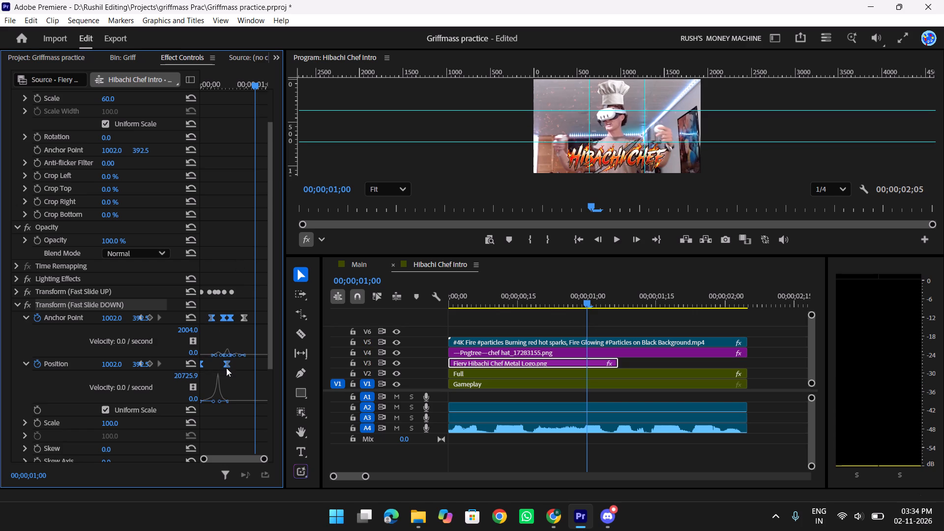
{"action": "left_click", "coordinate": [237, 378]}
{"action": "left_click_drag", "start_coordinate": [247, 306], "coordinate": [181, 356]}
{"action": "left_click_drag", "start_coordinate": [181, 356], "coordinate": [177, 371]}
{"action": "left_click_drag", "start_coordinate": [228, 361], "coordinate": [286, 368]}
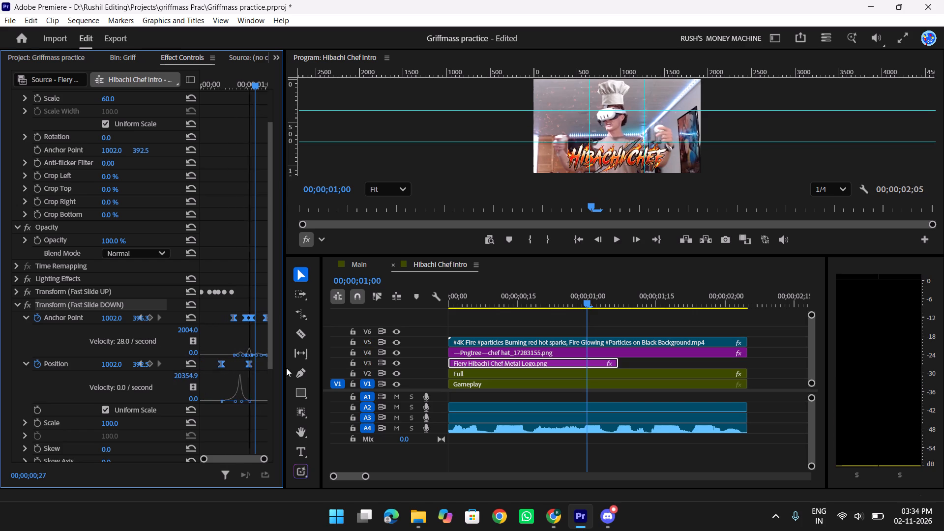
{"action": "left_click_drag", "start_coordinate": [286, 368], "coordinate": [293, 370]}
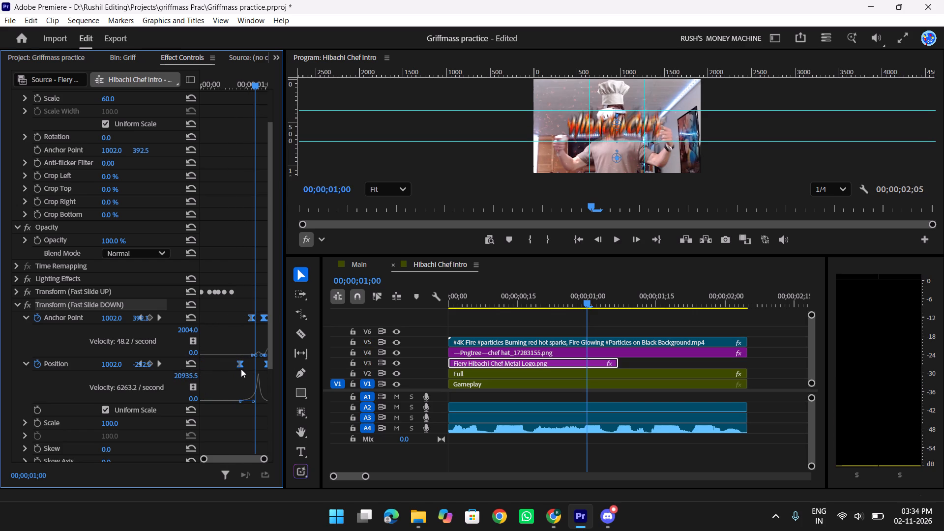
{"action": "left_click_drag", "start_coordinate": [241, 369], "coordinate": [254, 377]}
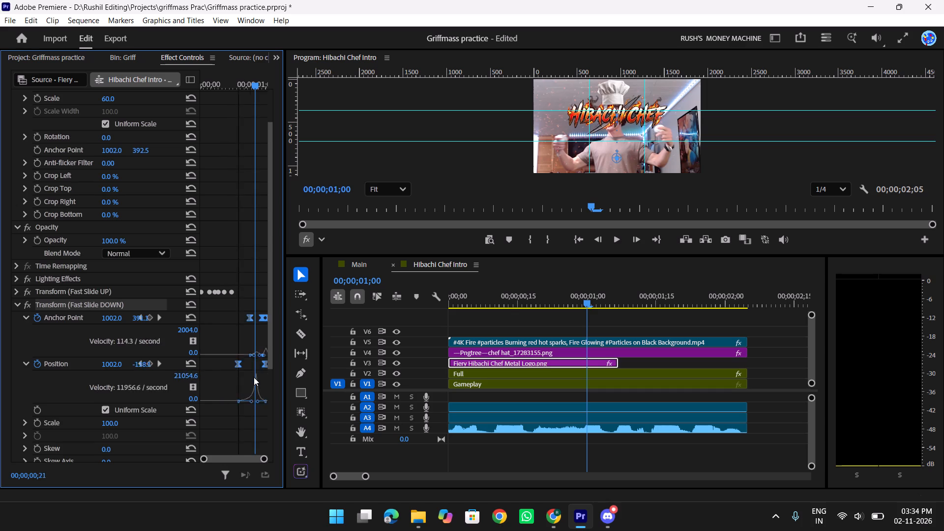
{"action": "left_click_drag", "start_coordinate": [254, 377], "coordinate": [238, 380]}
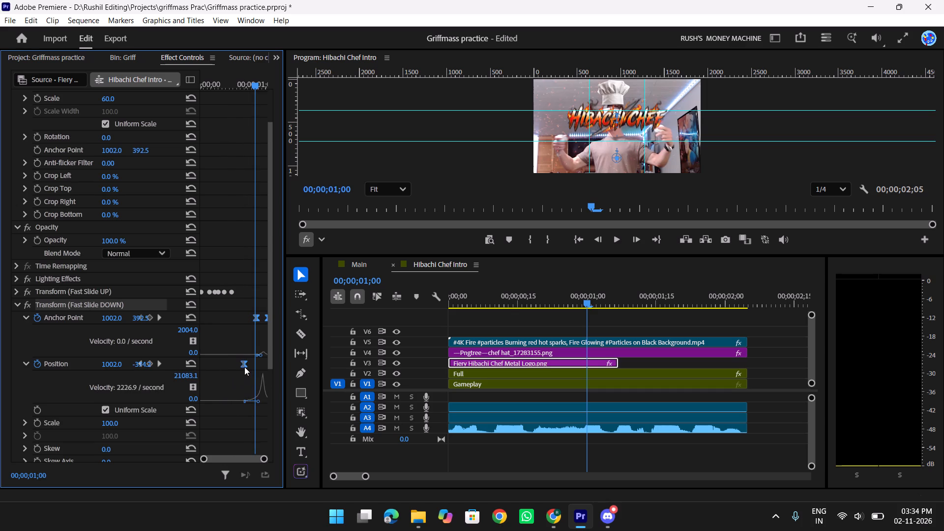
{"action": "left_click_drag", "start_coordinate": [244, 367], "coordinate": [246, 377]}
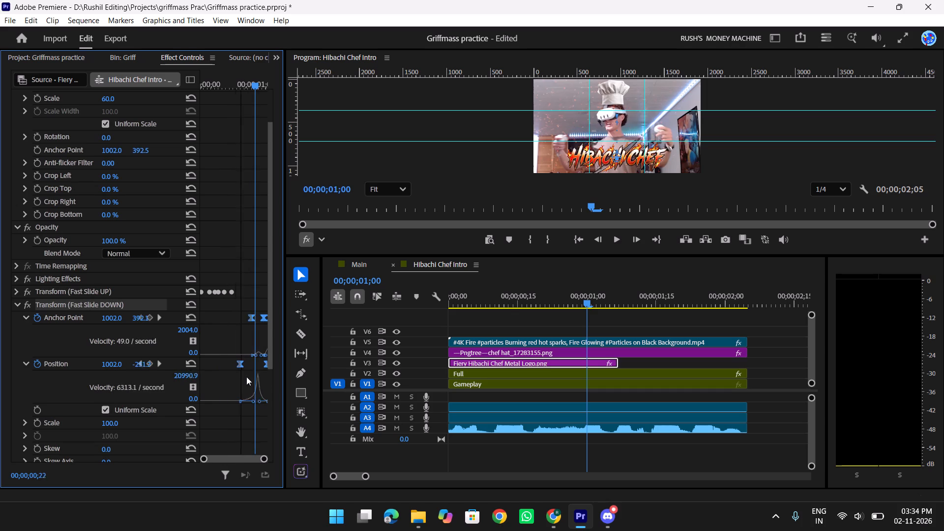
{"action": "left_click_drag", "start_coordinate": [246, 377], "coordinate": [245, 377]}
{"action": "left_click_drag", "start_coordinate": [241, 363], "coordinate": [231, 365]}
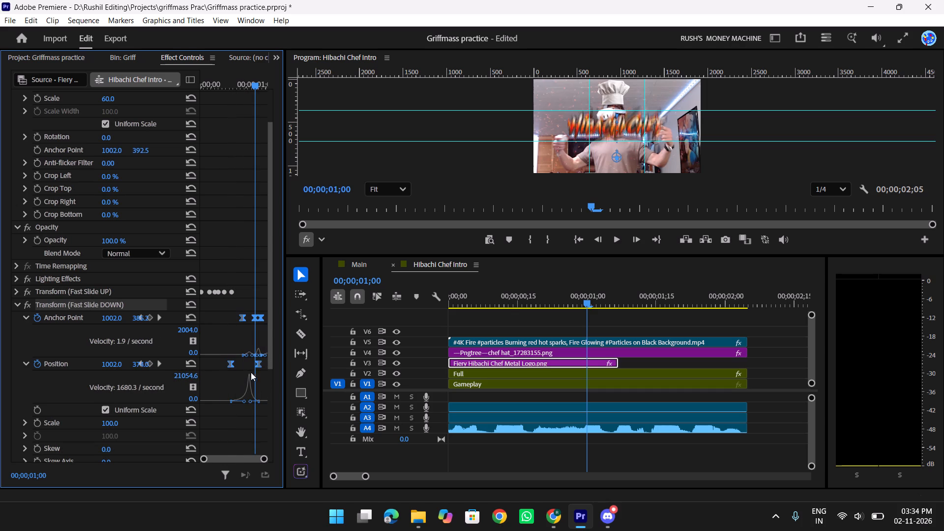
{"action": "left_click_drag", "start_coordinate": [259, 365], "coordinate": [249, 373]}
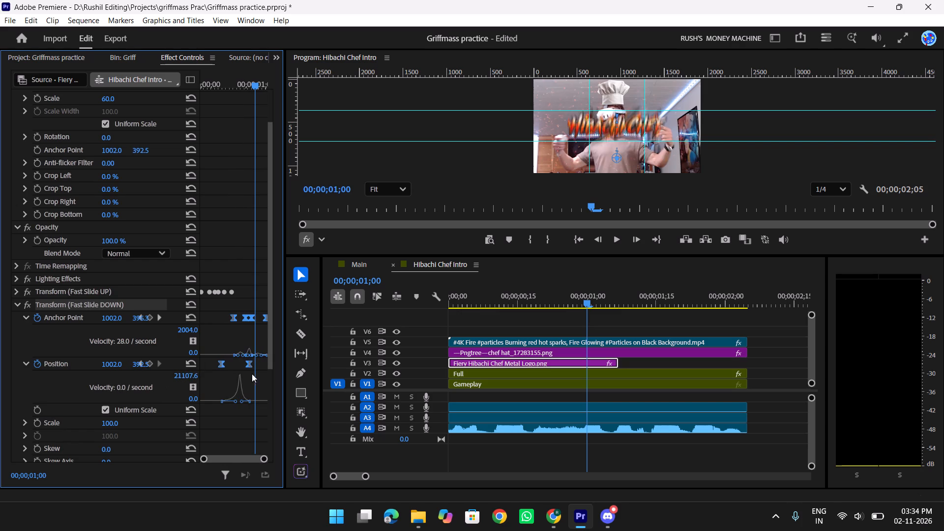
Move the second Fast Slide DOWN Position keyframe to about 00;00;01;07 and the first to about 00;00;00;18.
{"action": "left_click", "coordinate": [255, 374]}
{"action": "left_click_drag", "start_coordinate": [251, 364], "coordinate": [267, 367]}
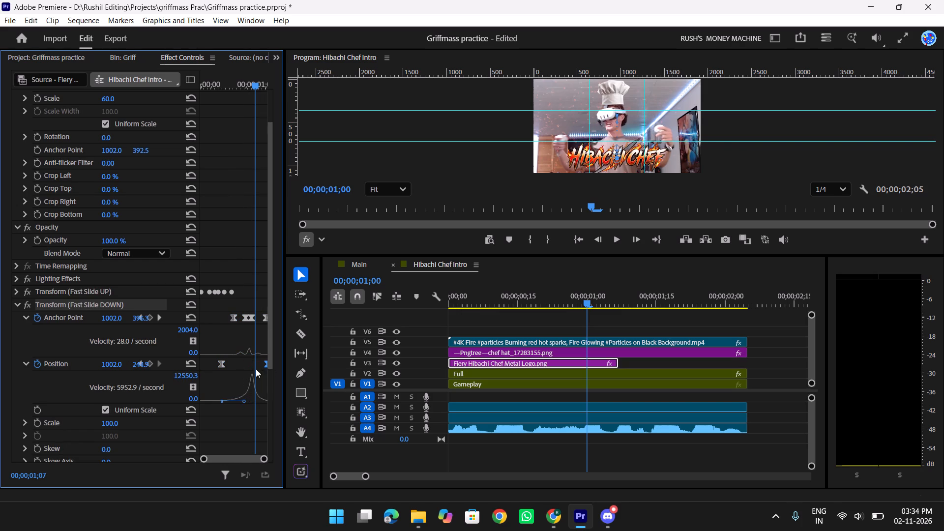
{"action": "left_click_drag", "start_coordinate": [223, 364], "coordinate": [237, 365]}
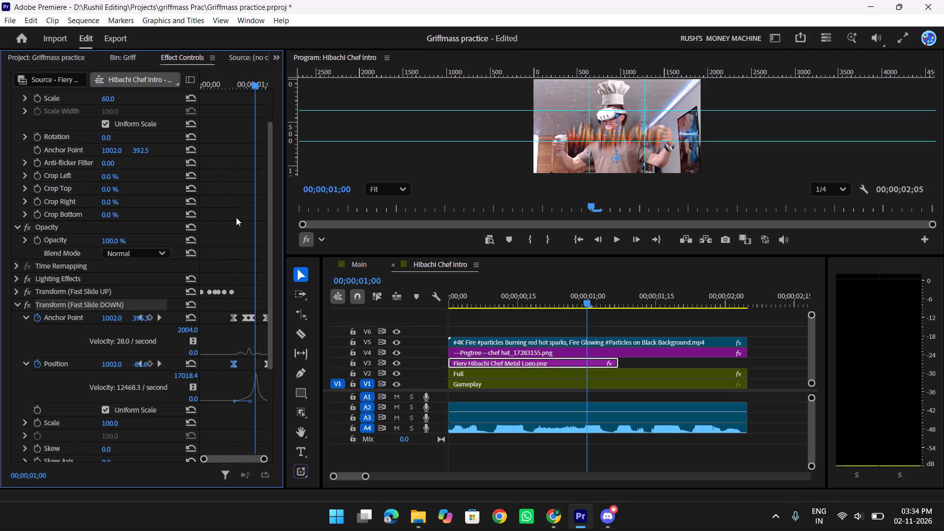
Move the four Fast Slide DOWN Anchor Point keyframes earlier together so the last one sits near 00;00;01;00.
{"action": "left_click_drag", "start_coordinate": [228, 304], "coordinate": [271, 328]}
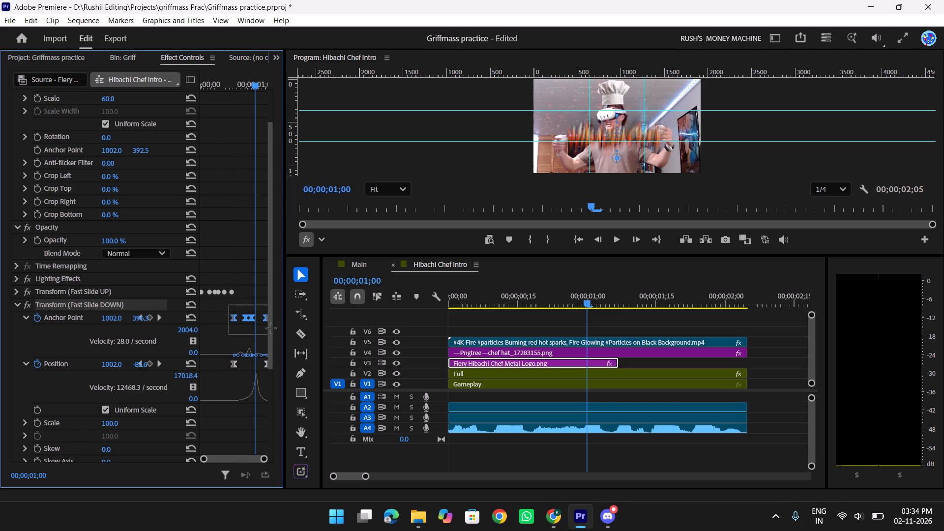
{"action": "left_click_drag", "start_coordinate": [271, 328], "coordinate": [271, 328]}
{"action": "left_click_drag", "start_coordinate": [233, 319], "coordinate": [239, 324]}
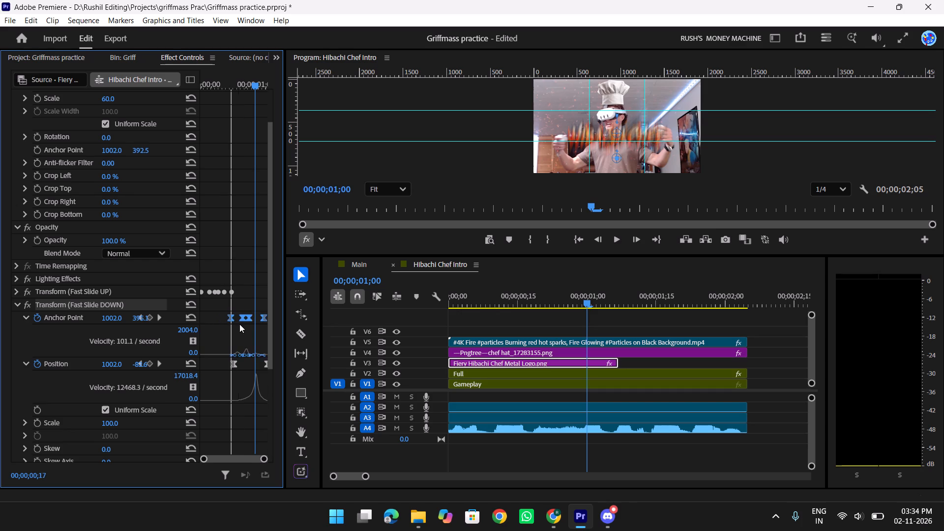
{"action": "left_click_drag", "start_coordinate": [239, 324], "coordinate": [227, 326]}
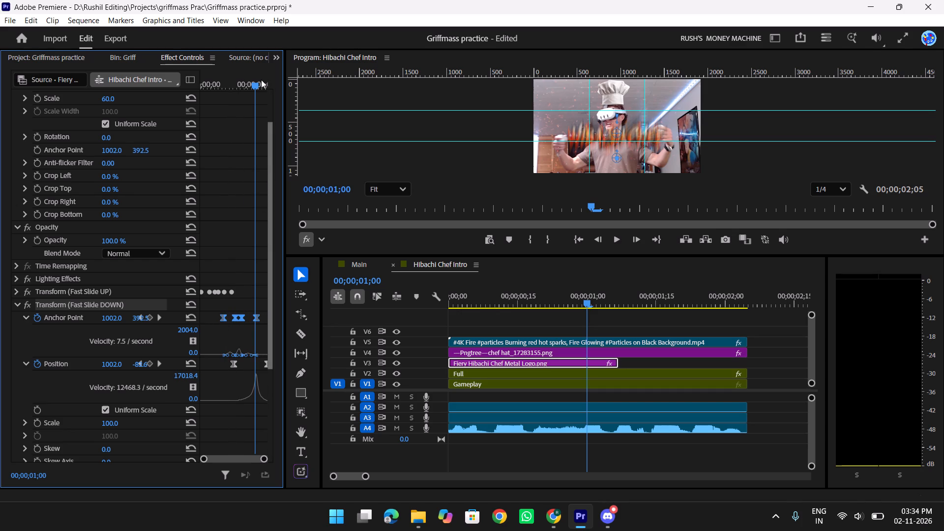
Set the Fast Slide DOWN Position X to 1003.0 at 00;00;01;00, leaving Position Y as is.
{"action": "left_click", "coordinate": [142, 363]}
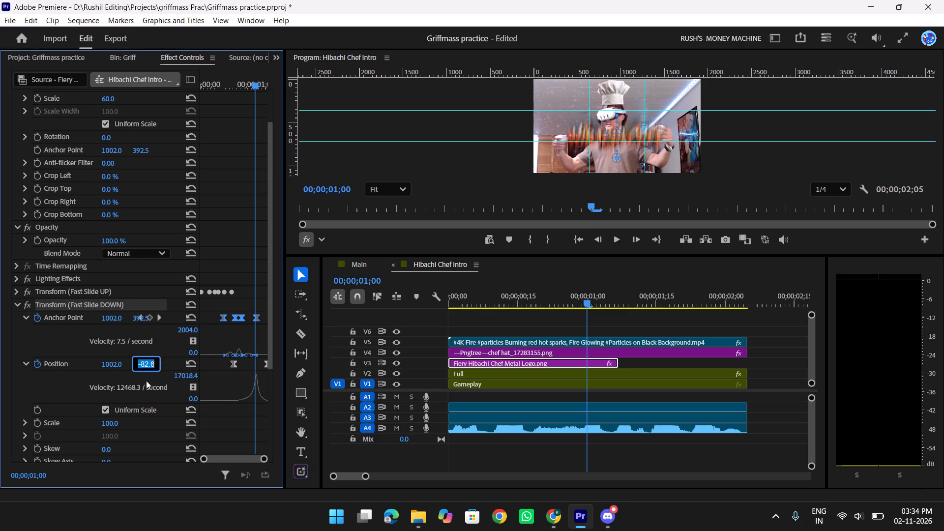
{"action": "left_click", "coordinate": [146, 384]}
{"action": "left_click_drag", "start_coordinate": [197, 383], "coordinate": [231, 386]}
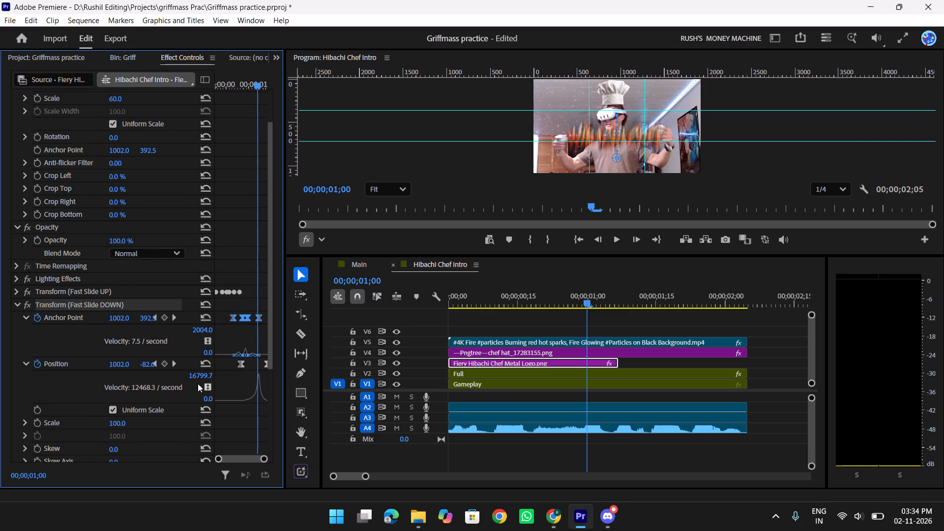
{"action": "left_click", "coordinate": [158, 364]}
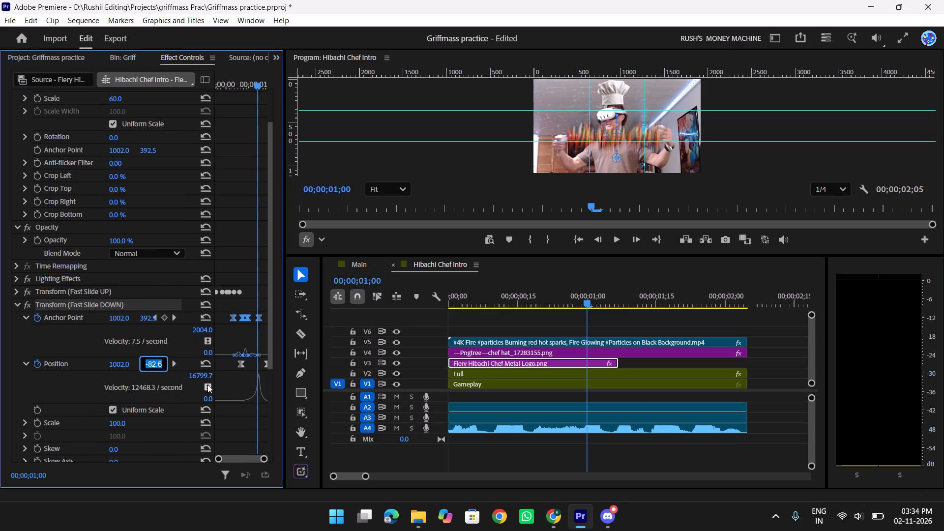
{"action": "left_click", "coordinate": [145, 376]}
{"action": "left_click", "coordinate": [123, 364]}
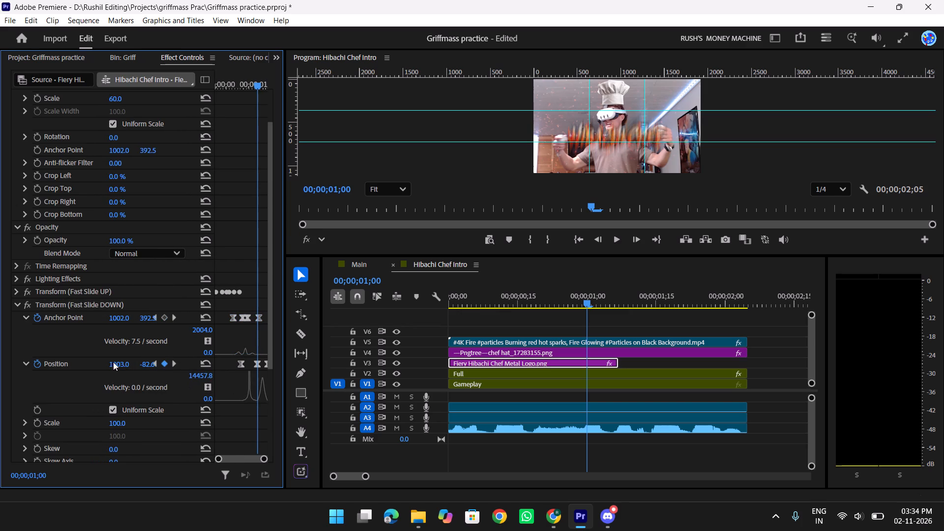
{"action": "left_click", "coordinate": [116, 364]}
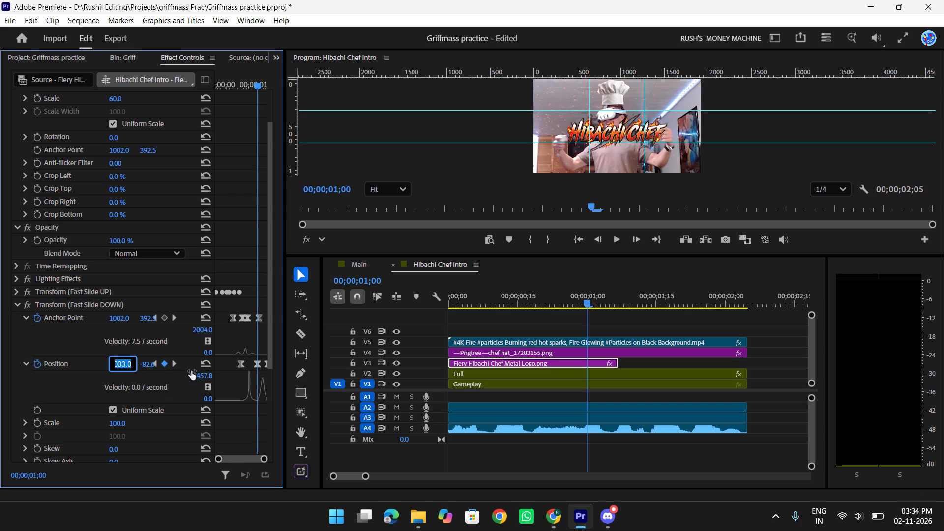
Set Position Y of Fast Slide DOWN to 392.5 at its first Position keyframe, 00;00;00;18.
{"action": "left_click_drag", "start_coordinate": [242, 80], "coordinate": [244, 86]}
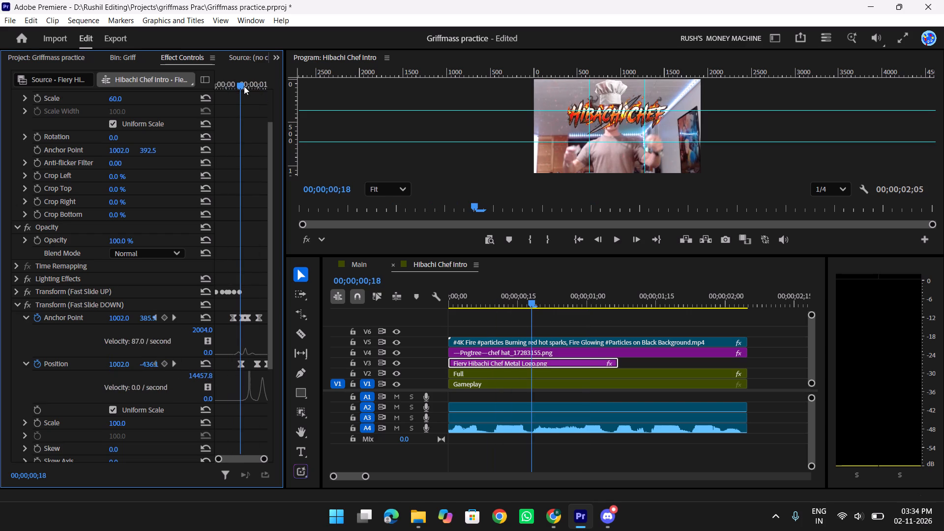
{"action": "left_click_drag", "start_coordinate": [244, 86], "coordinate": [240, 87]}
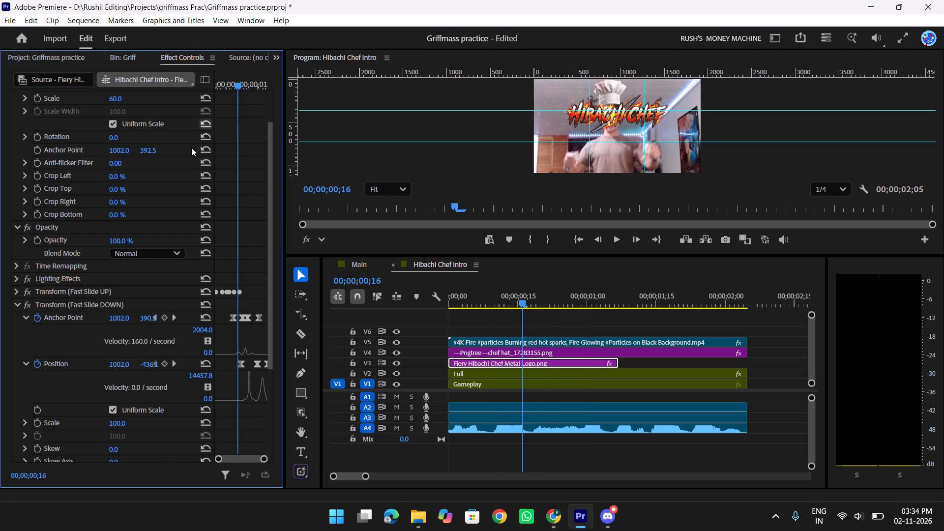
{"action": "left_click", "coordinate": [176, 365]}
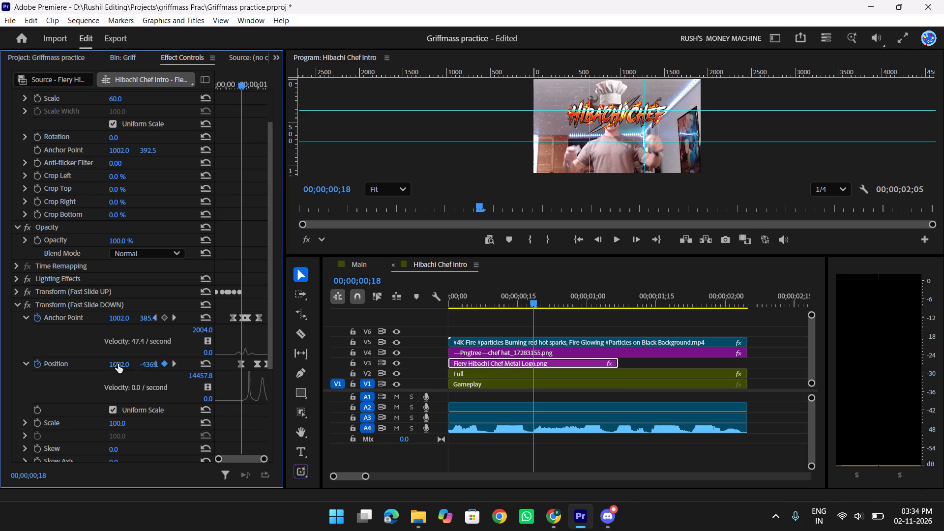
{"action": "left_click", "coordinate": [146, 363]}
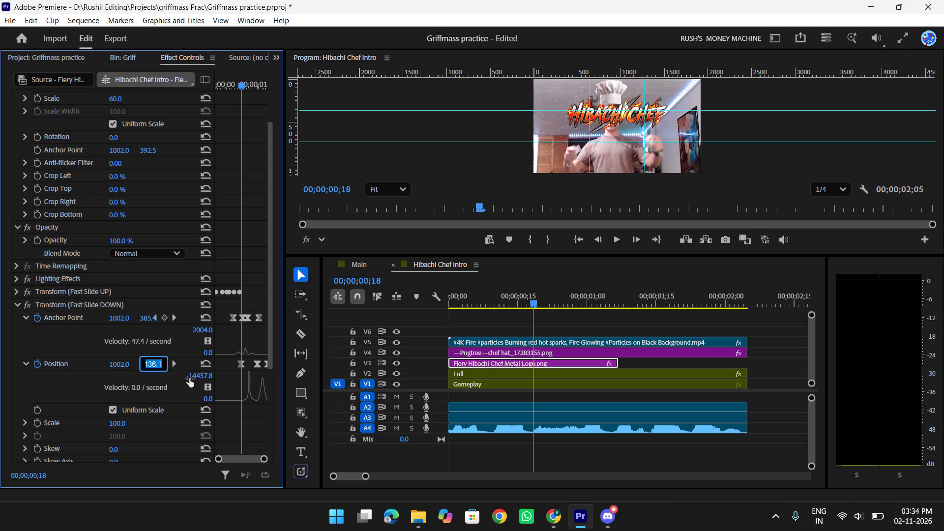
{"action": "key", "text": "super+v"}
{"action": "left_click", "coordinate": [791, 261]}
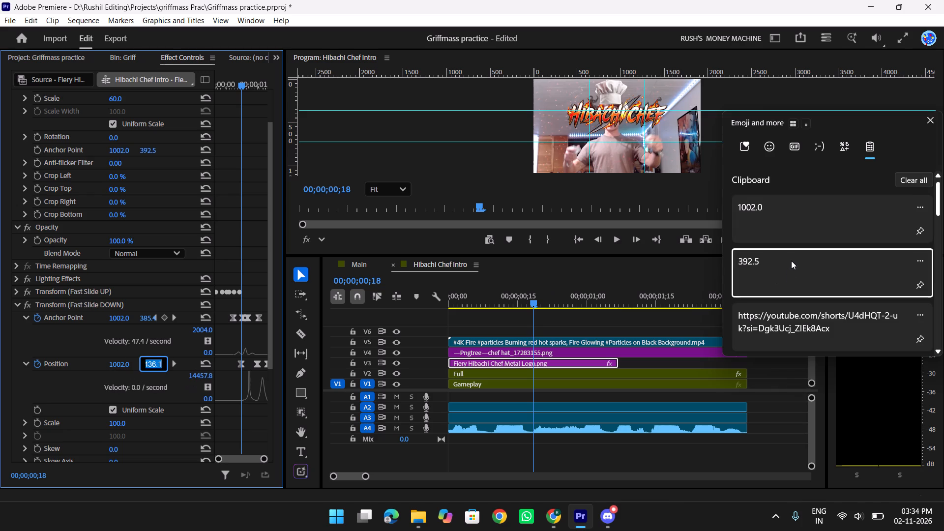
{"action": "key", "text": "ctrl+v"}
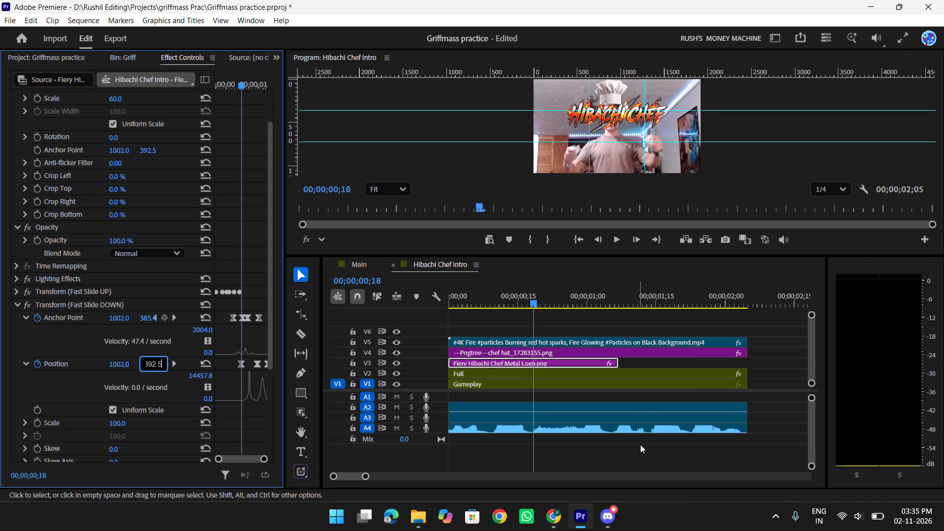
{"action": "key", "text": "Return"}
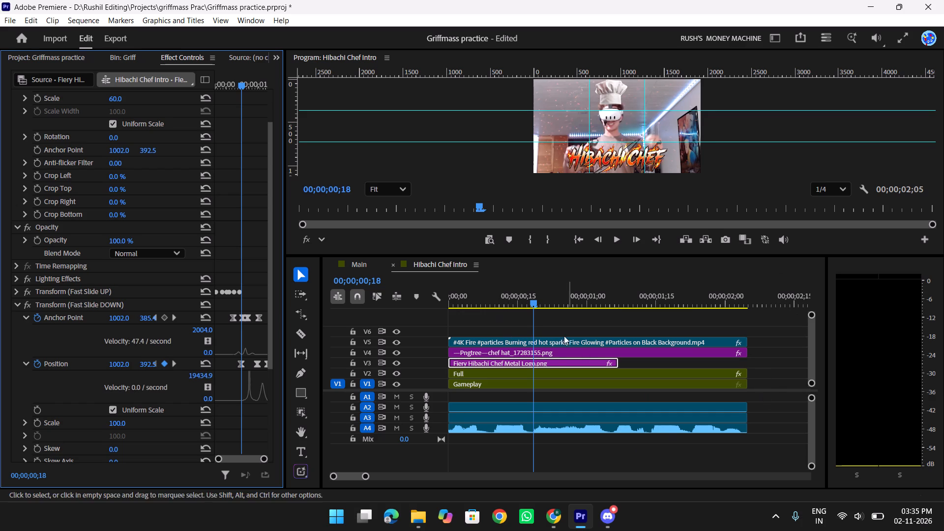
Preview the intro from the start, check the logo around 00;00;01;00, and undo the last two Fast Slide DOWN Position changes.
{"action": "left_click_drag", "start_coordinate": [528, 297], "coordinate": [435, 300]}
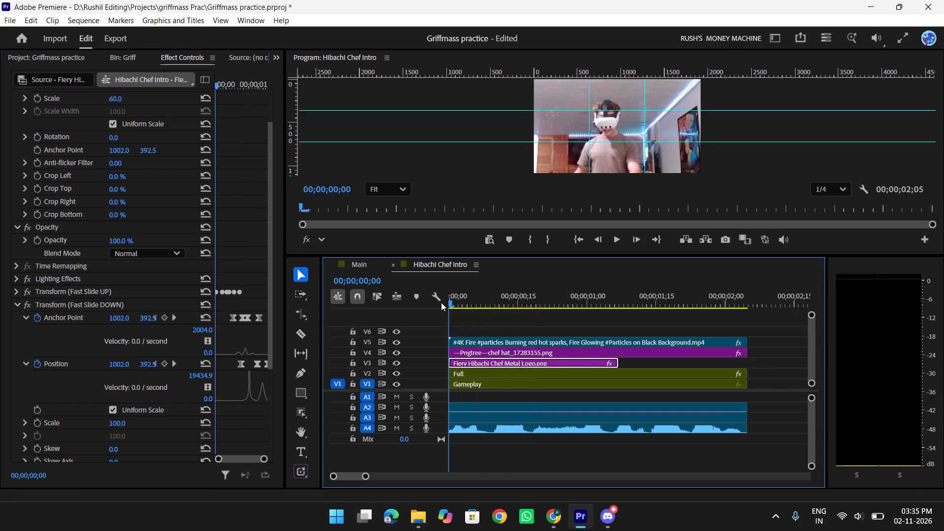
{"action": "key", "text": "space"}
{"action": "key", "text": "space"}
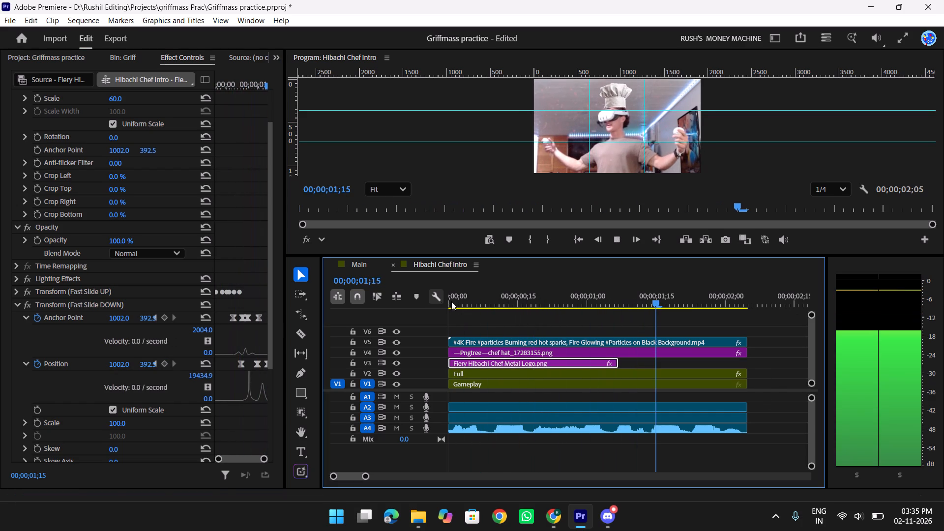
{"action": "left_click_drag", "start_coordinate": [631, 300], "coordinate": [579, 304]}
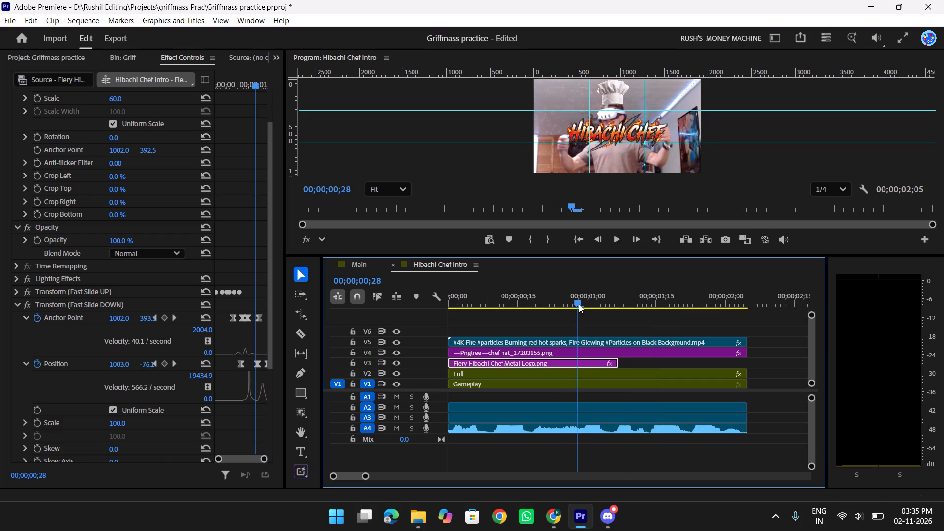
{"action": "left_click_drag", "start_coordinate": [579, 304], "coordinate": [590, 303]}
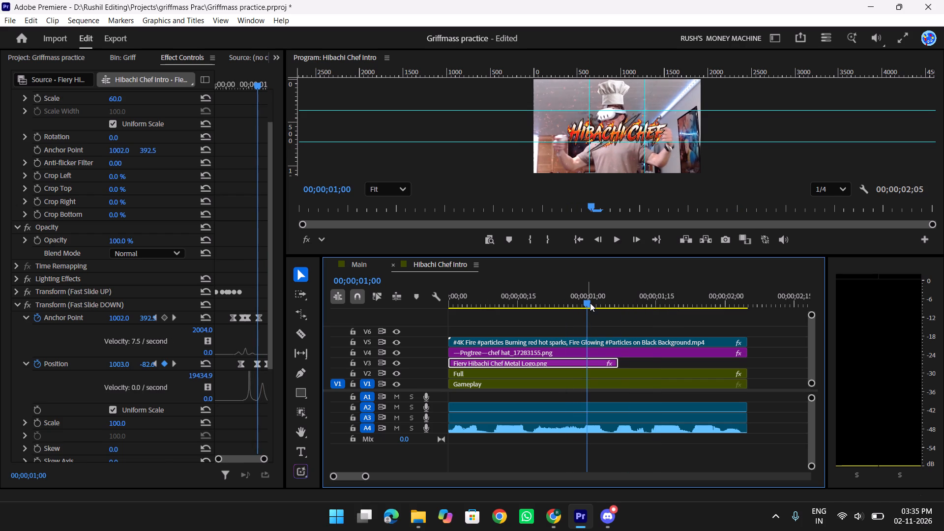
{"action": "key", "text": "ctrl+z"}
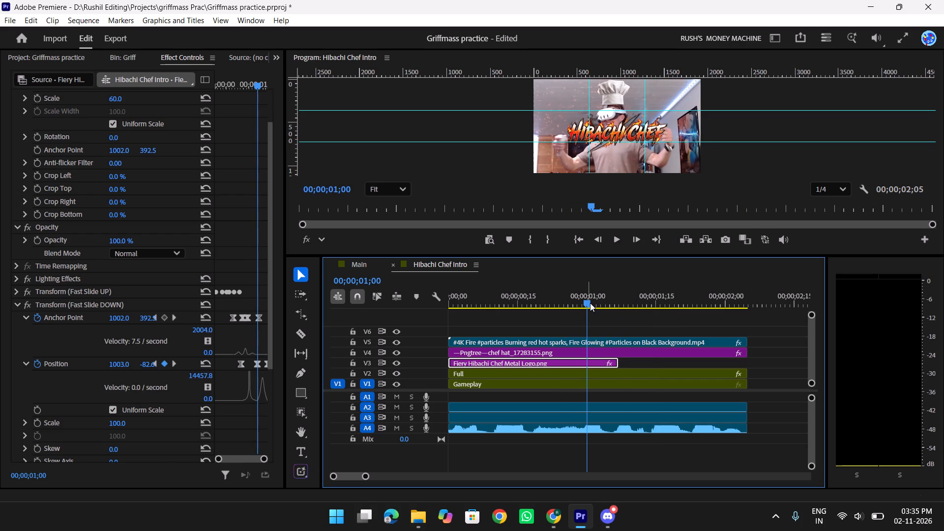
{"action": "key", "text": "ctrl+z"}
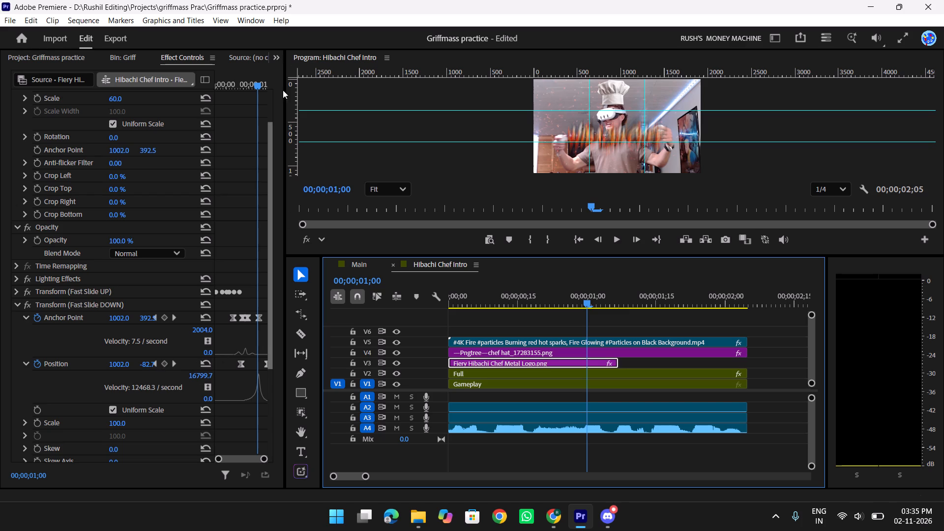
Set Position Y of the first Fast Slide DOWN Position keyframe at 00;00;00;18 to 392.5.
{"action": "left_click_drag", "start_coordinate": [251, 84], "coordinate": [225, 89]}
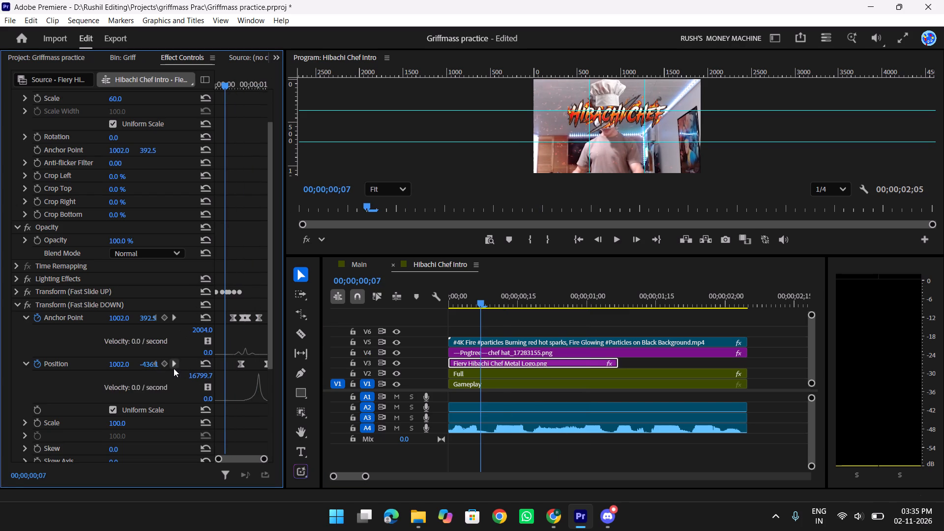
{"action": "left_click", "coordinate": [173, 366]}
{"action": "left_click", "coordinate": [144, 366]}
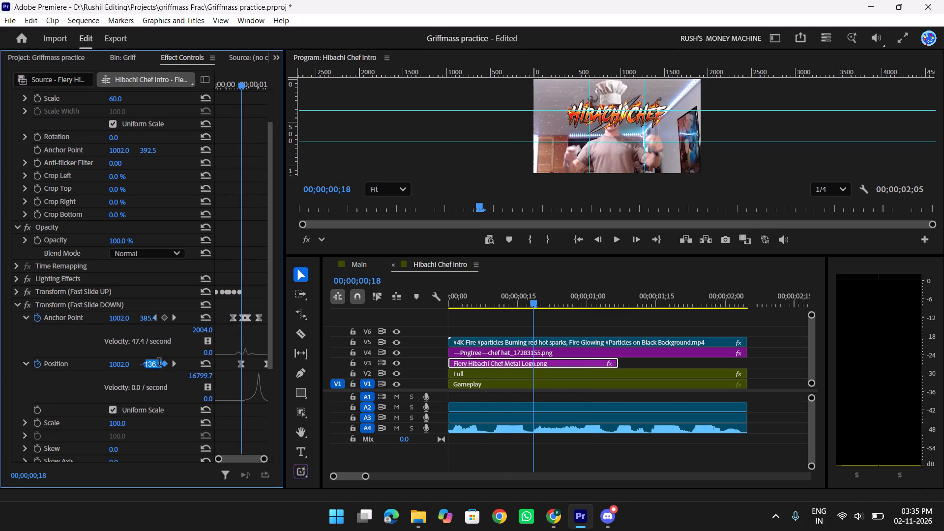
{"action": "key", "text": "super+v"}
{"action": "left_click", "coordinate": [750, 277]}
{"action": "key", "text": "ctrl+v"}
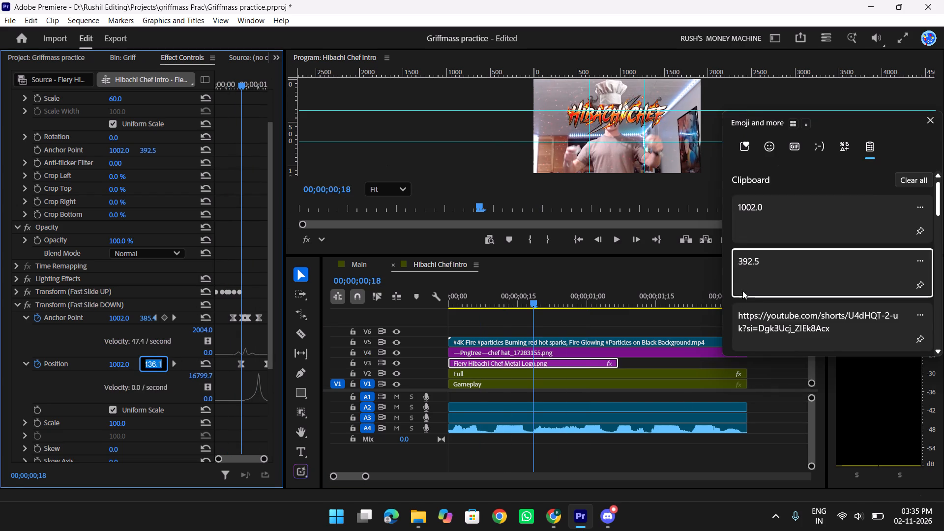
{"action": "left_click", "coordinate": [238, 432]}
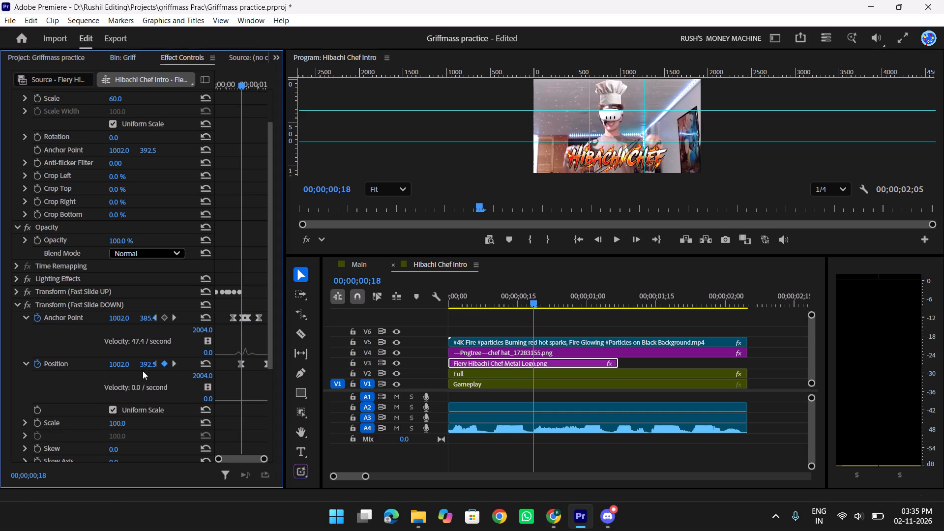
Go to the last Fast Slide DOWN Position keyframe and scrub through the clip to examine the logo's motion.
{"action": "left_click", "coordinate": [176, 365]}
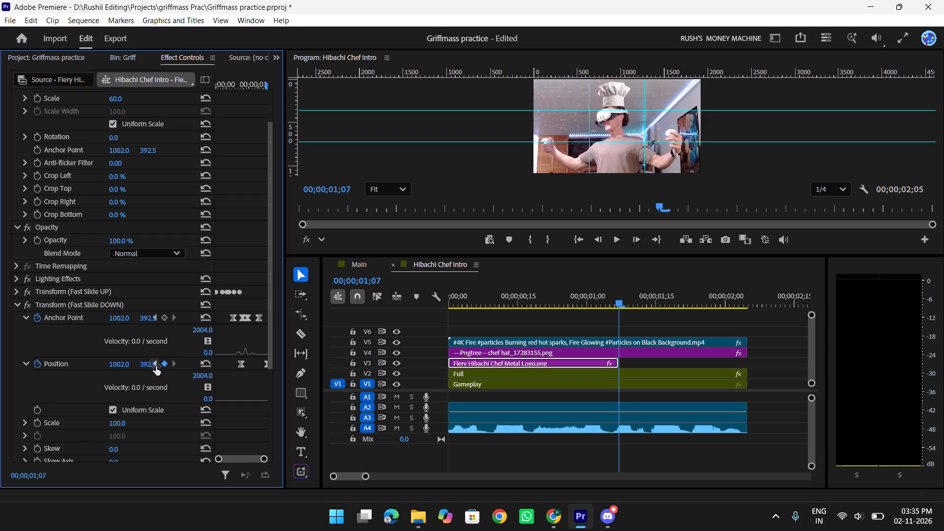
{"action": "left_click_drag", "start_coordinate": [257, 87], "coordinate": [247, 89]}
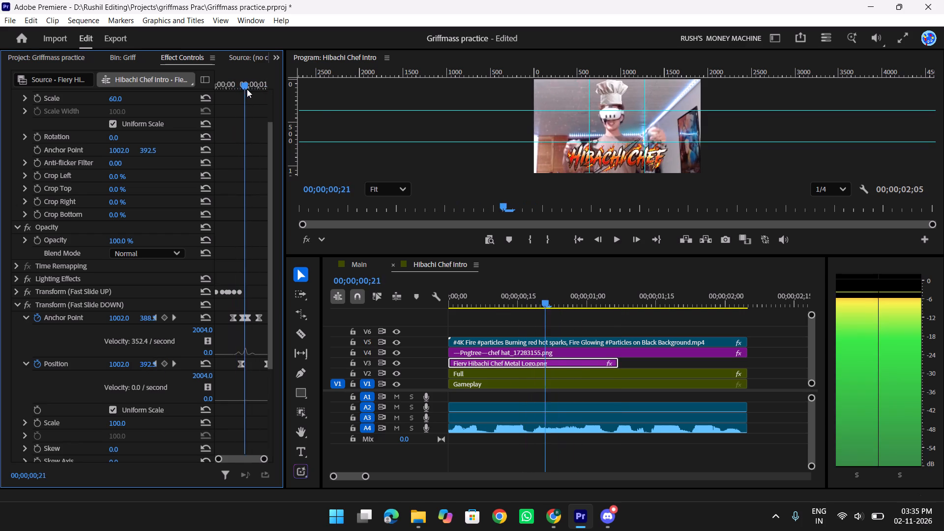
{"action": "left_click_drag", "start_coordinate": [247, 89], "coordinate": [228, 98]}
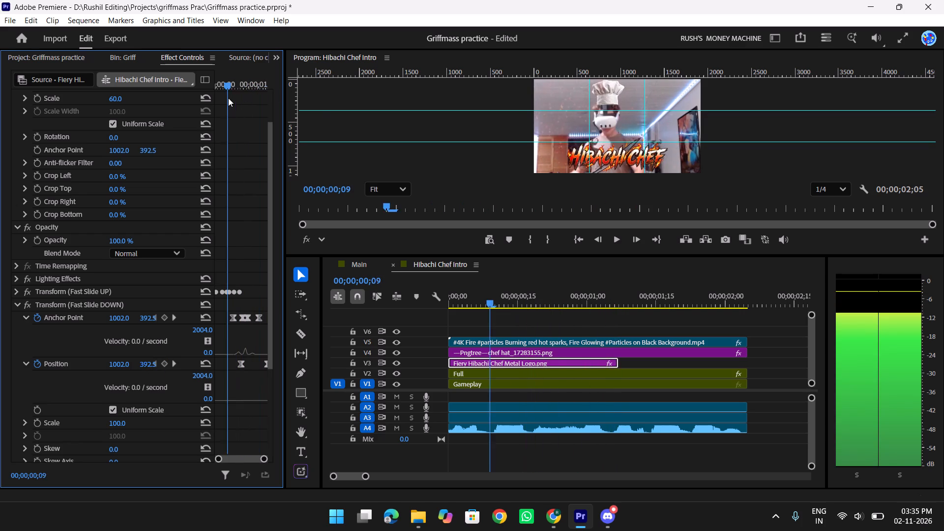
{"action": "left_click_drag", "start_coordinate": [228, 98], "coordinate": [264, 102]}
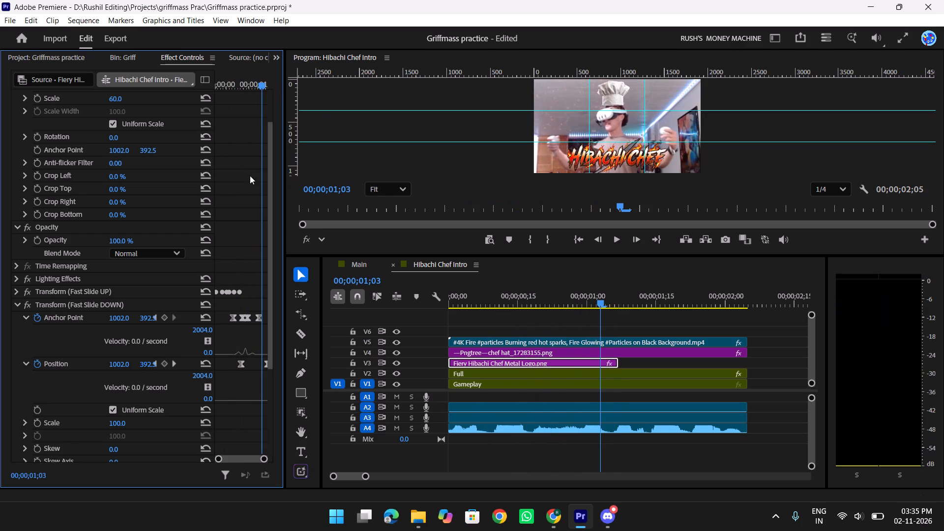
Select the last Fast Slide DOWN Position keyframe and widen the Effect Controls area.
{"action": "left_click", "coordinate": [268, 366]}
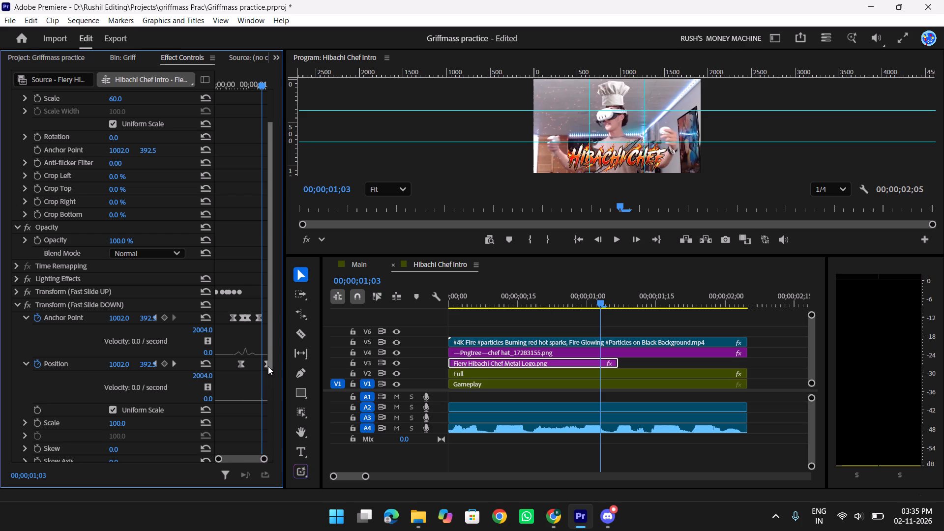
{"action": "left_click", "coordinate": [267, 364]}
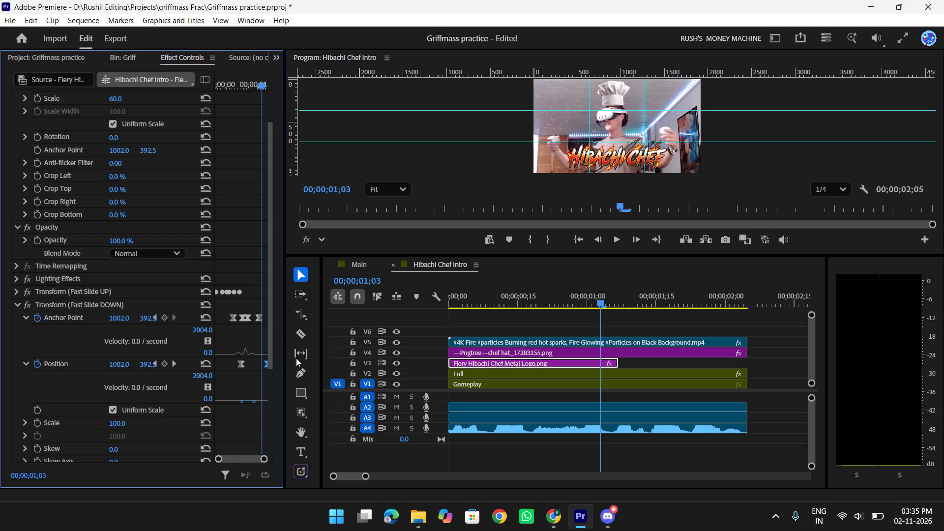
{"action": "left_click_drag", "start_coordinate": [284, 353], "coordinate": [361, 355]}
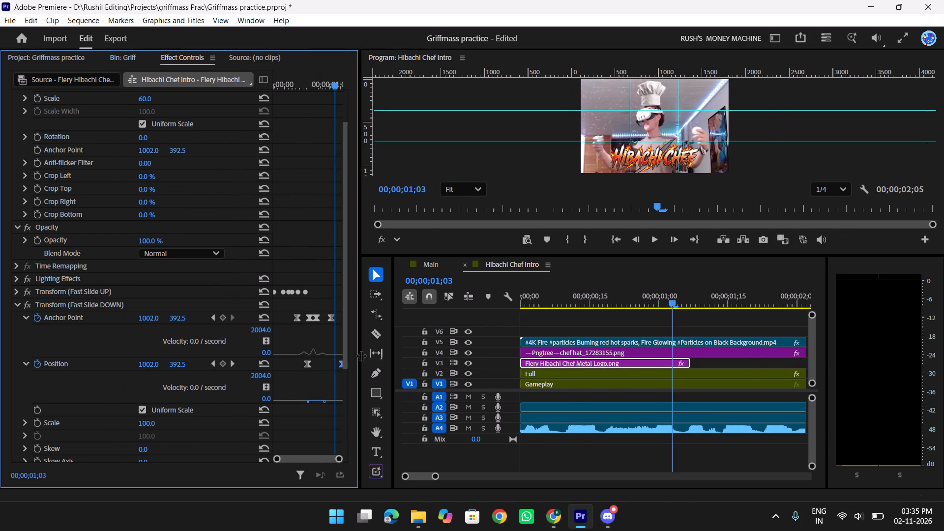
{"action": "left_click_drag", "start_coordinate": [361, 355], "coordinate": [365, 355]}
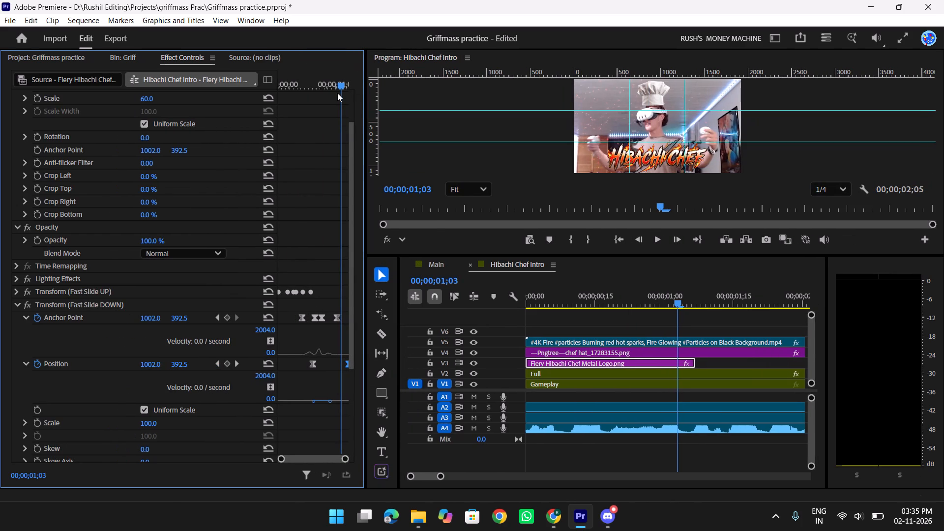
Scrub the logo animation between about 00;00;00;15 and 00;00;01;07 and inspect both Fast Slide DOWN Position keyframes.
{"action": "left_click_drag", "start_coordinate": [335, 94], "coordinate": [320, 99]}
{"action": "left_click_drag", "start_coordinate": [331, 83], "coordinate": [320, 86]}
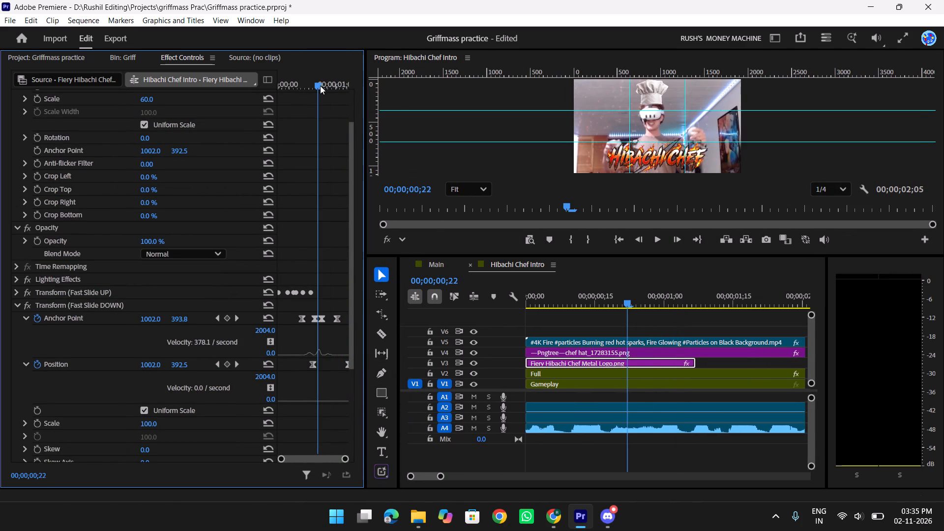
{"action": "left_click_drag", "start_coordinate": [320, 86], "coordinate": [337, 90]}
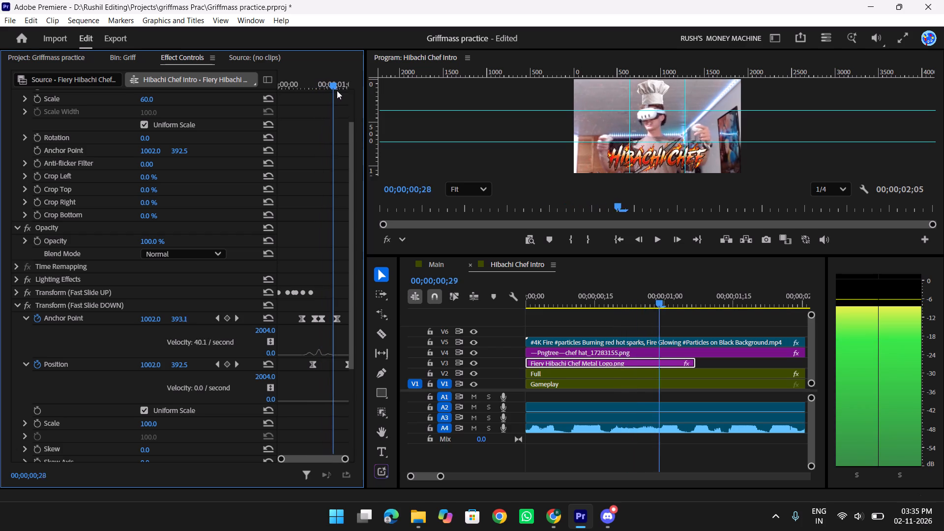
{"action": "left_click_drag", "start_coordinate": [337, 90], "coordinate": [375, 96]}
{"action": "left_click_drag", "start_coordinate": [340, 82], "coordinate": [307, 84]}
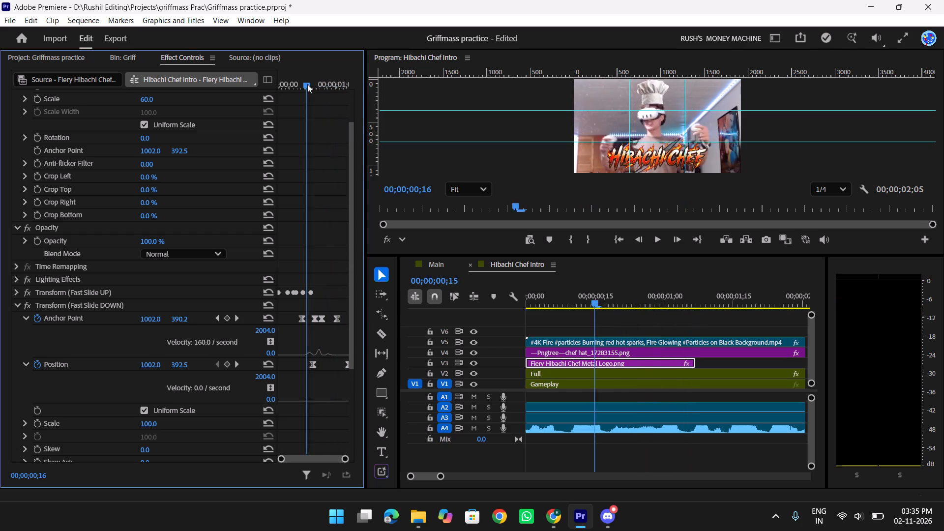
{"action": "left_click_drag", "start_coordinate": [307, 84], "coordinate": [358, 85]}
{"action": "left_click", "coordinate": [237, 364]}
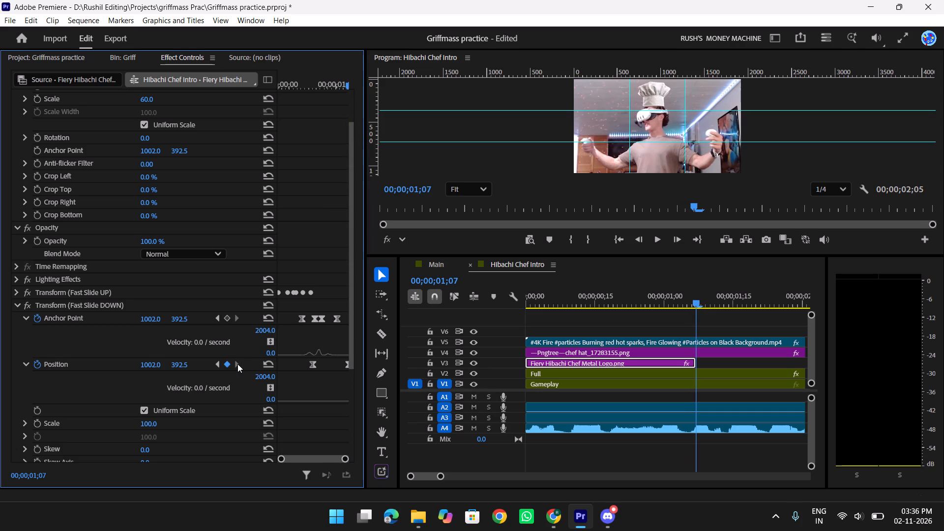
{"action": "left_click", "coordinate": [215, 367]}
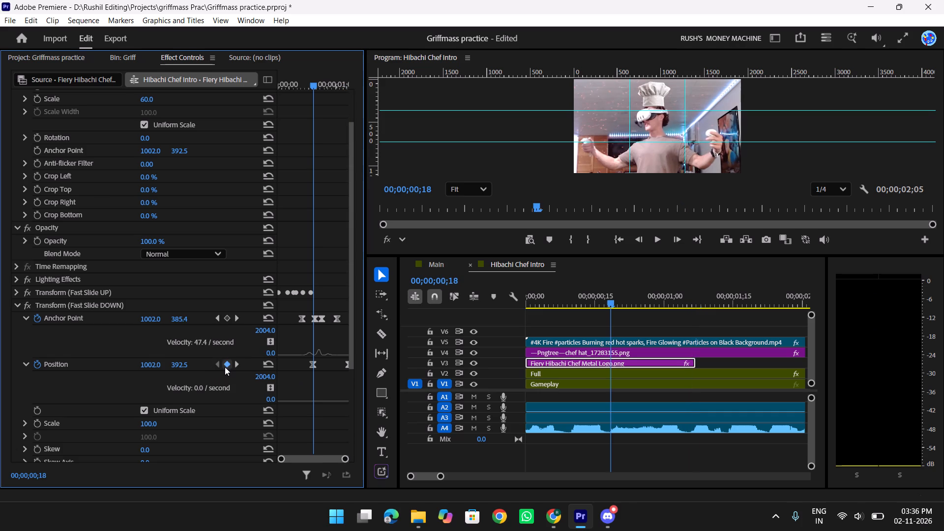
Move the last Fast Slide DOWN Position keyframe earlier, from the end of the logo clip to 00;00;01;00.
{"action": "left_click", "coordinate": [235, 366]}
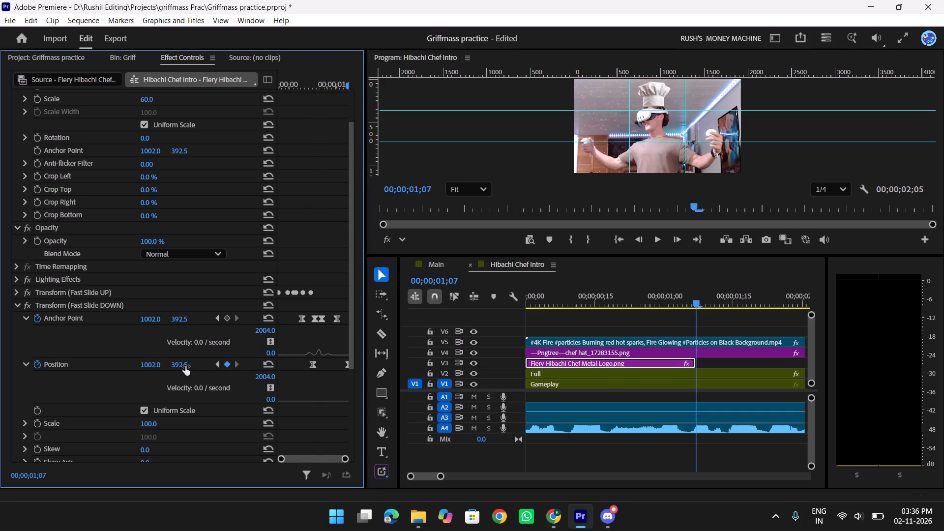
{"action": "left_click", "coordinate": [216, 364]}
{"action": "left_click_drag", "start_coordinate": [333, 80], "coordinate": [335, 80]}
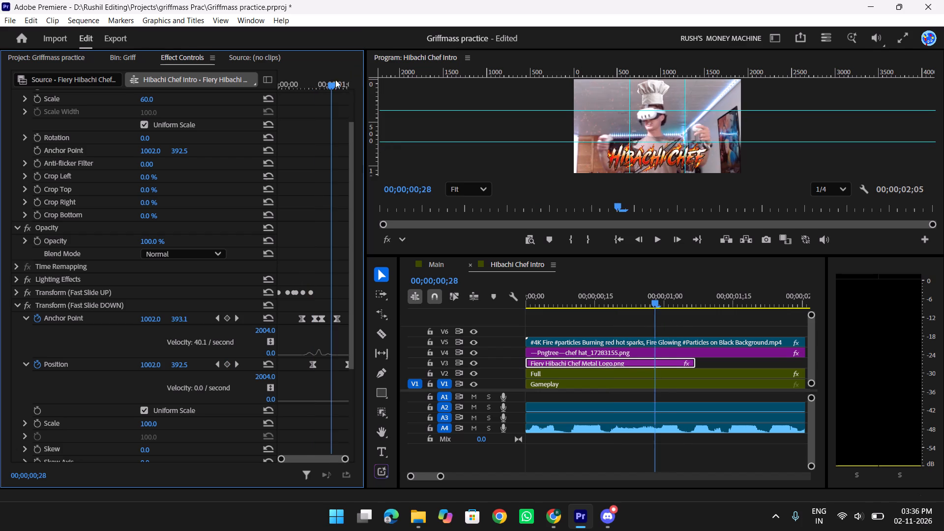
{"action": "left_click_drag", "start_coordinate": [335, 80], "coordinate": [349, 79]}
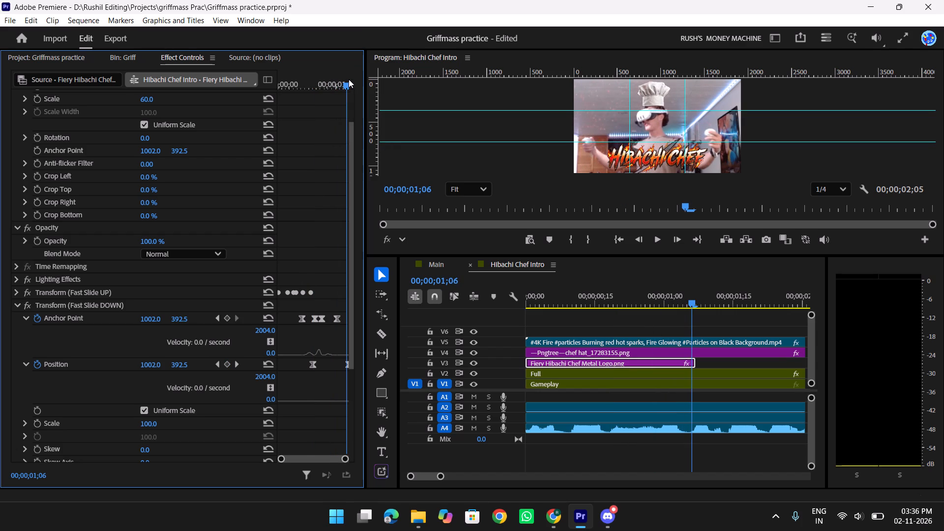
{"action": "left_click_drag", "start_coordinate": [349, 79], "coordinate": [361, 76]}
{"action": "left_click", "coordinate": [346, 365]}
{"action": "left_click_drag", "start_coordinate": [346, 365], "coordinate": [337, 363]}
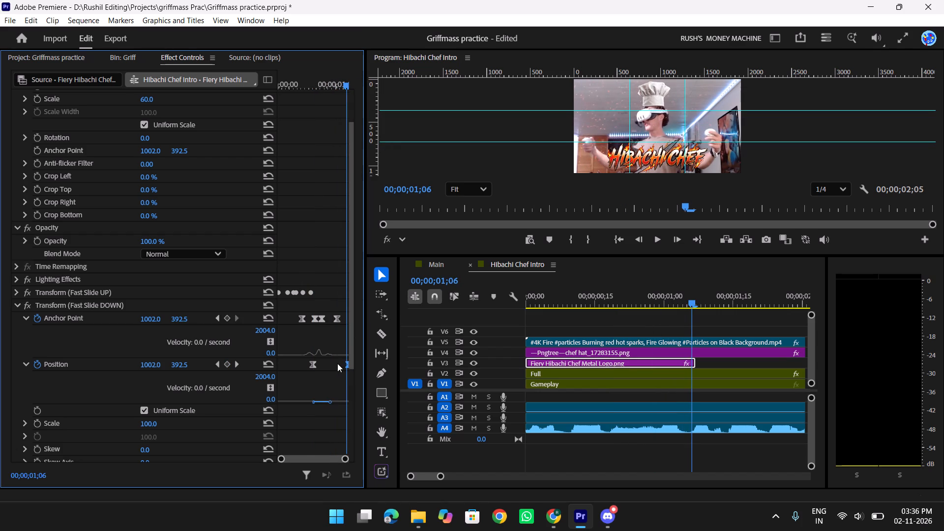
{"action": "left_click_drag", "start_coordinate": [337, 363], "coordinate": [332, 365]}
{"action": "left_click_drag", "start_coordinate": [344, 362], "coordinate": [338, 362]}
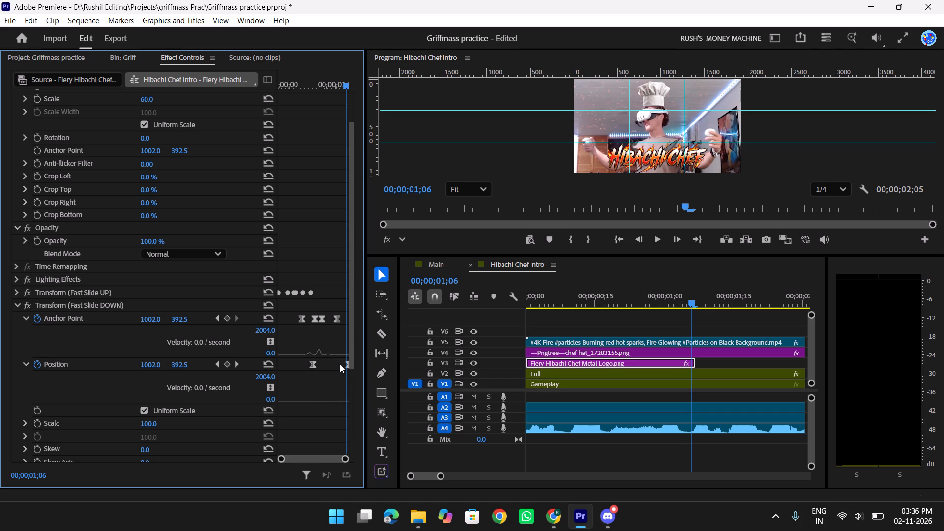
{"action": "left_click_drag", "start_coordinate": [347, 363], "coordinate": [338, 363]}
{"action": "left_click_drag", "start_coordinate": [335, 364], "coordinate": [343, 364]}
{"action": "left_click", "coordinate": [343, 364]}
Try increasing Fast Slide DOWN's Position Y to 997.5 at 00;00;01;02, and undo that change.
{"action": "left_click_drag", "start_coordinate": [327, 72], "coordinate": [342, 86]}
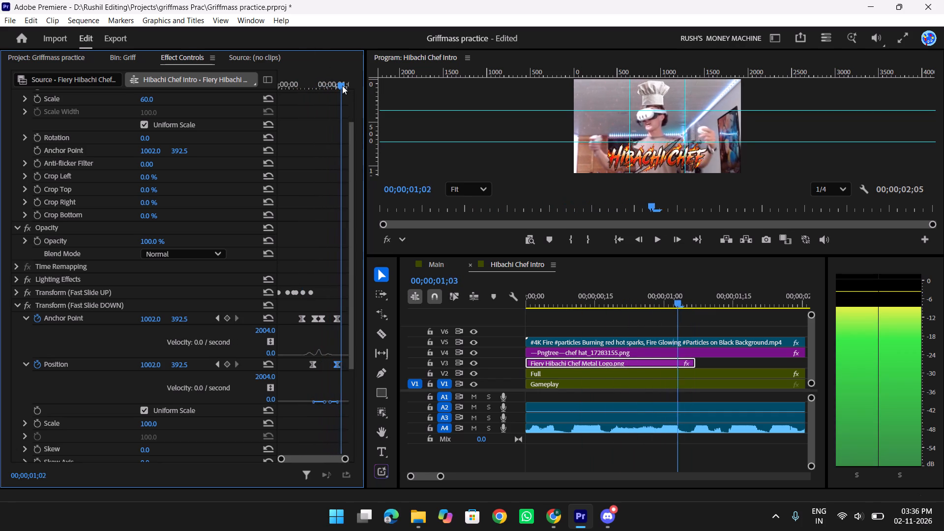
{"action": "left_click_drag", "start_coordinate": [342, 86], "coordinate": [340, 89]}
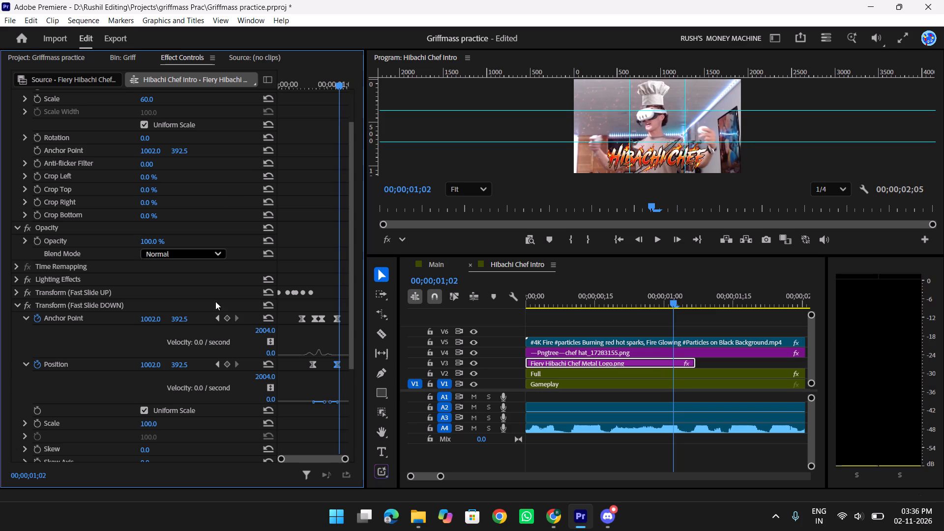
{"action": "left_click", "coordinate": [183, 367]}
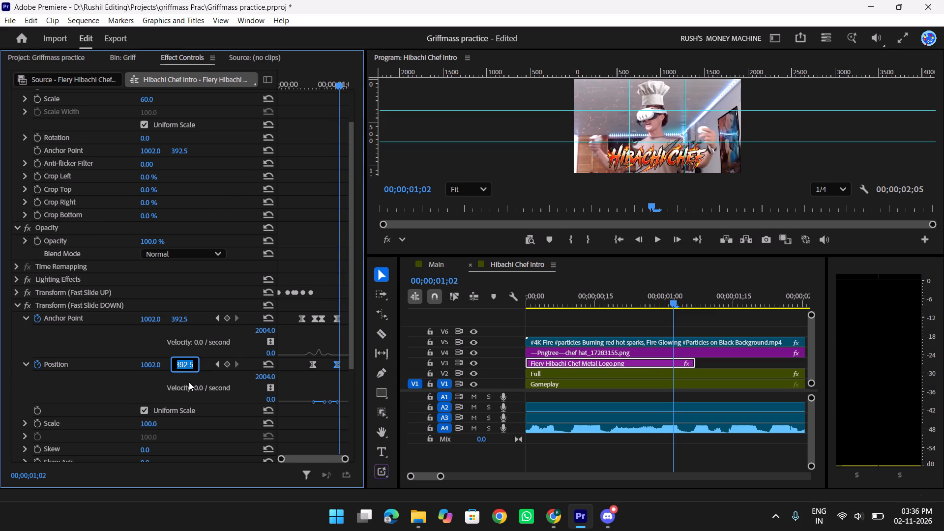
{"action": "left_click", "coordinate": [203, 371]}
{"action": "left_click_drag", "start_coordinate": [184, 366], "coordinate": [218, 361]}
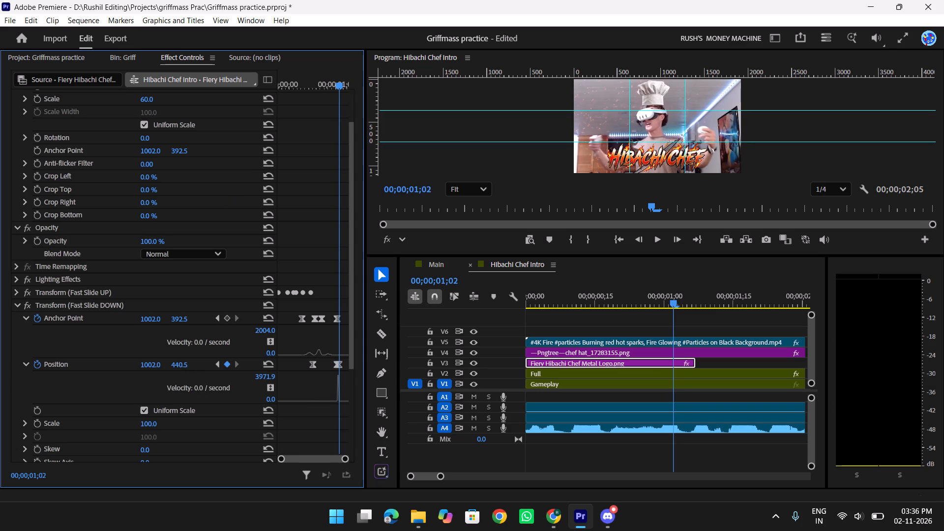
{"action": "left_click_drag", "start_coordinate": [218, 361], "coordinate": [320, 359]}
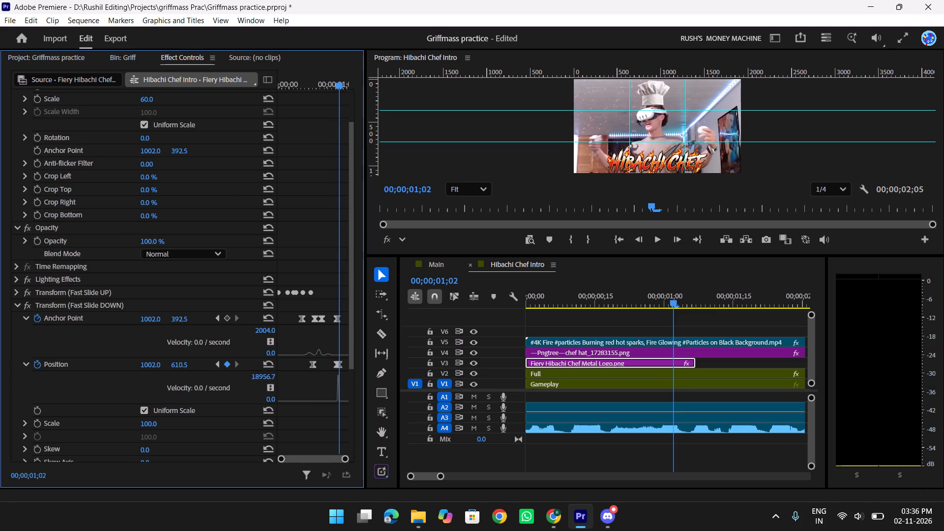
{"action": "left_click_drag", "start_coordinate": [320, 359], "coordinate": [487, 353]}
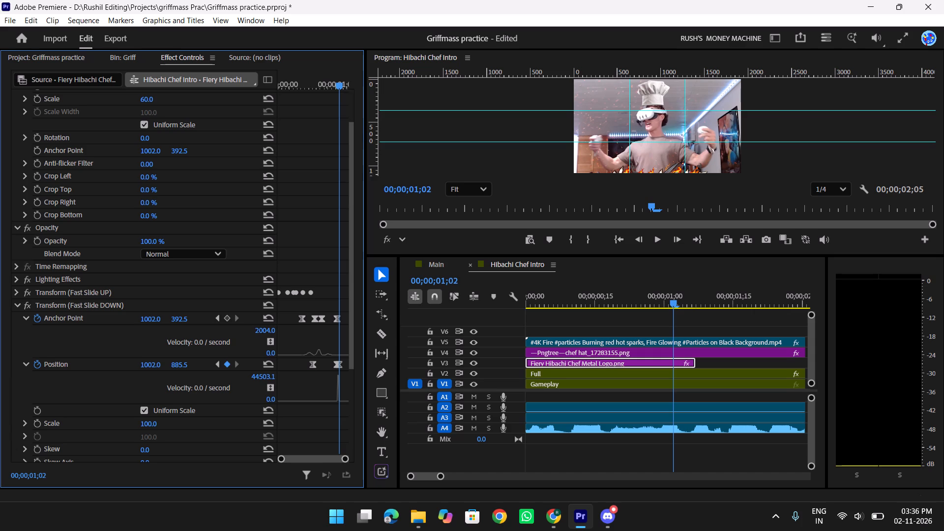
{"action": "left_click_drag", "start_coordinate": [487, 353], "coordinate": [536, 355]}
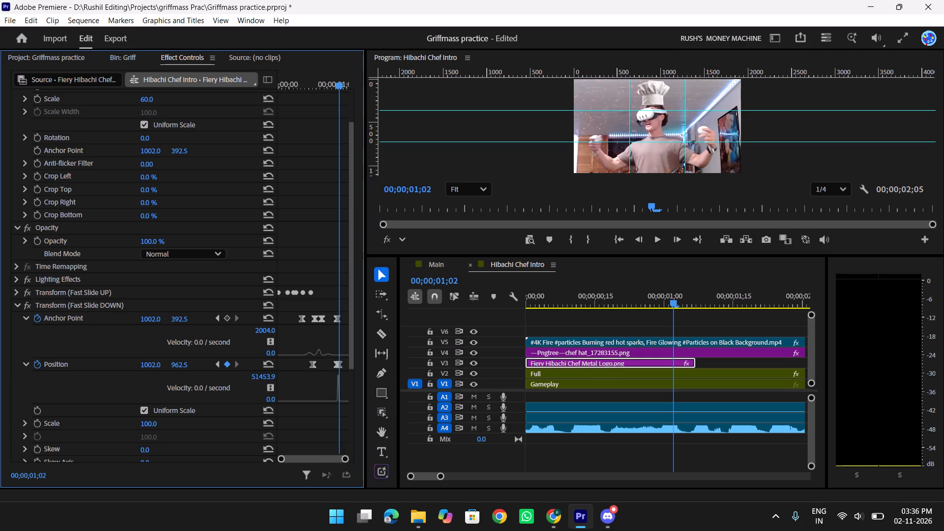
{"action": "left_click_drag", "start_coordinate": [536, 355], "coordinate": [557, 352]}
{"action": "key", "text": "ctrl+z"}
At the last Fast Slide DOWN Position keyframe, increase Position Y through 800, 900 and 1000 to a final 1200.
{"action": "left_click", "coordinate": [214, 364]}
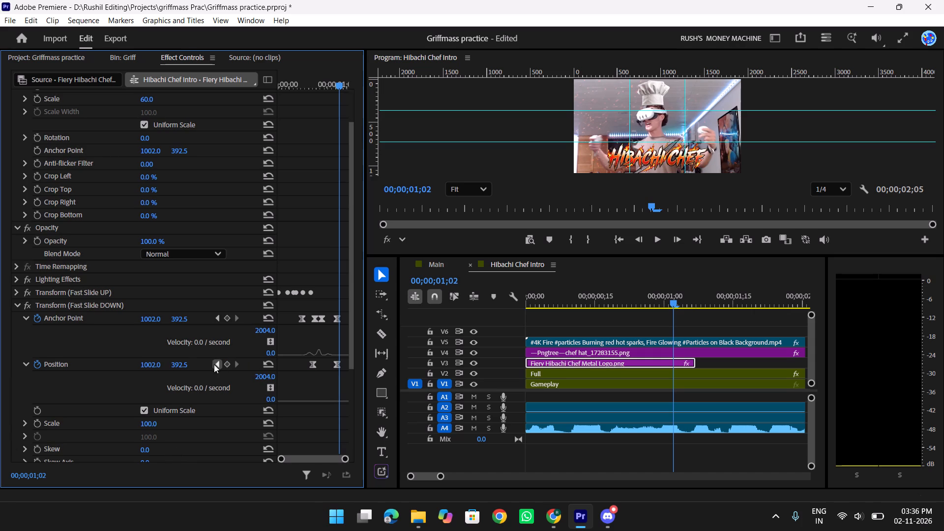
{"action": "left_click_drag", "start_coordinate": [183, 367], "coordinate": [249, 369]}
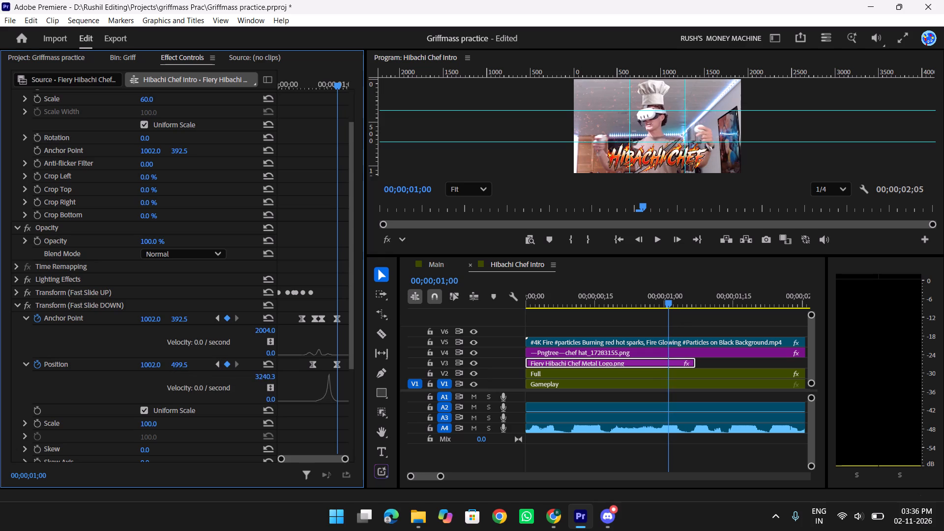
{"action": "left_click_drag", "start_coordinate": [249, 369], "coordinate": [411, 384]}
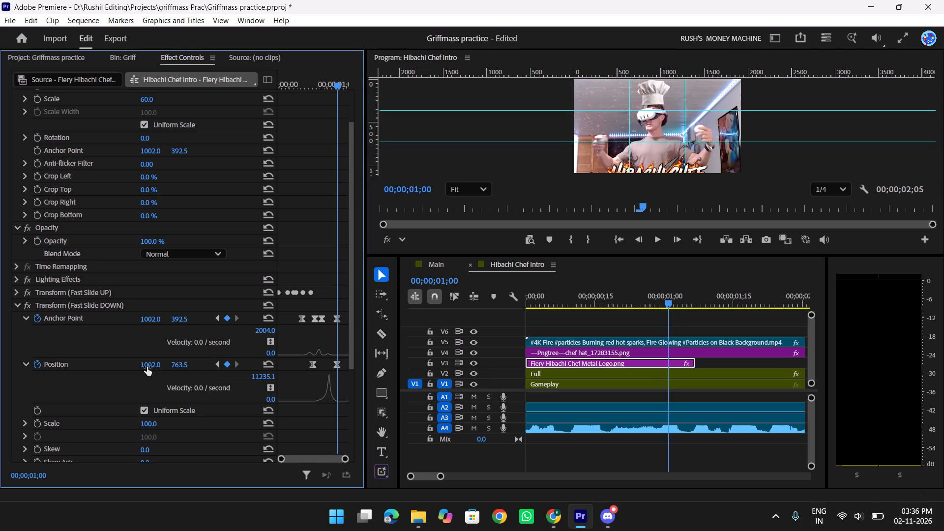
{"action": "left_click", "coordinate": [172, 359]}
{"action": "left_click", "coordinate": [176, 368]}
{"action": "type", "text": "800"}
{"action": "key", "text": "Return"}
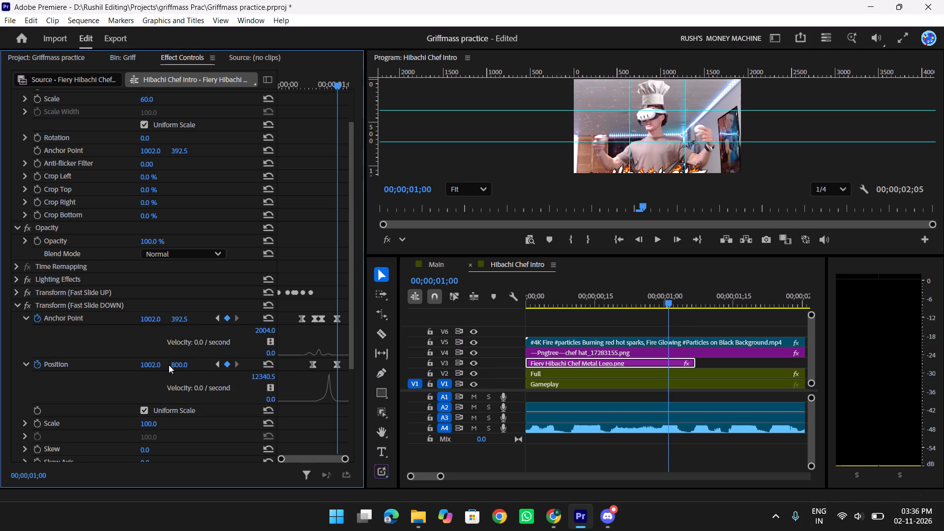
{"action": "left_click", "coordinate": [174, 364]}
{"action": "type", "text": "900"}
{"action": "key", "text": "Return"}
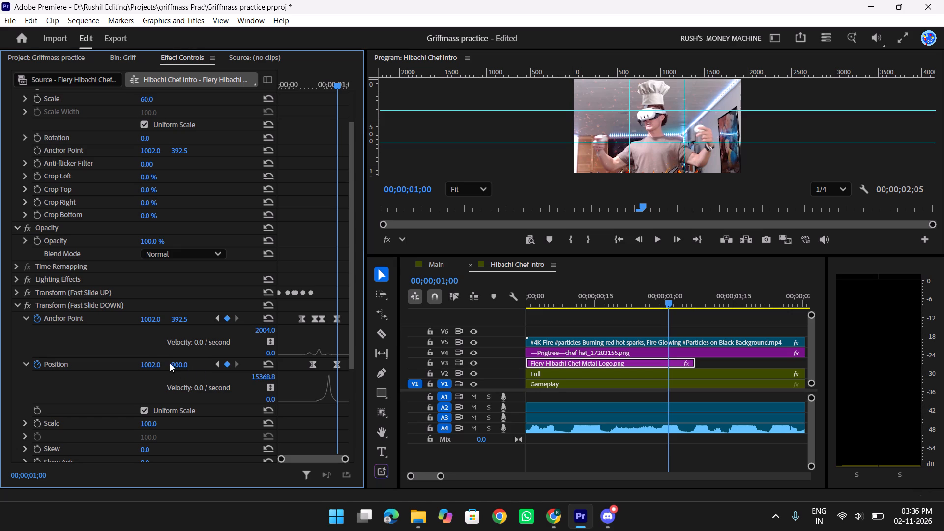
{"action": "left_click", "coordinate": [170, 363]}
{"action": "left_click", "coordinate": [178, 367]}
{"action": "type", "text": "1000"}
{"action": "key", "text": "Return"}
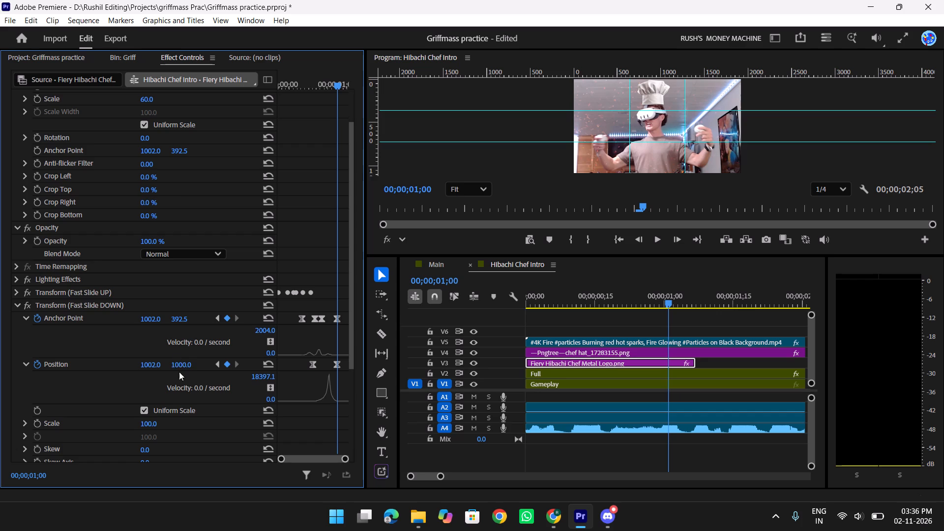
{"action": "left_click", "coordinate": [179, 366]}
{"action": "type", "text": "1200"}
{"action": "key", "text": "Return"}
Reshape the Fast Slide DOWN Position velocity curve by shortening both keyframes' ease handles, moving the speed peak close to the last keyframe.
{"action": "left_click", "coordinate": [334, 363]}
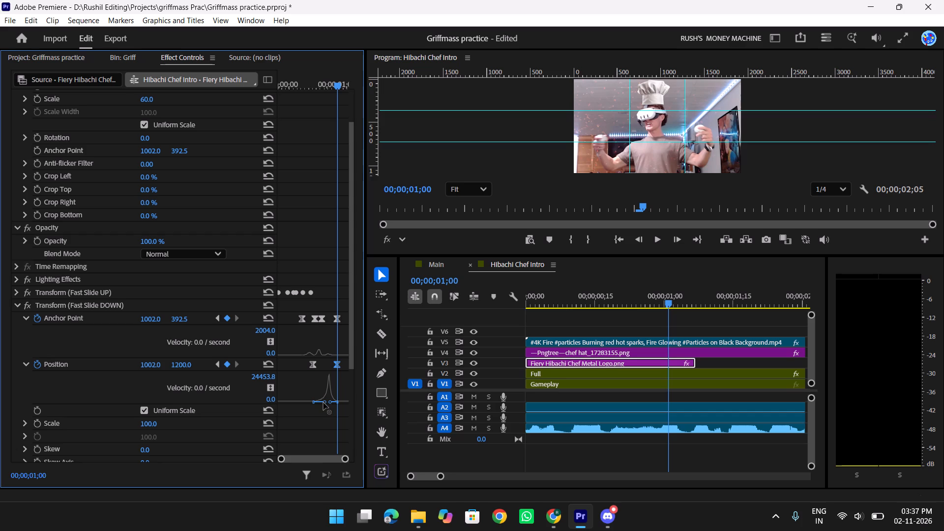
{"action": "left_click", "coordinate": [324, 403]}
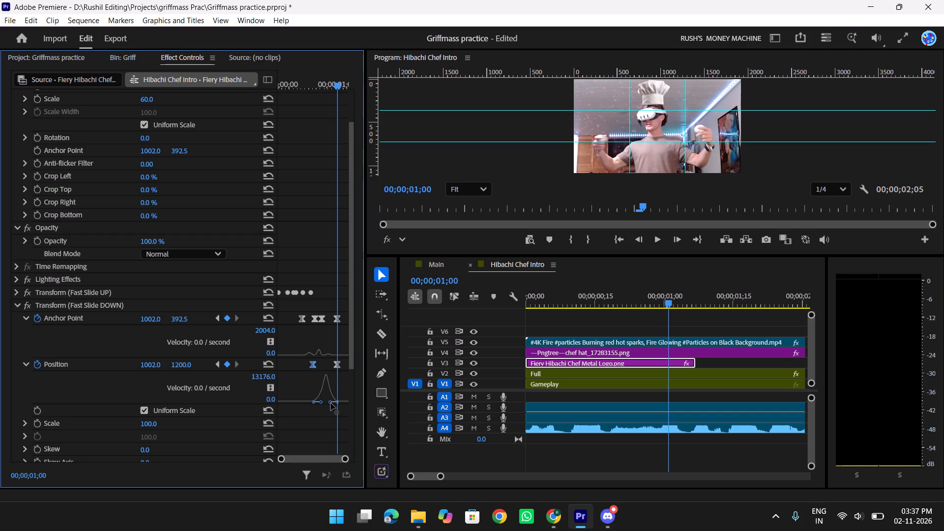
{"action": "left_click_drag", "start_coordinate": [331, 403], "coordinate": [334, 404]}
{"action": "left_click_drag", "start_coordinate": [334, 404], "coordinate": [336, 406]}
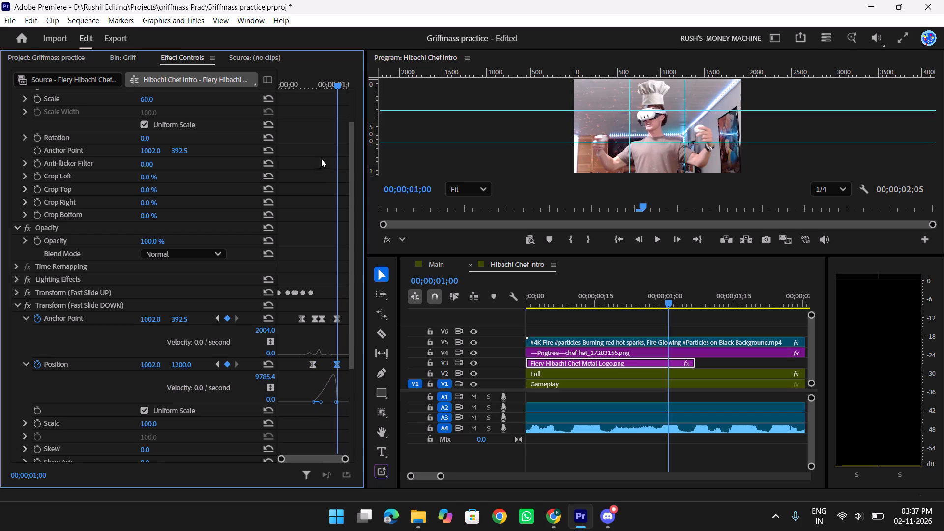
Play the Hibachi Chef intro from the start twice to review the logo's entrance and slide-down exit.
{"action": "left_click_drag", "start_coordinate": [336, 81], "coordinate": [280, 88]}
{"action": "key", "text": "space"}
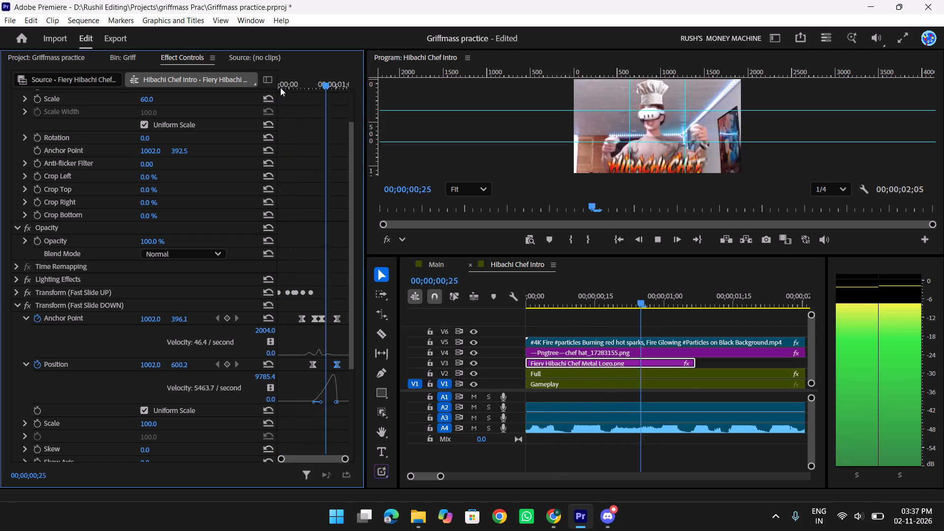
{"action": "key", "text": "space"}
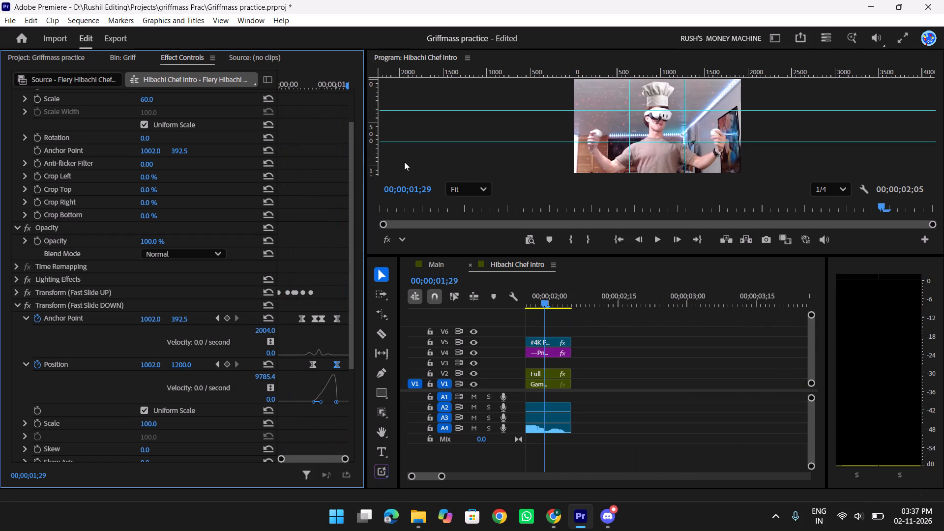
{"action": "left_click_drag", "start_coordinate": [544, 296], "coordinate": [302, 316]}
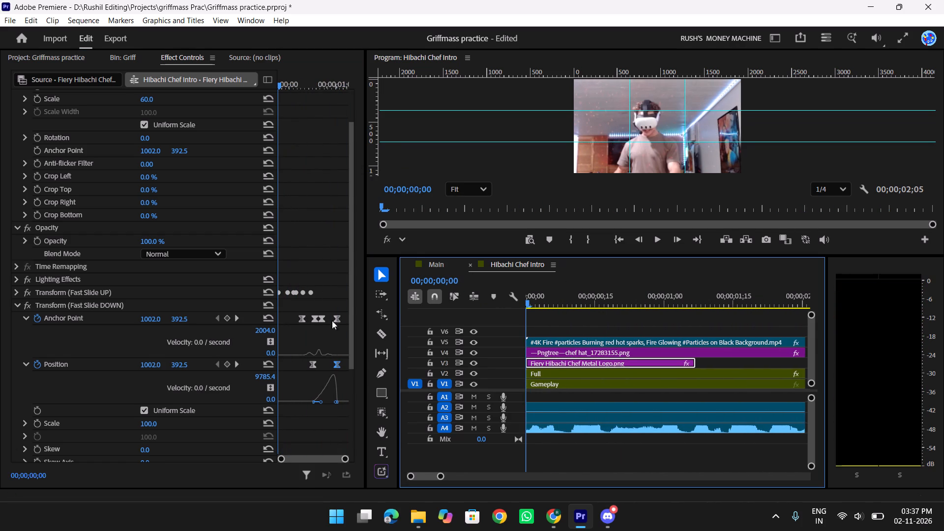
{"action": "key", "text": "space"}
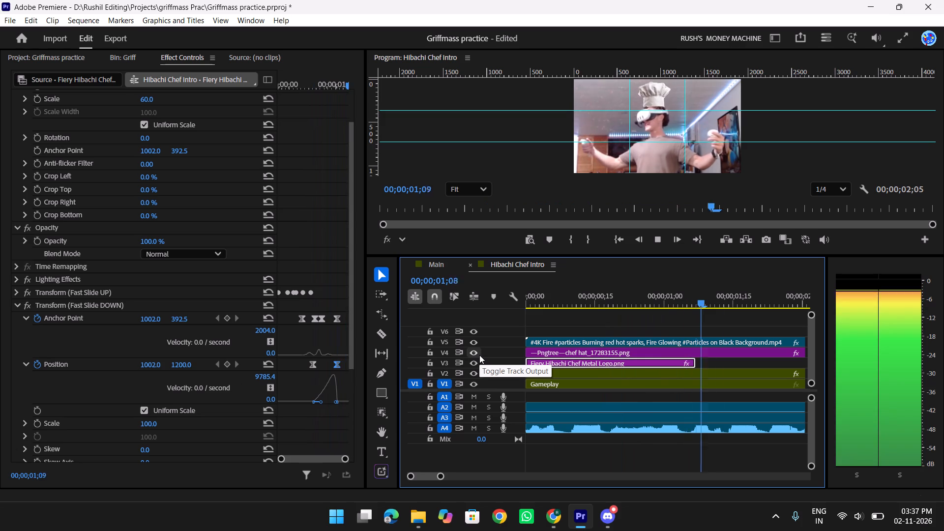
{"action": "key", "text": "space"}
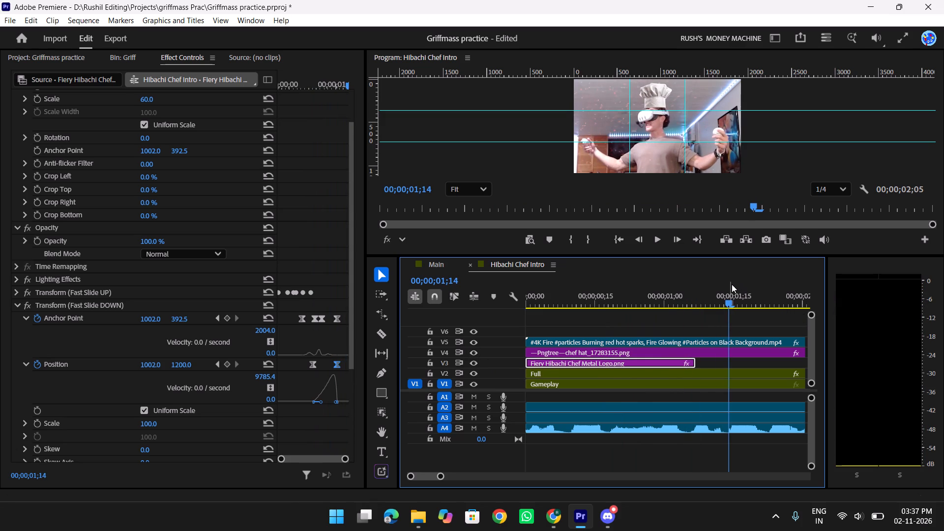
{"action": "key", "text": "space"}
{"action": "key", "text": "space"}
{"action": "scroll", "coordinate": [627, 337], "scroll_direction": "up", "scroll_amount": 10}
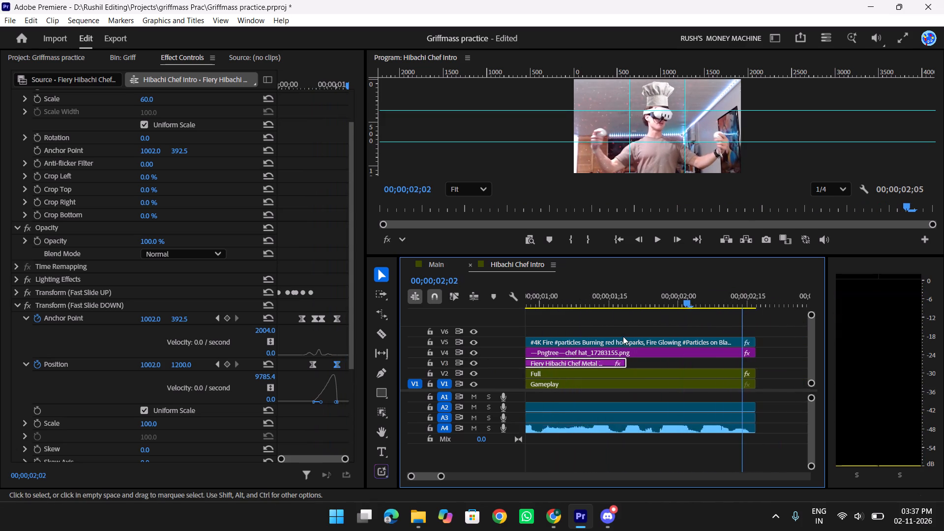
Scrub and play the logo's exit in the Hibachi Chef intro to review its slide-down timing.
{"action": "scroll", "coordinate": [623, 336], "scroll_direction": "up", "scroll_amount": 6}
{"action": "left_click_drag", "start_coordinate": [676, 295], "coordinate": [695, 295]}
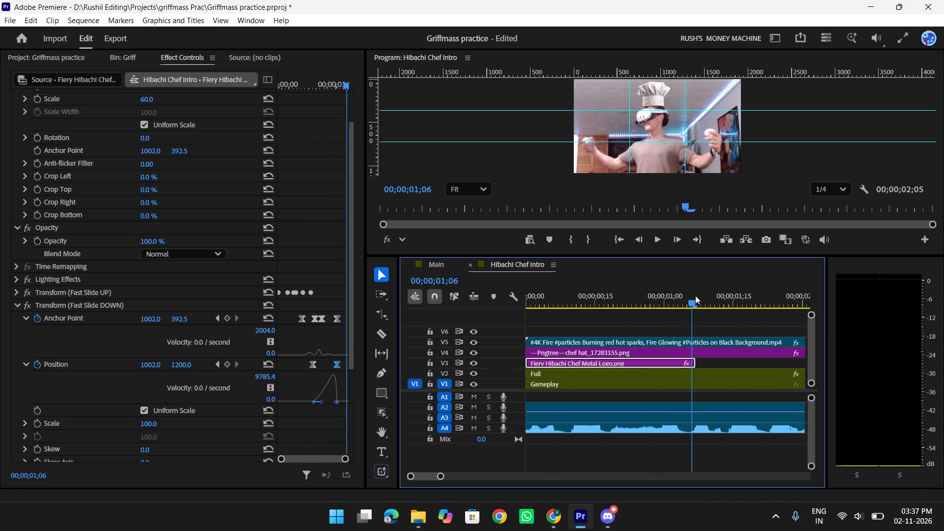
{"action": "left_click_drag", "start_coordinate": [695, 295], "coordinate": [681, 304]}
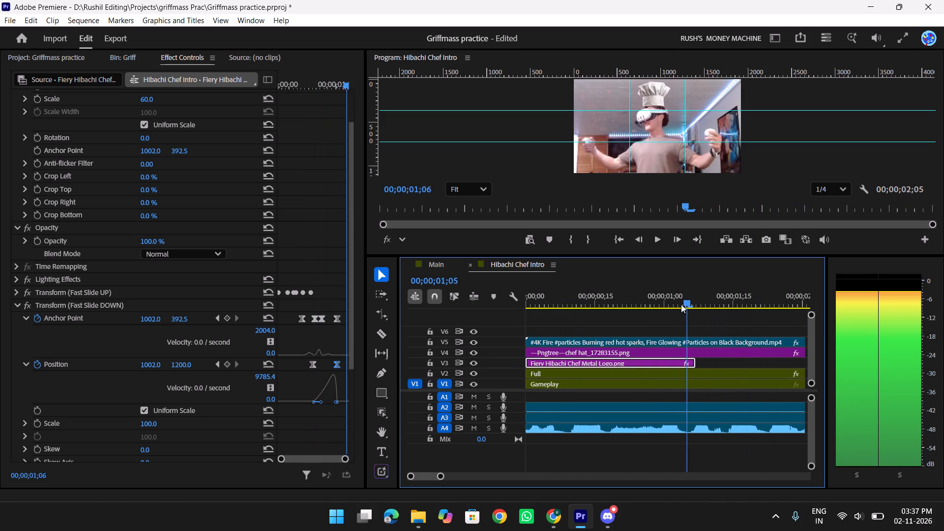
{"action": "left_click_drag", "start_coordinate": [681, 304], "coordinate": [649, 304]}
{"action": "key", "text": "space"}
{"action": "key", "text": "space"}
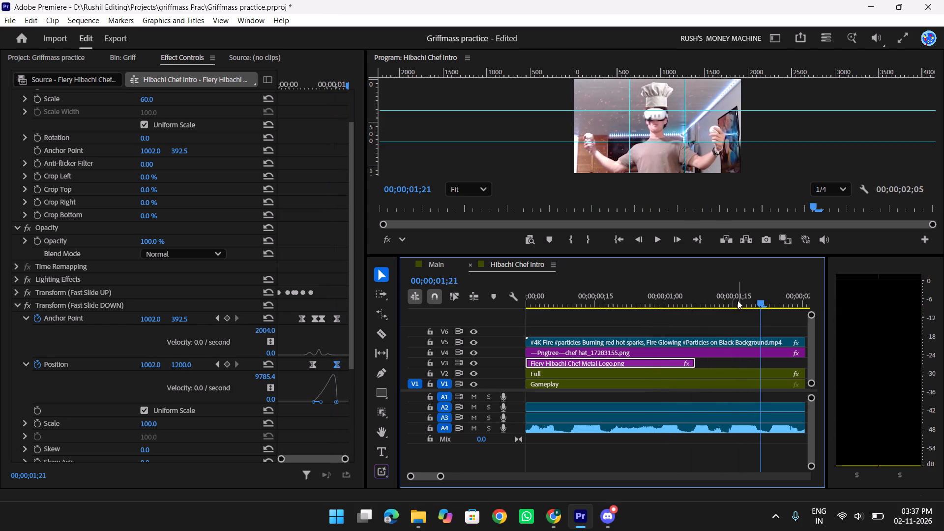
{"action": "left_click_drag", "start_coordinate": [732, 300], "coordinate": [616, 307]}
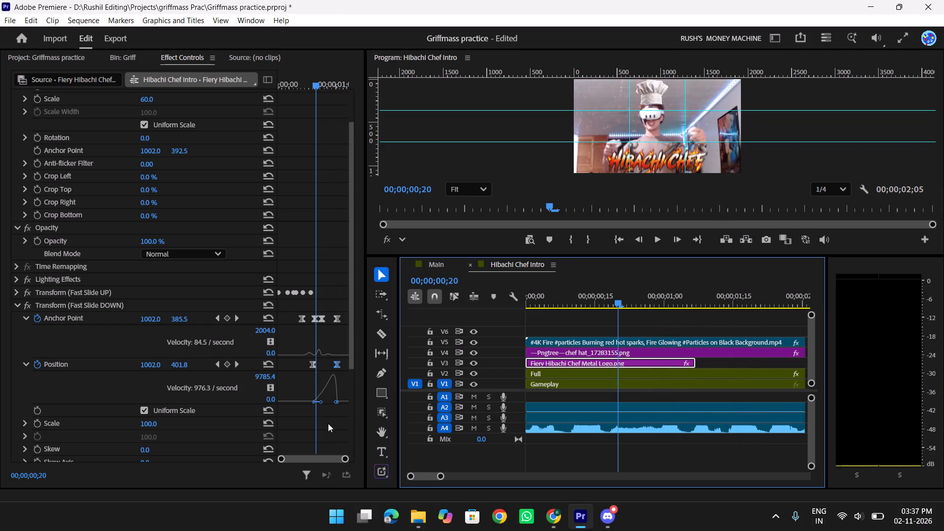
Move Fast Slide DOWN's last Position keyframe later to the end of the logo clip and play the intro to check it.
{"action": "left_click_drag", "start_coordinate": [336, 364], "coordinate": [351, 368]}
{"action": "left_click_drag", "start_coordinate": [315, 85], "coordinate": [294, 89]}
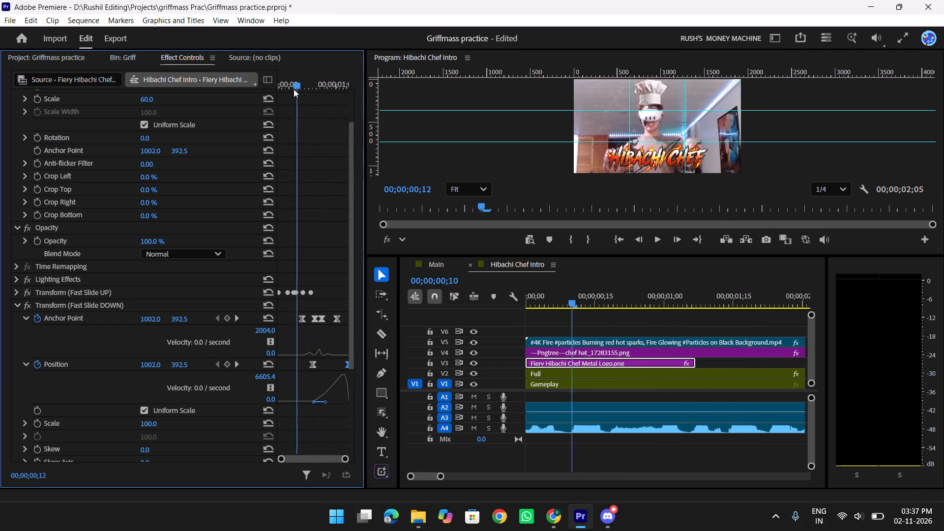
{"action": "left_click_drag", "start_coordinate": [294, 89], "coordinate": [281, 90]}
{"action": "key", "text": "space"}
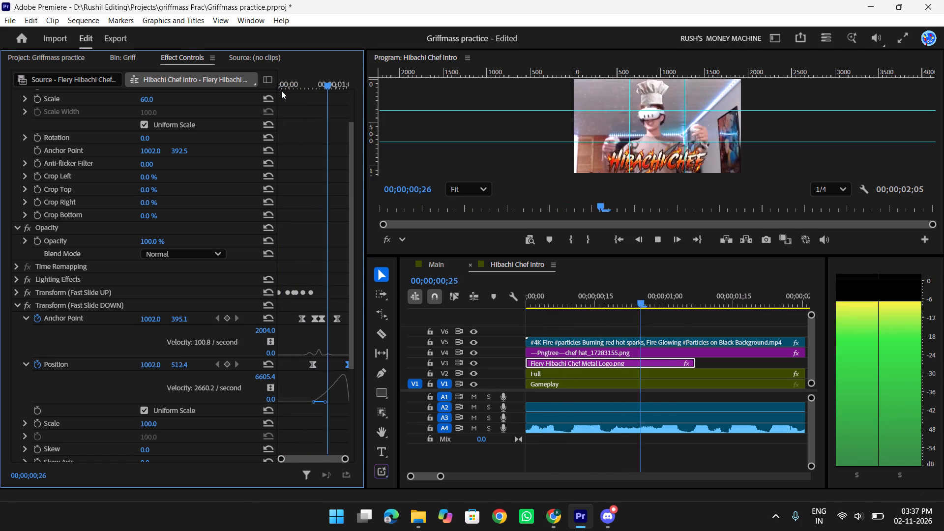
{"action": "key", "text": "space"}
Shift all Fast Slide DOWN Anchor Point keyframes later so the last sits at the logo clip's end, and play the result.
{"action": "left_click_drag", "start_coordinate": [293, 312], "coordinate": [344, 333]}
{"action": "left_click_drag", "start_coordinate": [334, 321], "coordinate": [363, 323]}
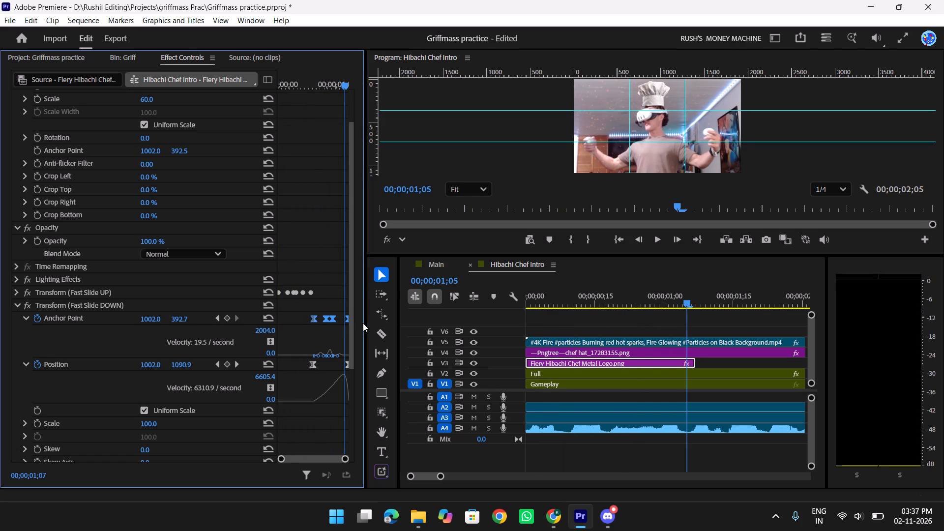
{"action": "left_click_drag", "start_coordinate": [363, 323], "coordinate": [364, 324]}
{"action": "left_click_drag", "start_coordinate": [342, 80], "coordinate": [277, 89]}
{"action": "key", "text": "space"}
{"action": "key", "text": "space"}
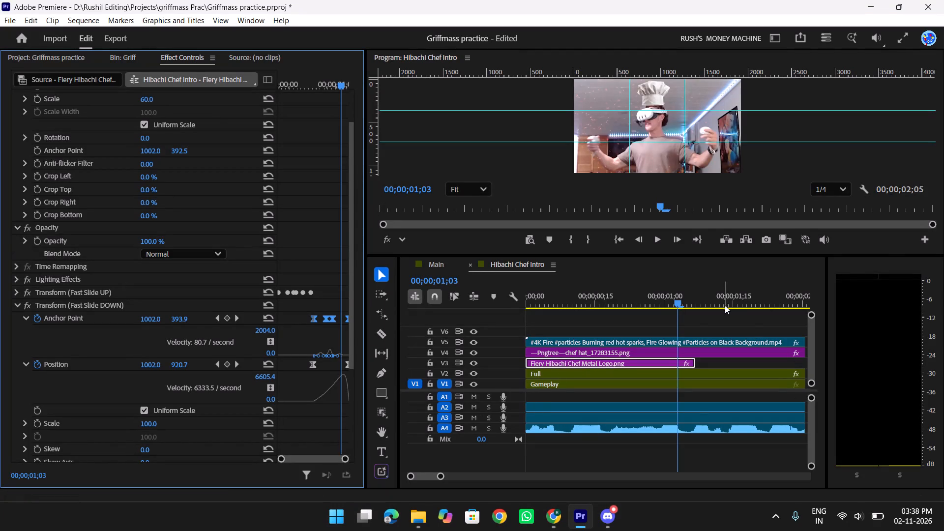
Return the playhead to the start of the Hibachi Chef intro and save the project.
{"action": "left_click_drag", "start_coordinate": [673, 294], "coordinate": [485, 285]}
{"action": "key", "text": "ctrl+s"}
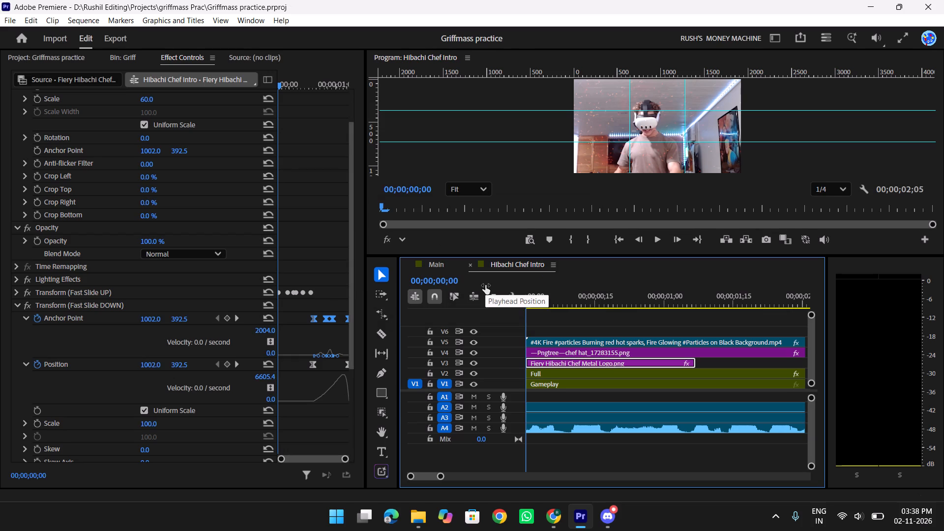
Examine the Main sequence from the Upcoming clip through the first gameplay clips, between about 00:00:20 and 00:00:30.
{"action": "left_click", "coordinate": [443, 262]}
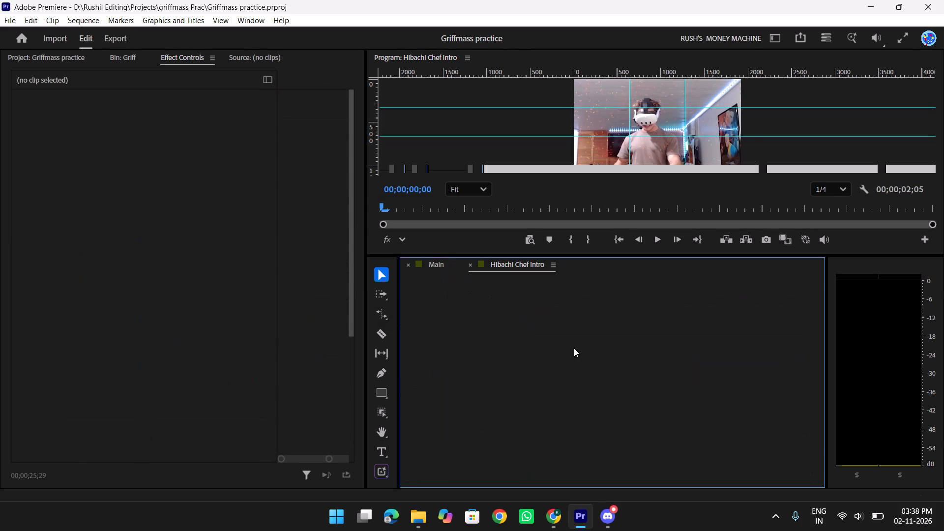
{"action": "left_click_drag", "start_coordinate": [732, 300], "coordinate": [715, 305]}
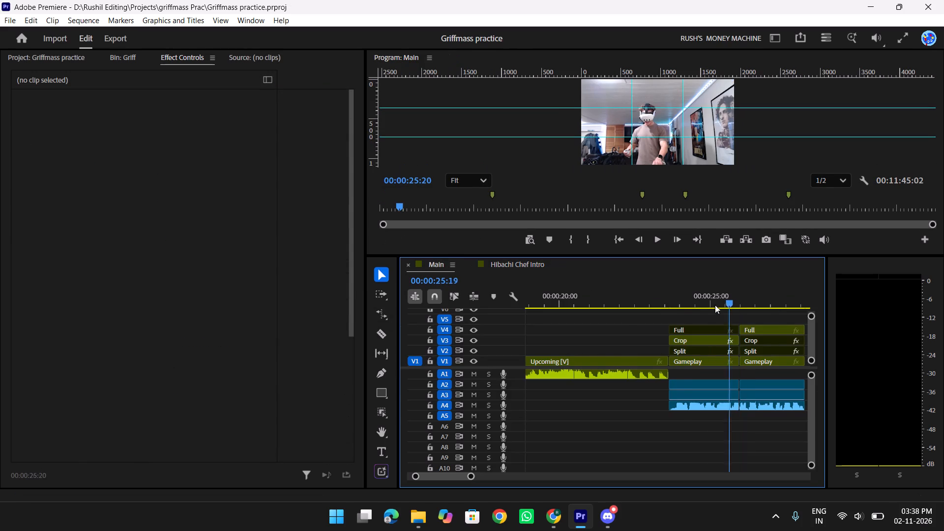
{"action": "left_click_drag", "start_coordinate": [715, 305], "coordinate": [597, 295]}
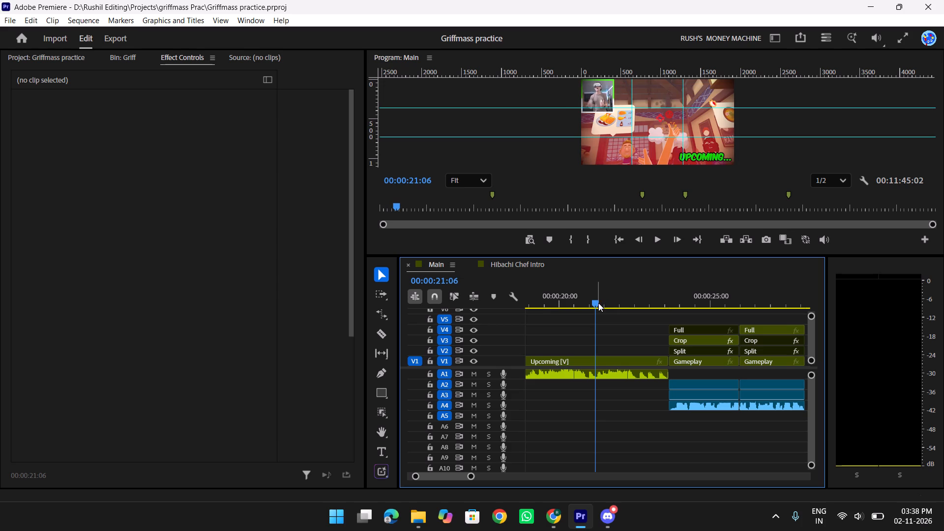
{"action": "left_click_drag", "start_coordinate": [597, 303], "coordinate": [580, 303]}
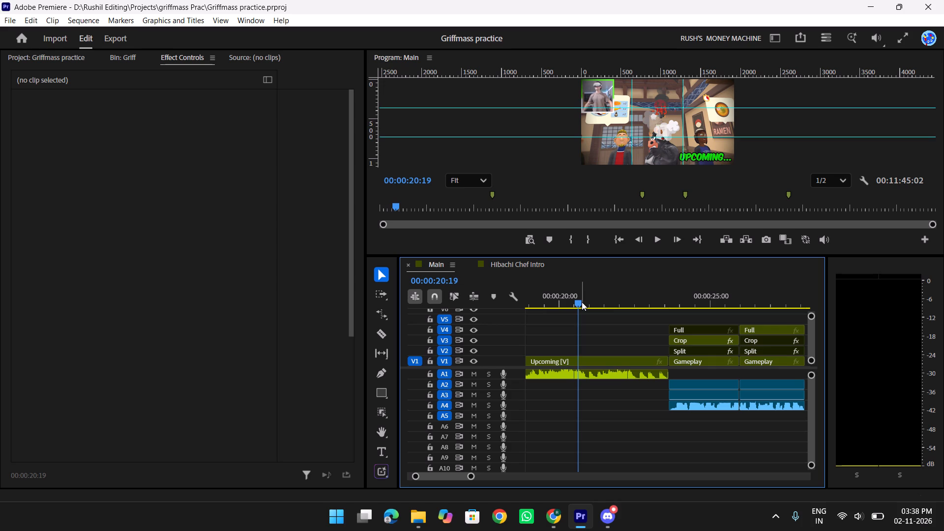
{"action": "left_click_drag", "start_coordinate": [574, 301], "coordinate": [630, 309]}
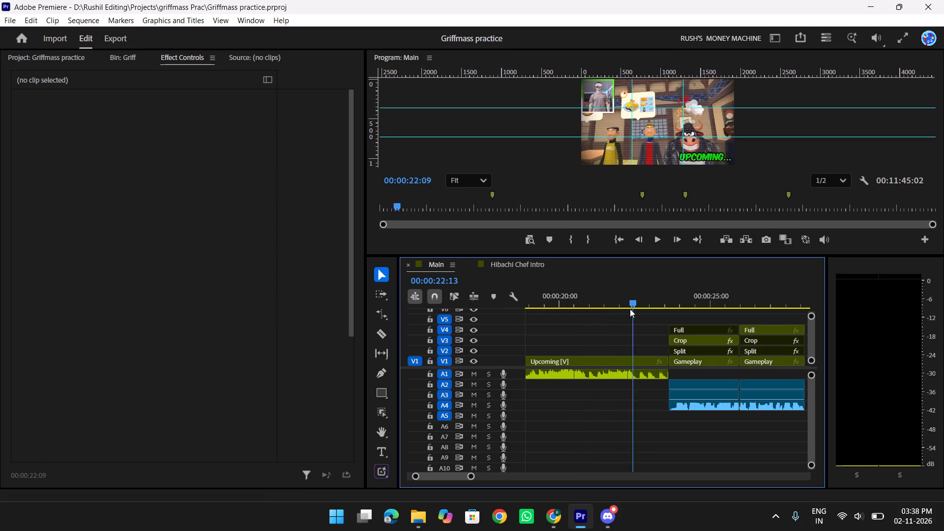
{"action": "left_click_drag", "start_coordinate": [630, 309], "coordinate": [668, 319]}
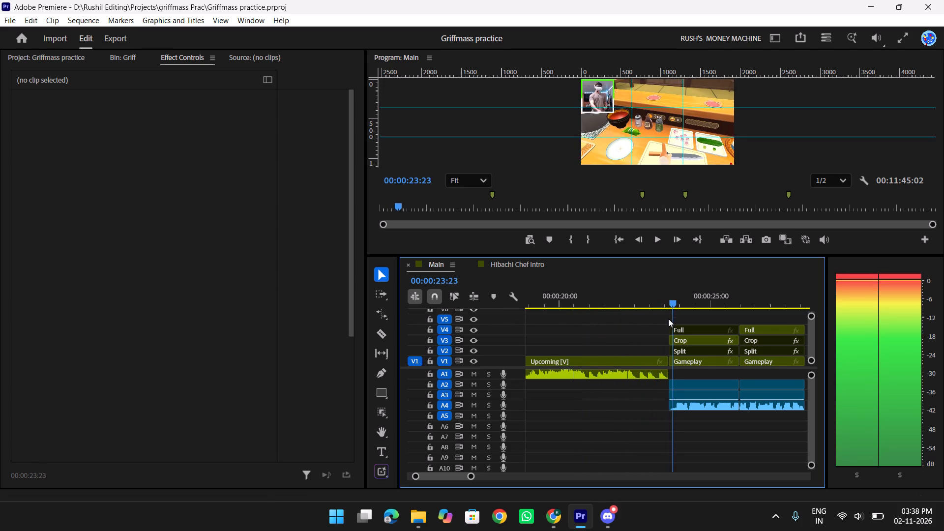
{"action": "left_click_drag", "start_coordinate": [668, 319], "coordinate": [717, 324]}
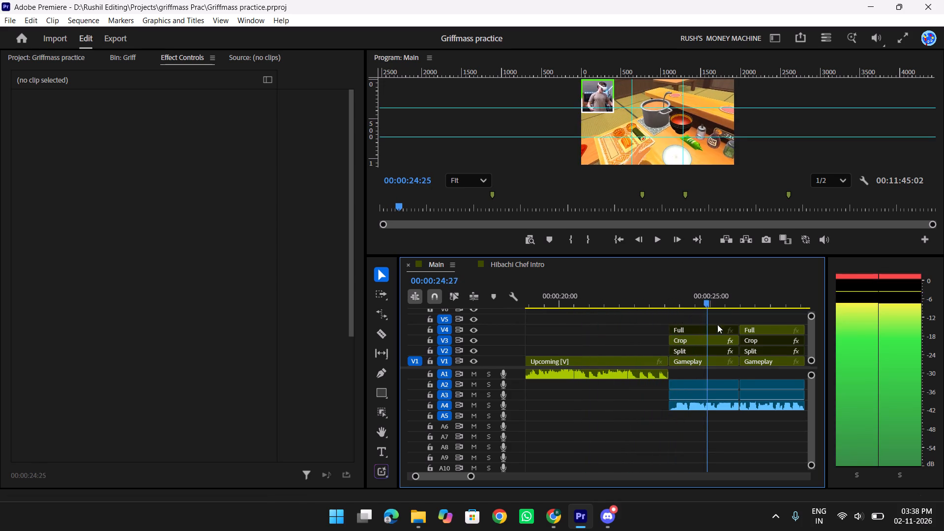
{"action": "left_click_drag", "start_coordinate": [717, 324], "coordinate": [729, 327]}
{"action": "scroll", "coordinate": [723, 327], "scroll_direction": "down", "scroll_amount": 6}
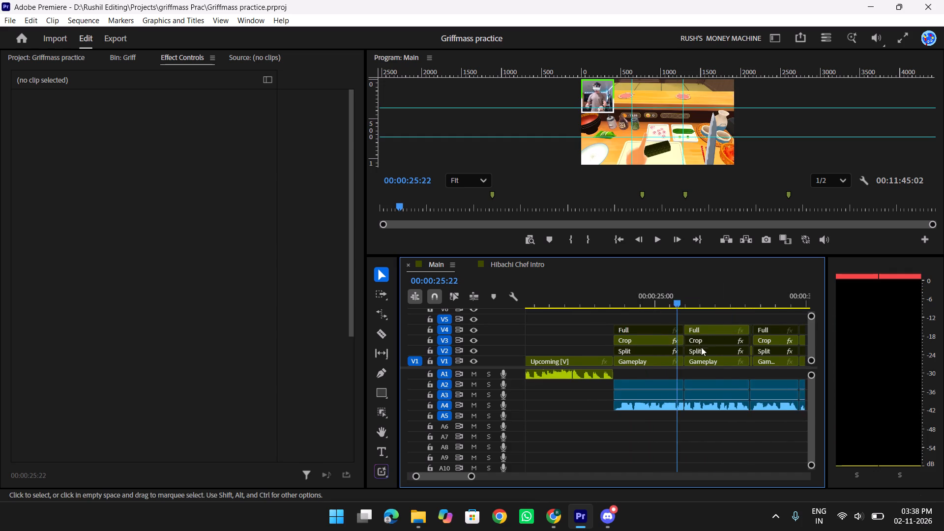
{"action": "scroll", "coordinate": [701, 347], "scroll_direction": "down", "scroll_amount": 2}
{"action": "left_click_drag", "start_coordinate": [599, 295], "coordinate": [721, 306]}
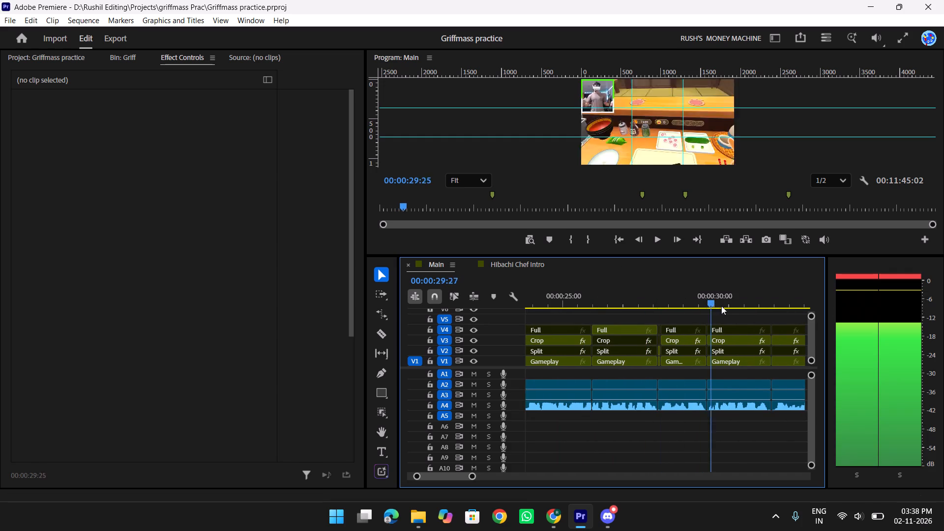
{"action": "left_click_drag", "start_coordinate": [721, 306], "coordinate": [535, 301]}
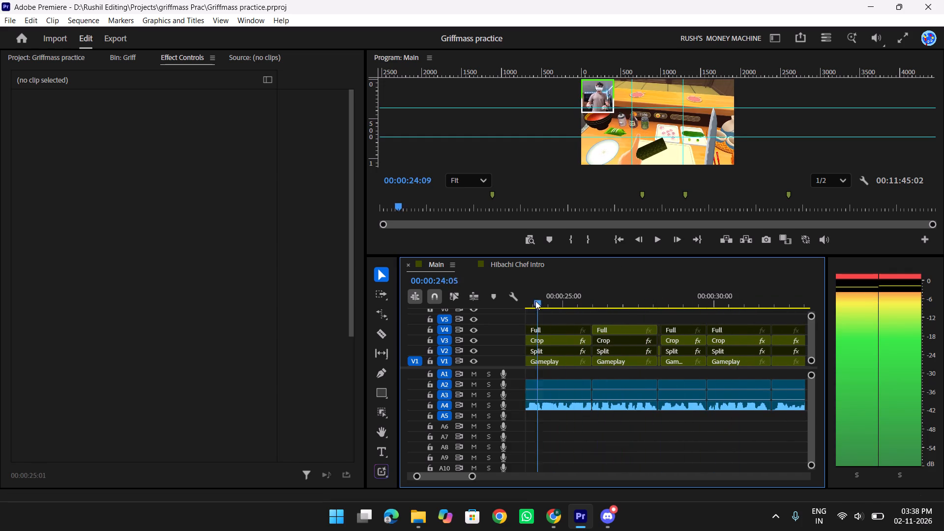
{"action": "left_click_drag", "start_coordinate": [535, 301], "coordinate": [658, 311]}
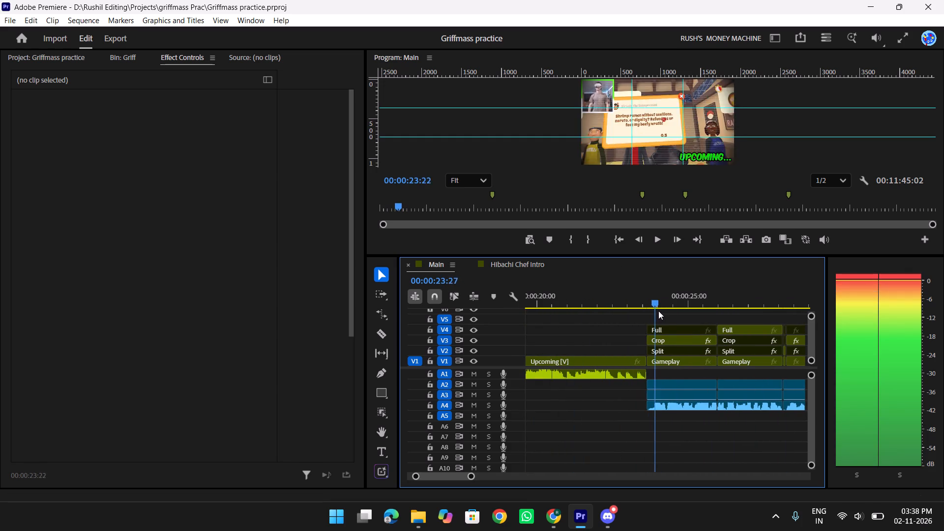
{"action": "left_click_drag", "start_coordinate": [658, 311], "coordinate": [702, 313]}
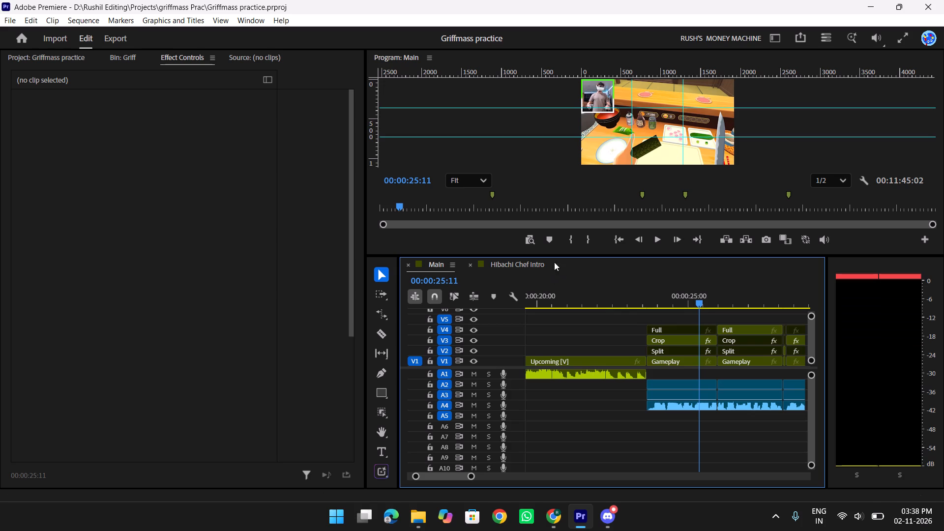
Reopen the Hibachi Chef Intro sequence and play it full screen to review the logo animation.
{"action": "left_click", "coordinate": [518, 261]}
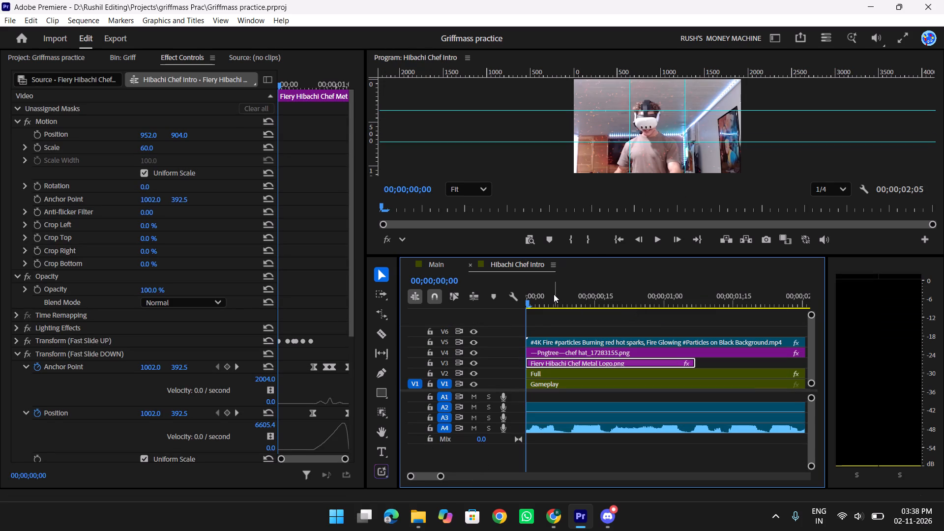
{"action": "key", "text": "f"}
{"action": "key", "text": "space"}
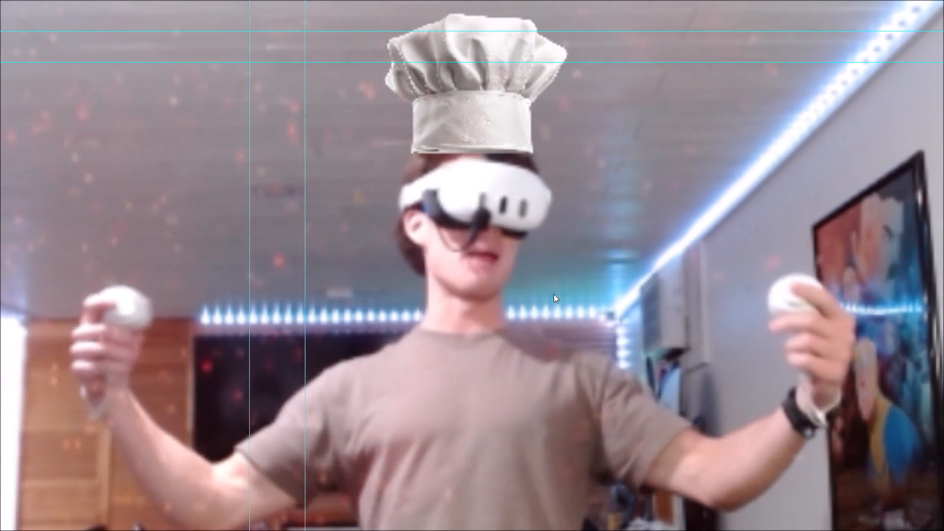
{"action": "key", "text": "space"}
{"action": "key", "text": "space"}
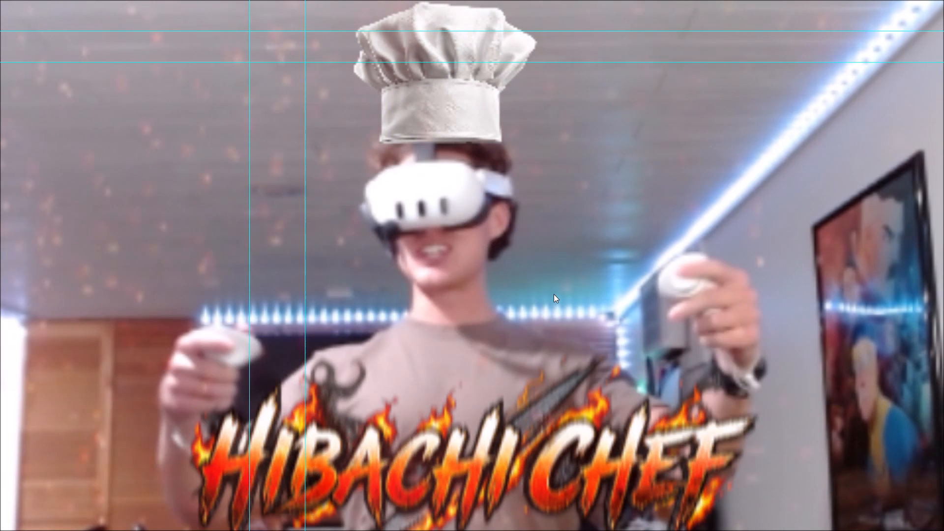
{"action": "type", "text": "f"}
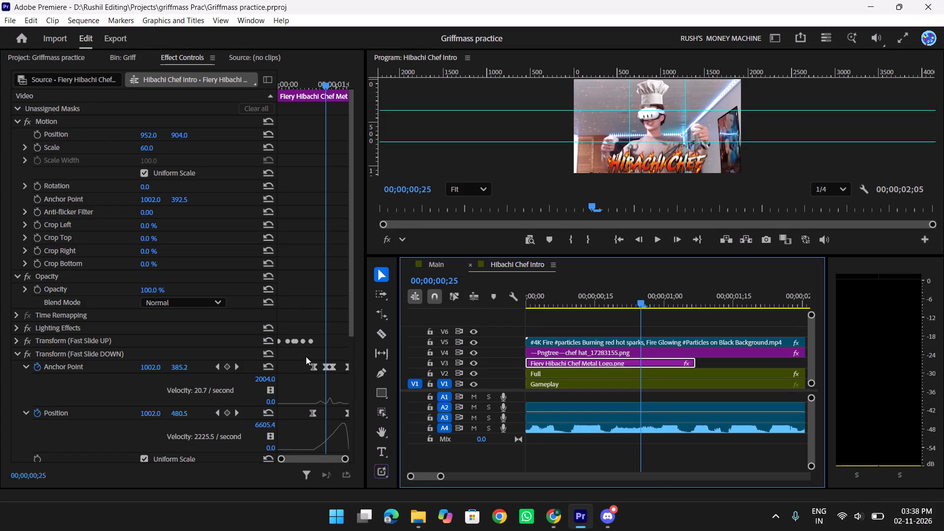
Shift the first three Fast Slide DOWN Anchor Point keyframes later, closer to the last one at the logo clip's end.
{"action": "left_click_drag", "start_coordinate": [306, 356], "coordinate": [349, 379]}
{"action": "left_click", "coordinate": [344, 378]}
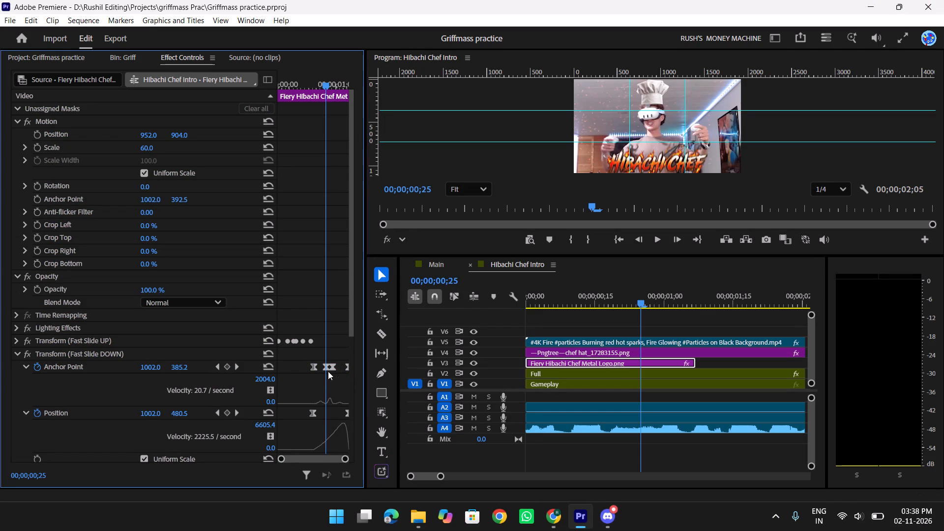
{"action": "left_click_drag", "start_coordinate": [308, 361], "coordinate": [342, 381]}
{"action": "left_click_drag", "start_coordinate": [334, 365], "coordinate": [345, 367]}
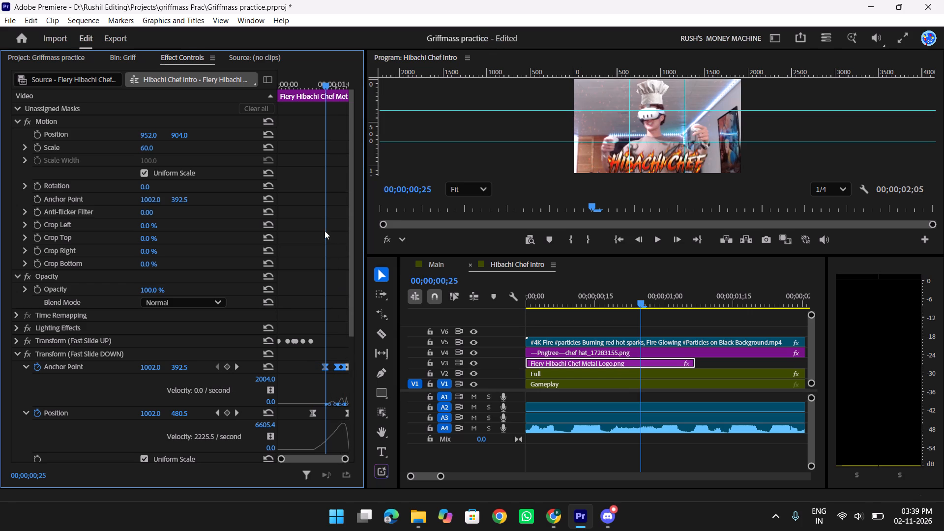
Play the Hibachi Chef intro from the start and scrub through the logo's entrance and exit to check the timing.
{"action": "left_click_drag", "start_coordinate": [318, 84], "coordinate": [260, 88]}
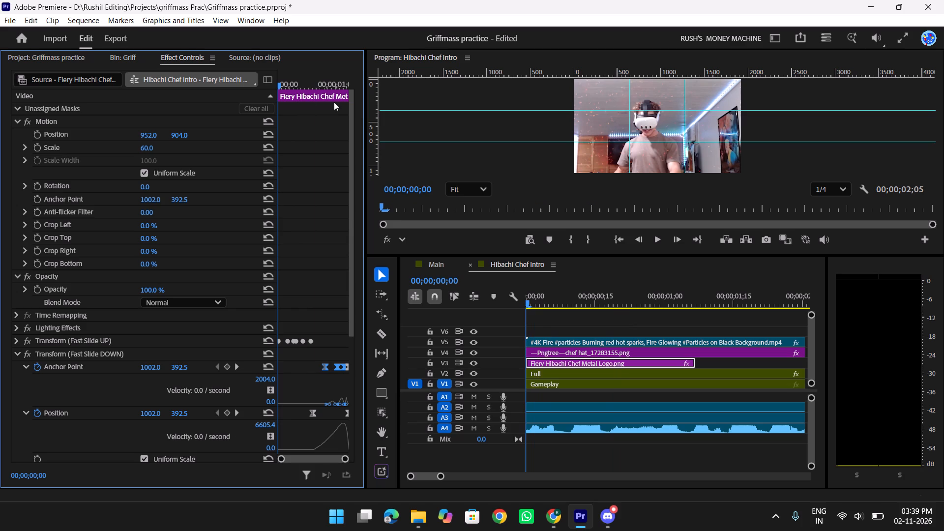
{"action": "key", "text": "space"}
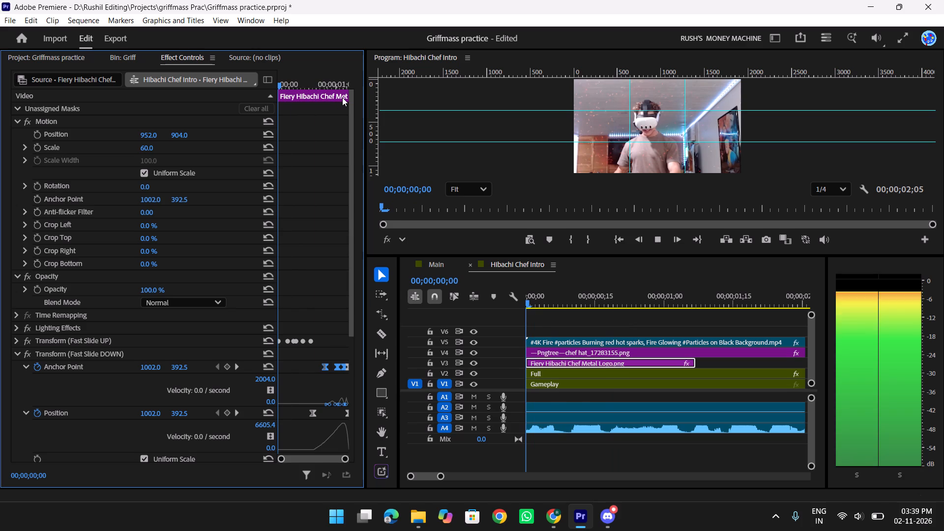
{"action": "key", "text": "space"}
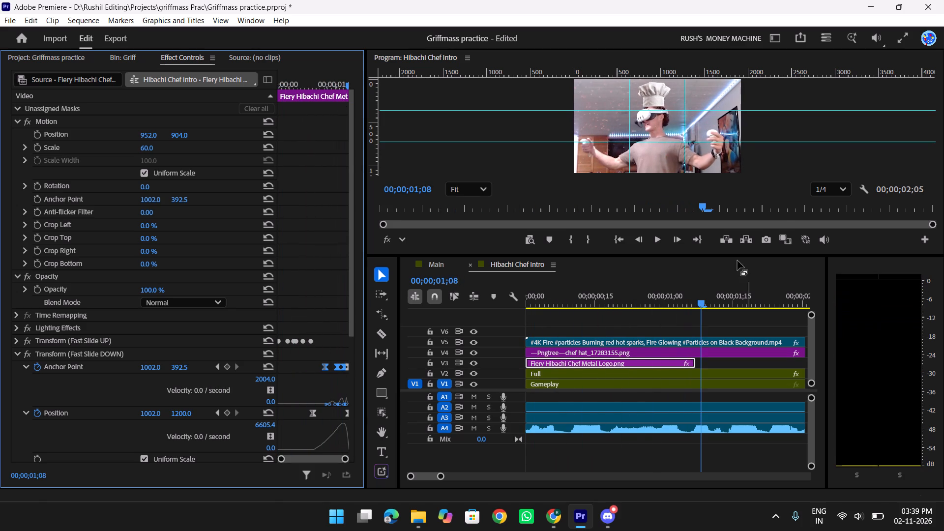
{"action": "left_click_drag", "start_coordinate": [687, 299], "coordinate": [494, 281]}
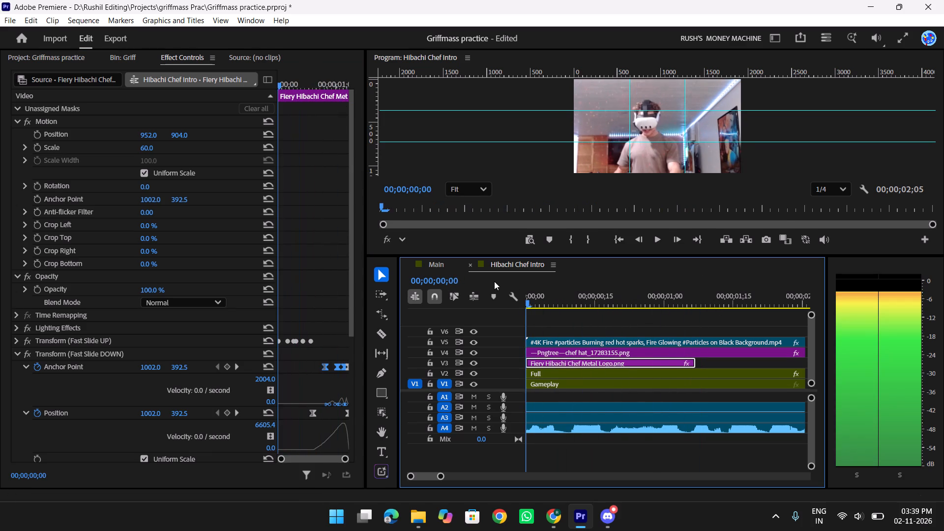
{"action": "left_click_drag", "start_coordinate": [494, 281], "coordinate": [637, 275]}
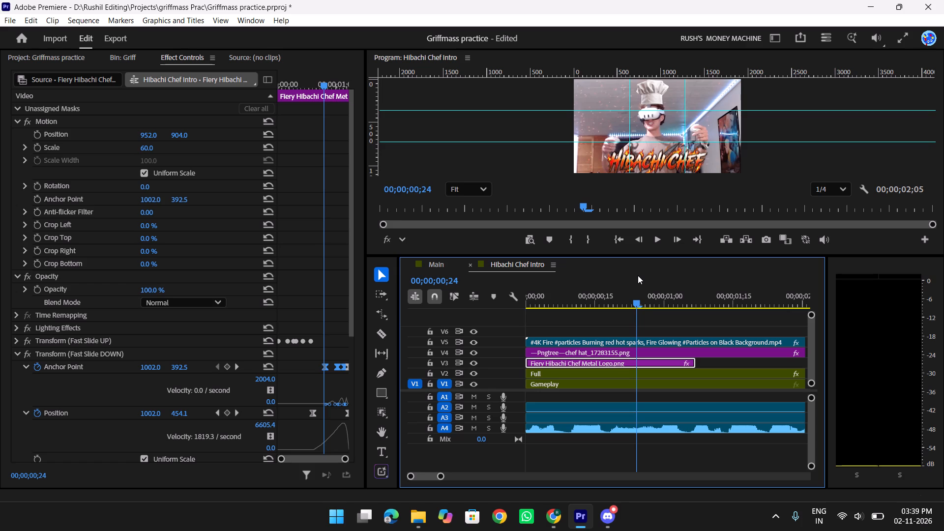
{"action": "left_click_drag", "start_coordinate": [637, 298], "coordinate": [637, 298]}
{"action": "left_click_drag", "start_coordinate": [637, 298], "coordinate": [556, 295]}
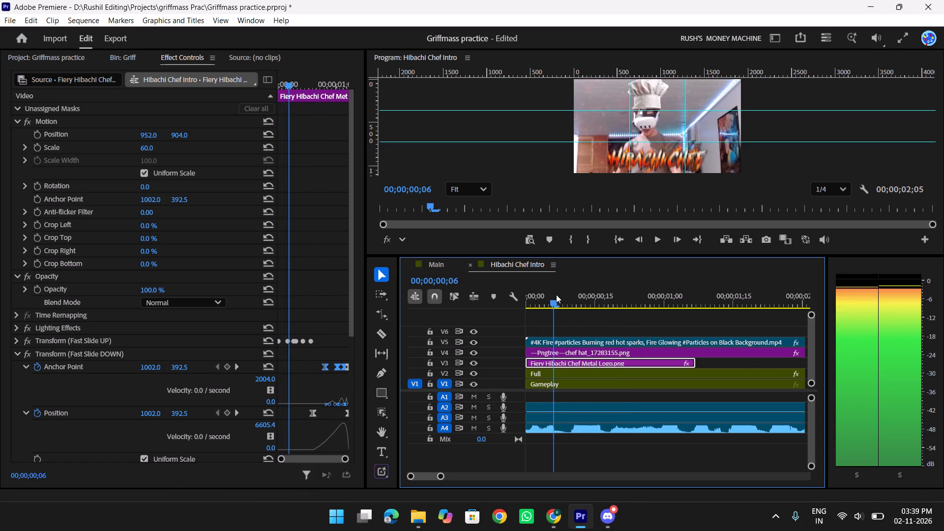
{"action": "left_click_drag", "start_coordinate": [556, 295], "coordinate": [679, 297]}
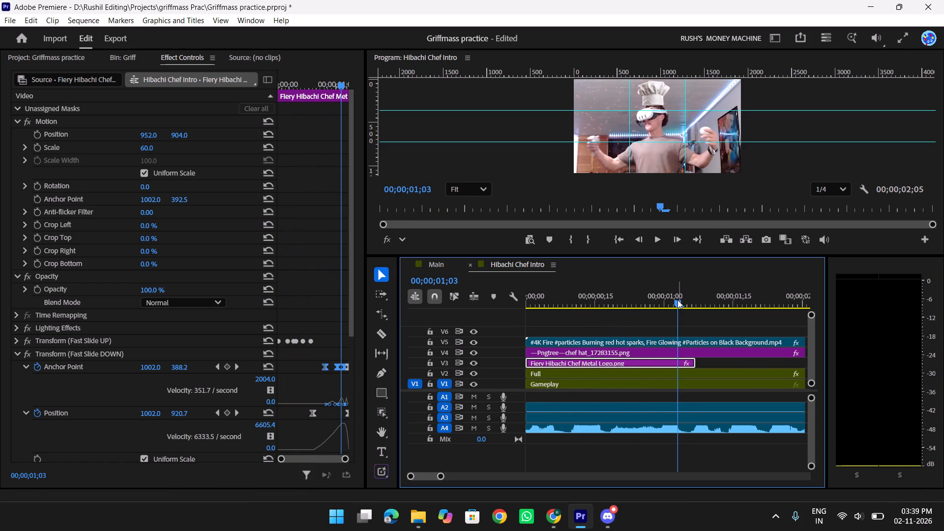
Scrub through the Hibachi Chef logo's entrance and exit, and play the intro full screen to check the movement.
{"action": "left_click_drag", "start_coordinate": [677, 300], "coordinate": [614, 297]}
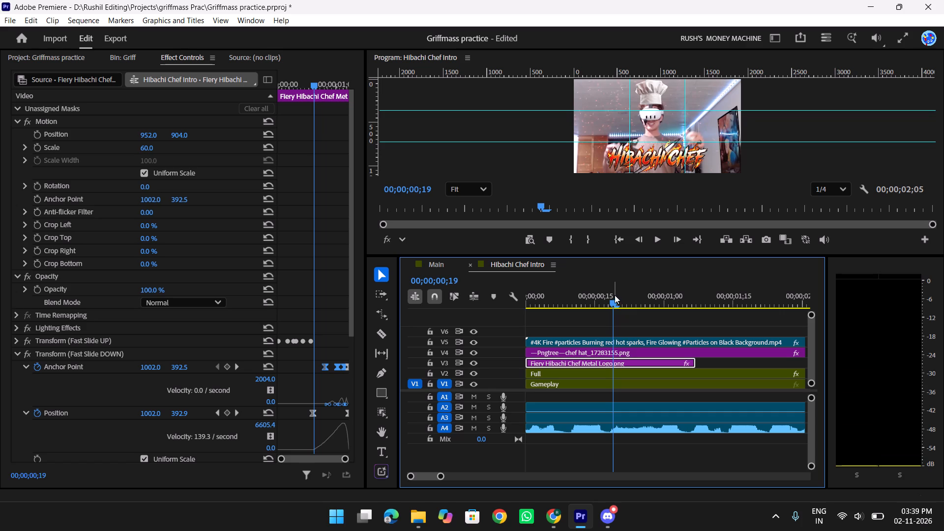
{"action": "left_click_drag", "start_coordinate": [613, 302], "coordinate": [555, 308]}
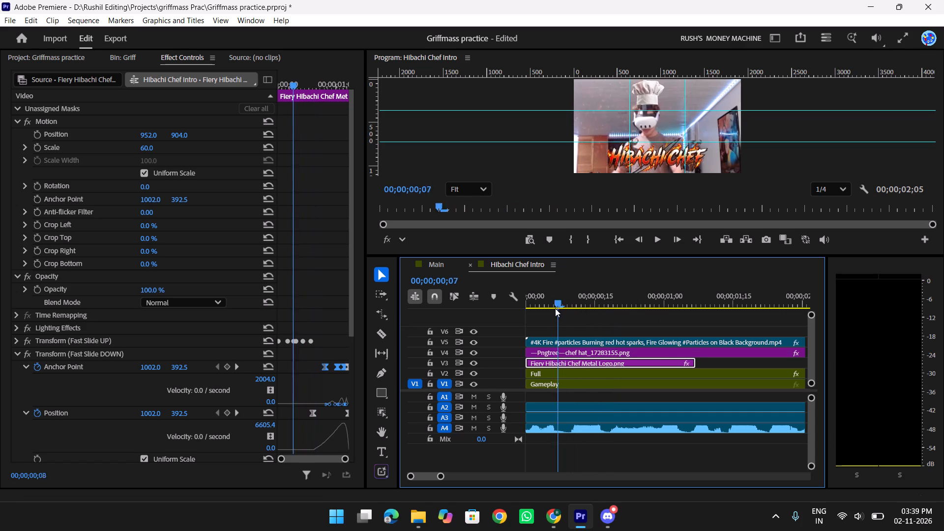
{"action": "left_click_drag", "start_coordinate": [555, 308], "coordinate": [677, 331]}
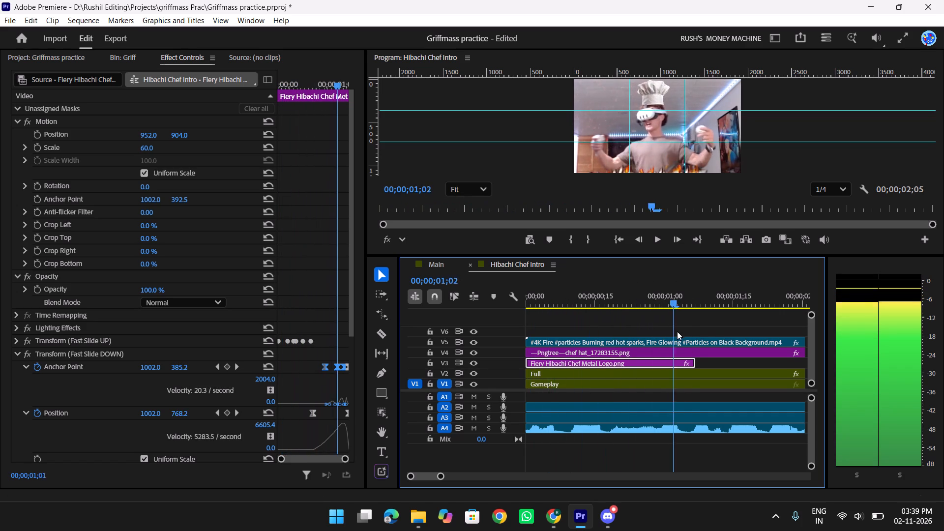
{"action": "left_click_drag", "start_coordinate": [677, 331], "coordinate": [504, 325]}
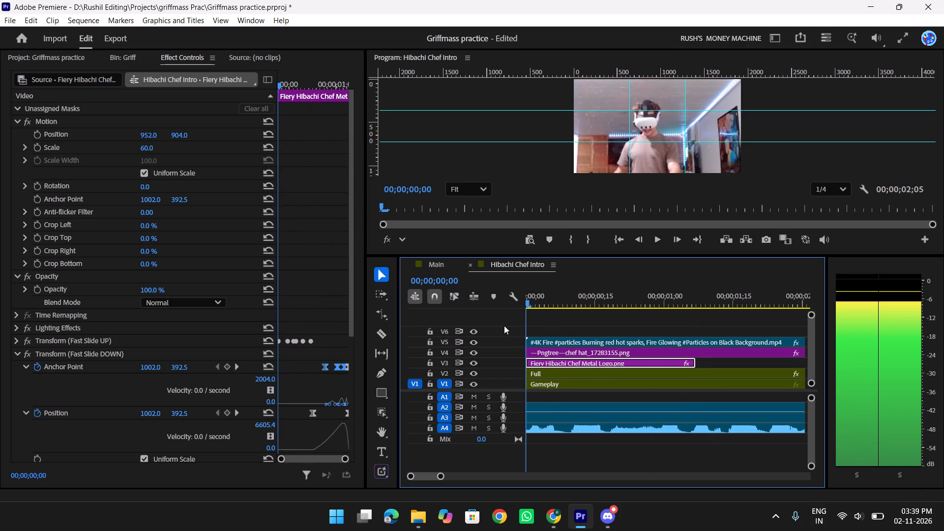
{"action": "left_click_drag", "start_coordinate": [504, 325], "coordinate": [559, 325]}
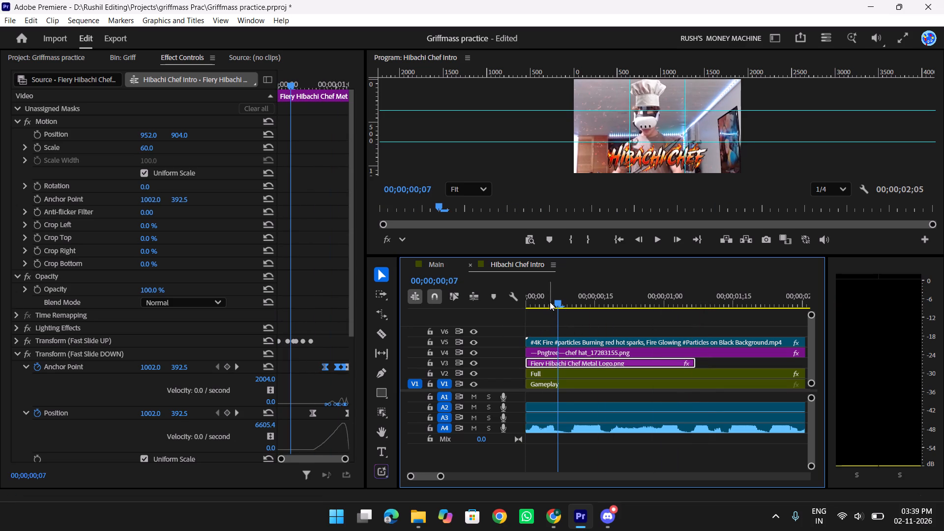
{"action": "left_click_drag", "start_coordinate": [558, 300], "coordinate": [537, 304]}
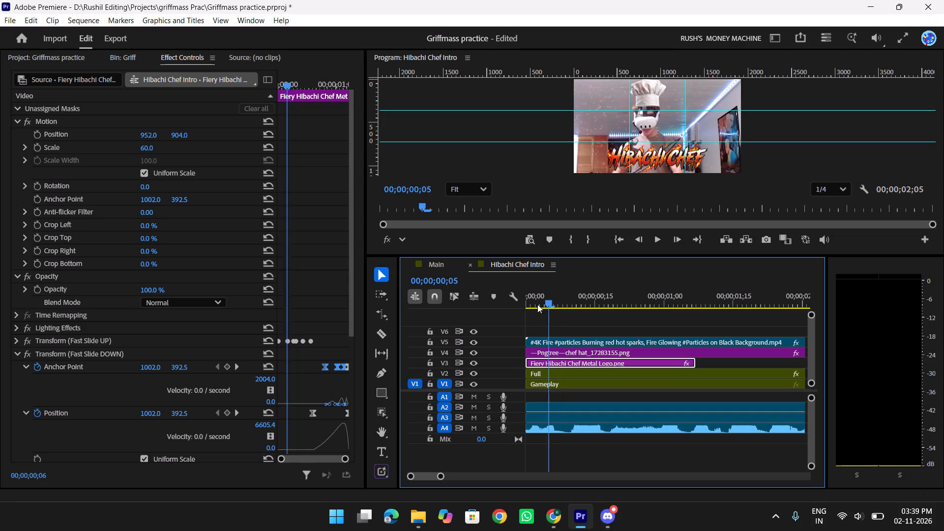
{"action": "left_click_drag", "start_coordinate": [537, 304], "coordinate": [515, 307]}
{"action": "type", "text": "f"}
{"action": "key", "text": "space"}
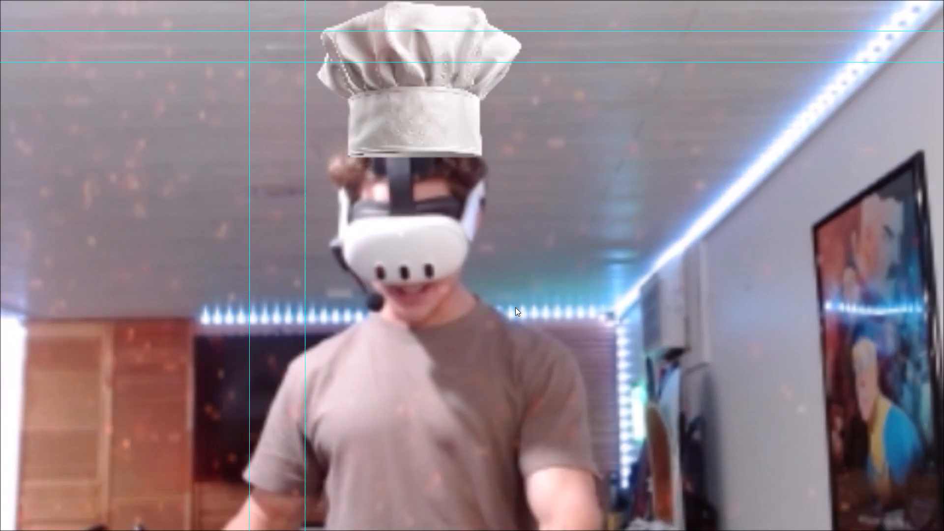
{"action": "key", "text": "space"}
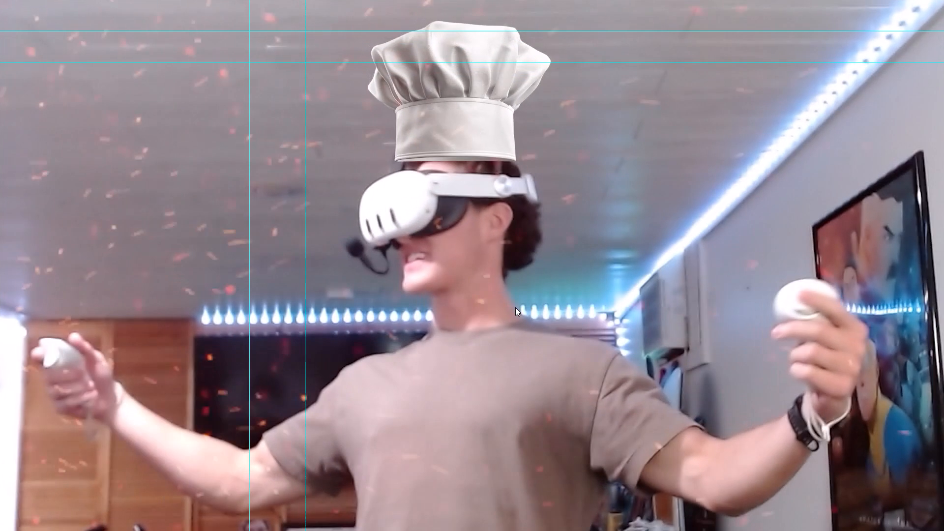
{"action": "key", "text": "f"}
Extend the ease handle of Fast Slide DOWN's first Position keyframe for a steeper exit curve, and play the intro to check it.
{"action": "left_click_drag", "start_coordinate": [731, 308], "coordinate": [700, 307]}
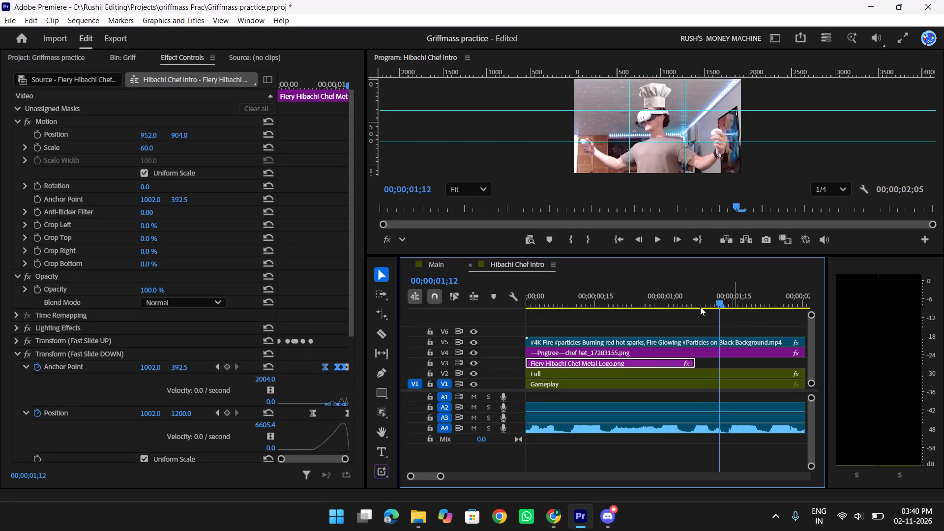
{"action": "left_click_drag", "start_coordinate": [700, 307], "coordinate": [689, 305]}
{"action": "left_click_drag", "start_coordinate": [713, 302], "coordinate": [695, 299]}
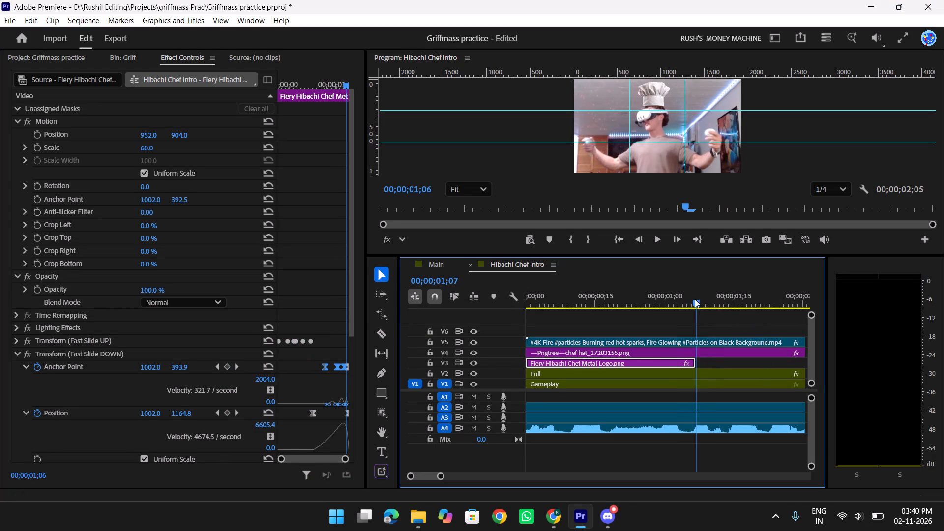
{"action": "left_click_drag", "start_coordinate": [695, 299], "coordinate": [694, 299]}
{"action": "left_click", "coordinate": [345, 413]}
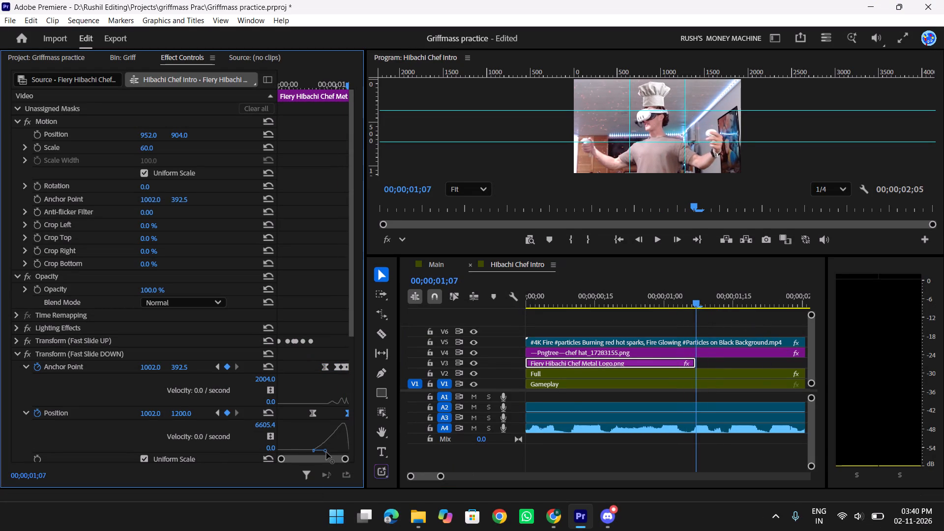
{"action": "left_click_drag", "start_coordinate": [326, 452], "coordinate": [330, 453]}
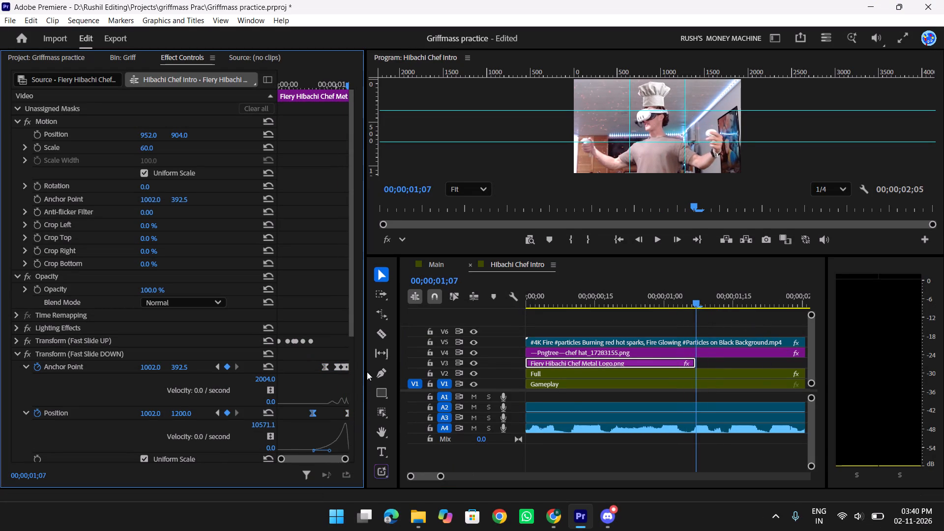
{"action": "left_click_drag", "start_coordinate": [316, 74], "coordinate": [302, 86]}
{"action": "key", "text": "space"}
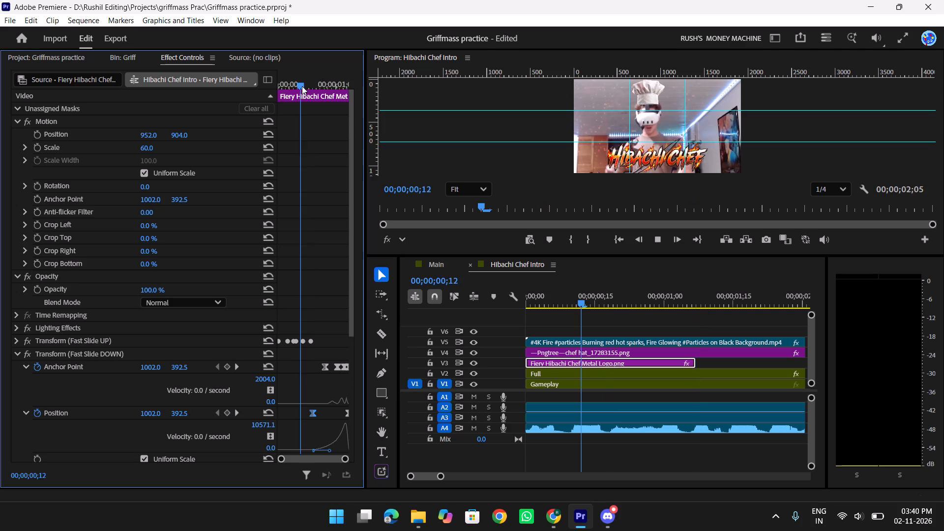
{"action": "key", "text": "space"}
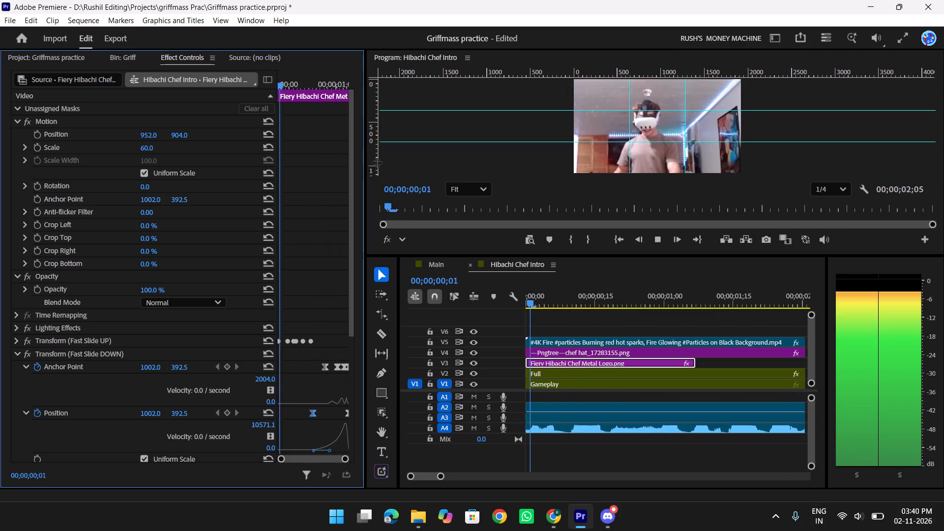
{"action": "key", "text": "space"}
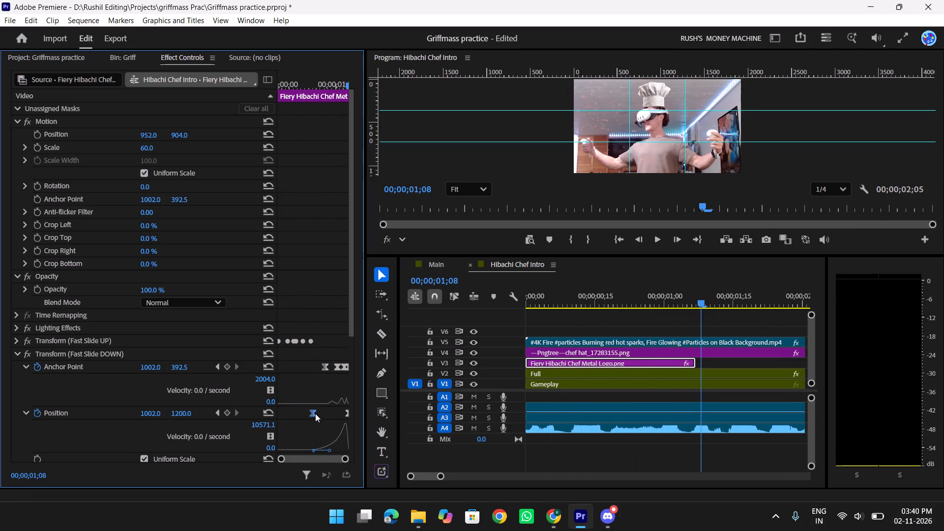
Shift Fast Slide DOWN's first Position keyframe later to about the one-second mark, close to the last one, and scrub the result.
{"action": "left_click_drag", "start_coordinate": [315, 413], "coordinate": [338, 414]}
{"action": "left_click_drag", "start_coordinate": [312, 82], "coordinate": [337, 90]}
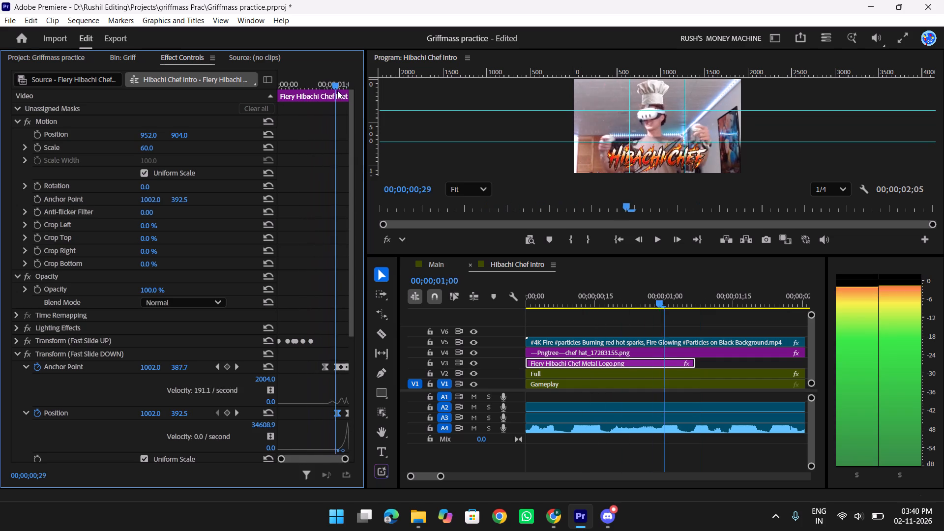
{"action": "left_click_drag", "start_coordinate": [337, 90], "coordinate": [330, 99]}
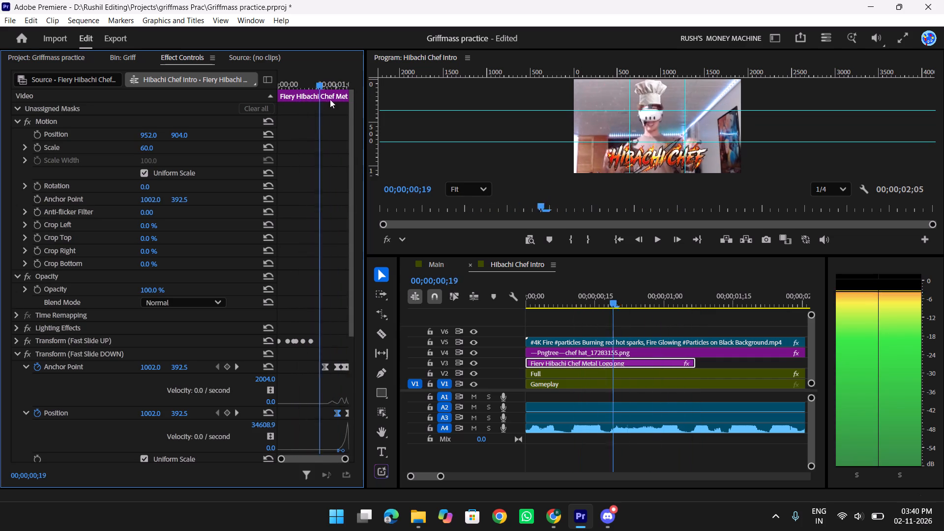
{"action": "left_click_drag", "start_coordinate": [330, 99], "coordinate": [293, 103]}
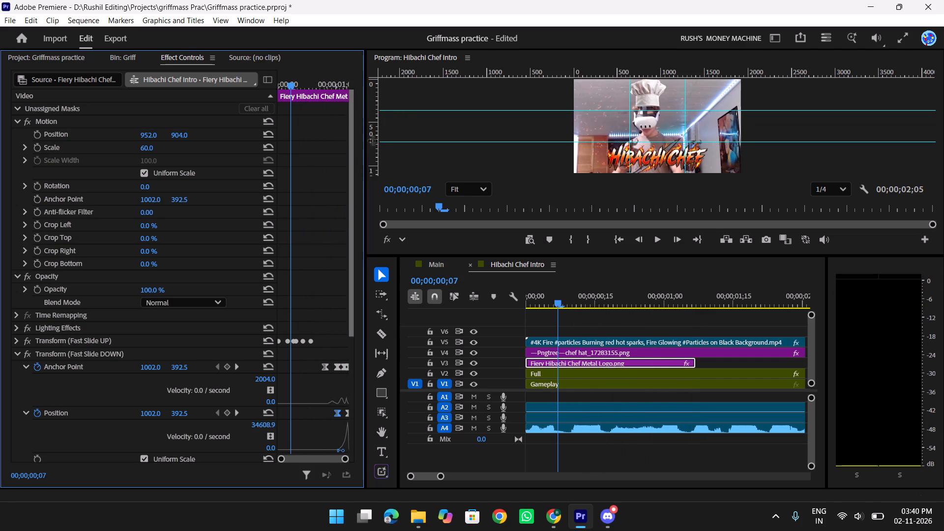
Play the Hibachi Chef intro repeatedly and step through its opening frames to check the logo's entrance and faster exit.
{"action": "key", "text": "space"}
{"action": "key", "text": "space"}
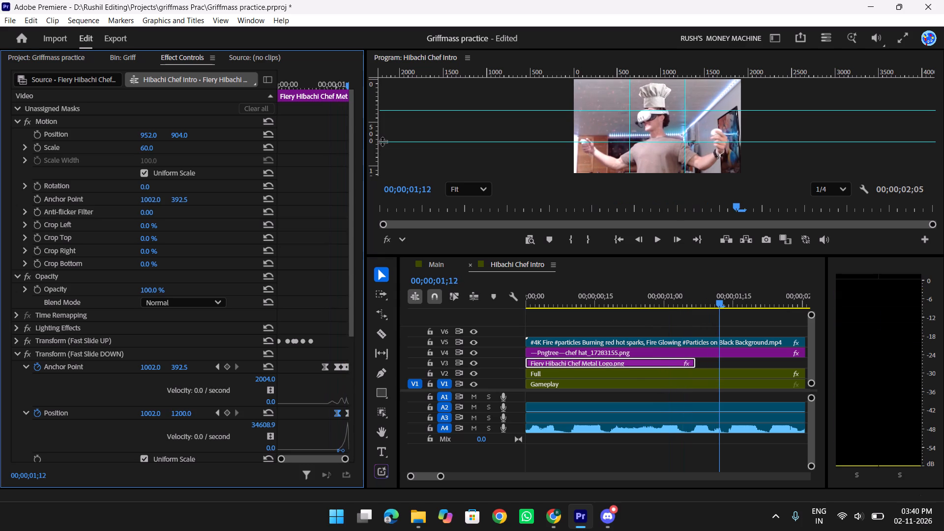
{"action": "key", "text": "space"}
{"action": "key", "text": "space"}
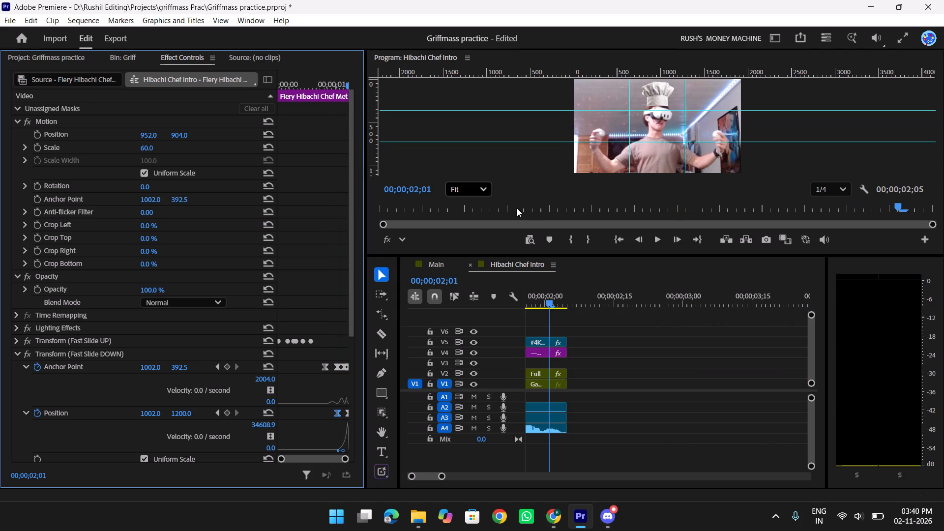
{"action": "type", "text": "yy"}
{"action": "key", "text": "y"}
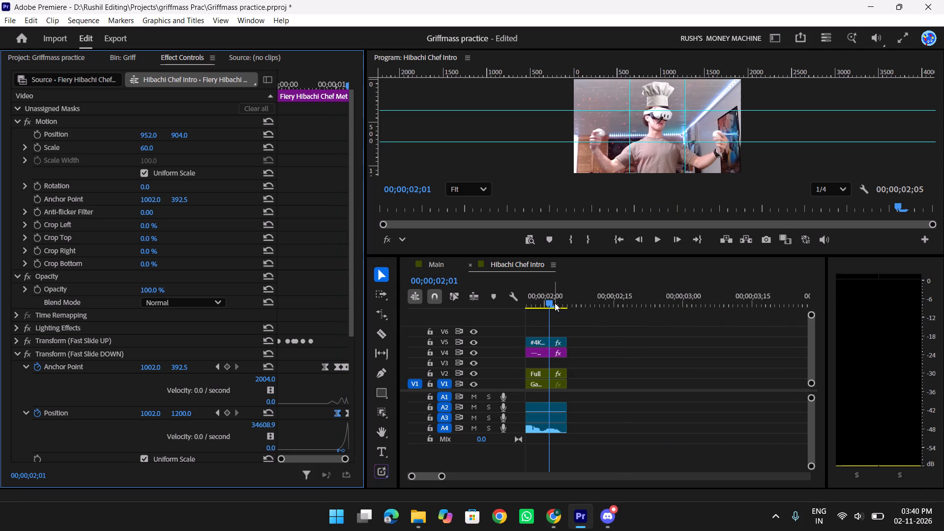
{"action": "left_click_drag", "start_coordinate": [551, 302], "coordinate": [442, 312]}
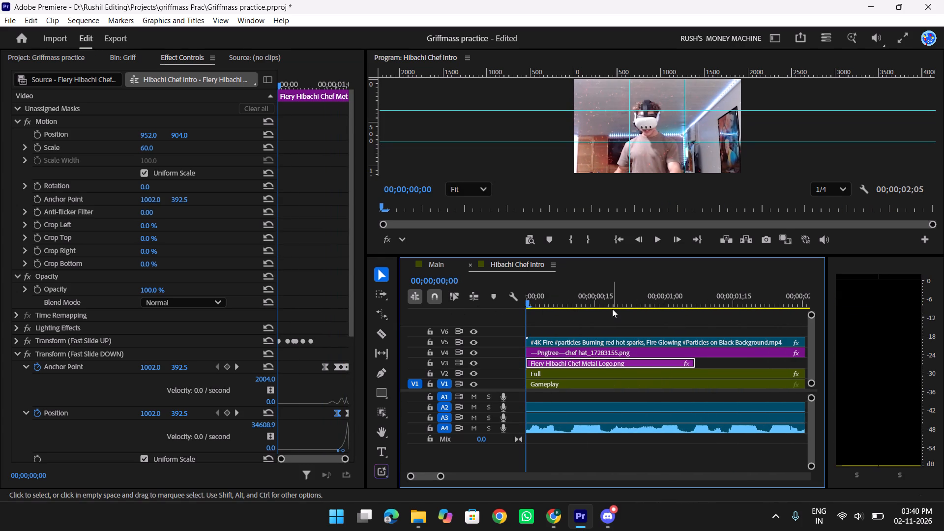
{"action": "key", "text": "space"}
{"action": "key", "text": "space"}
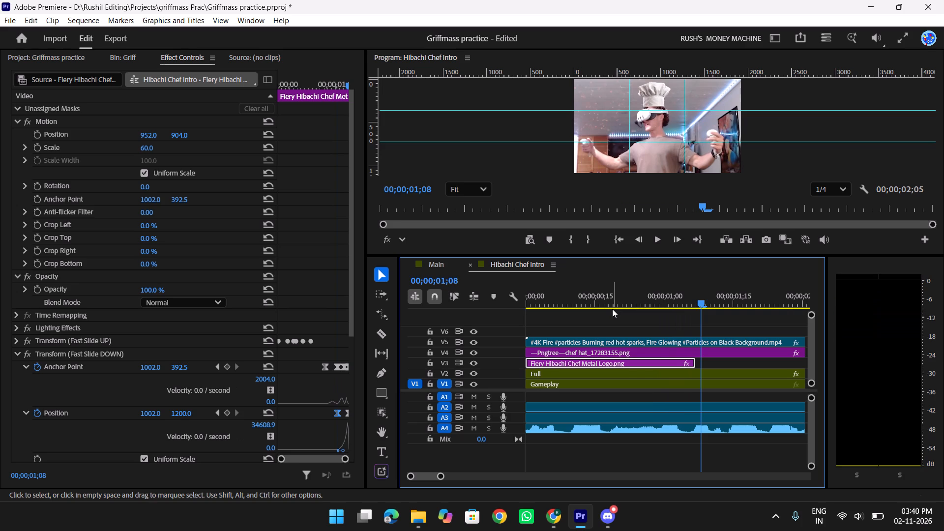
{"action": "key", "text": "space"}
{"action": "key", "text": "space"}
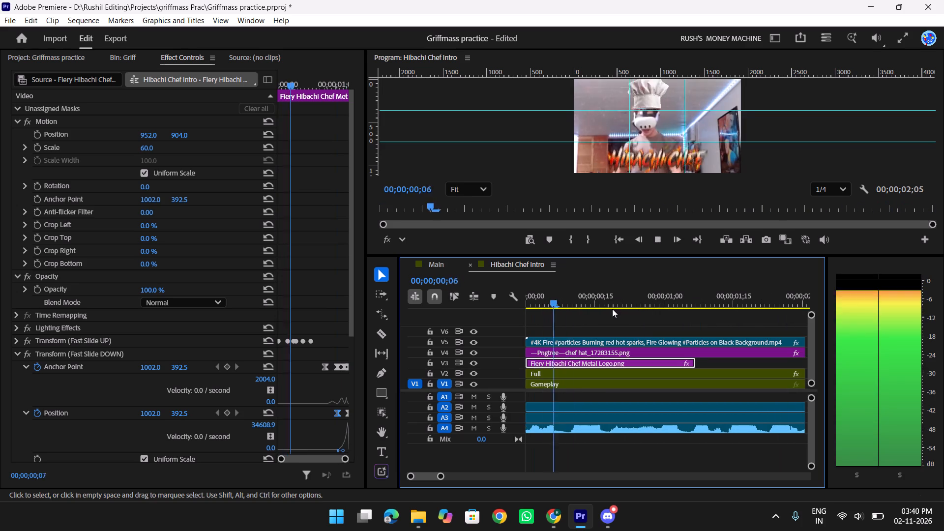
{"action": "key", "text": "space"}
{"action": "left_click_drag", "start_coordinate": [669, 302], "coordinate": [508, 294]}
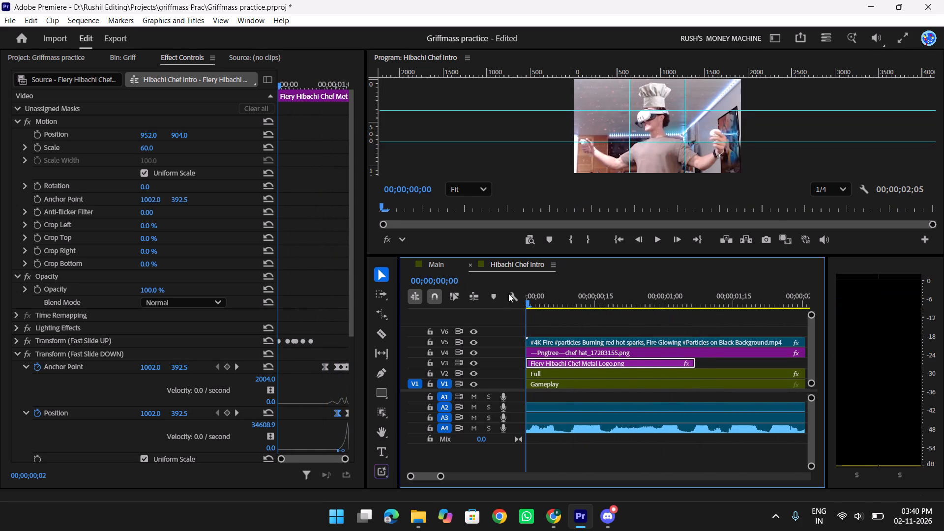
{"action": "left_click_drag", "start_coordinate": [508, 294], "coordinate": [502, 293]}
{"action": "key", "text": "Right"}
{"action": "key", "text": "Right"}
{"action": "key", "text": "Right"}
{"action": "key", "text": "Right"}
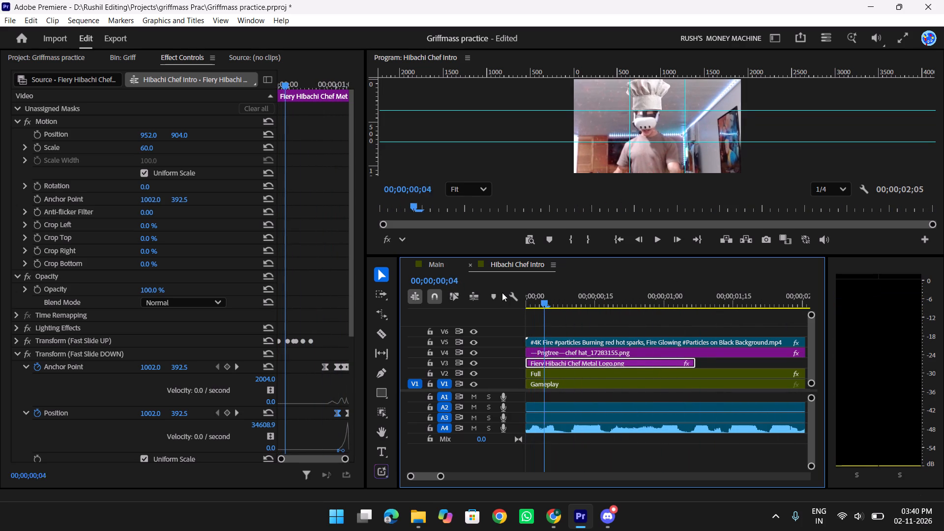
{"action": "key", "text": "Right"}
{"action": "key", "text": "Right"}
{"action": "key", "text": "Right"}
{"action": "key", "text": "Right"}
{"action": "key", "text": "Right"}
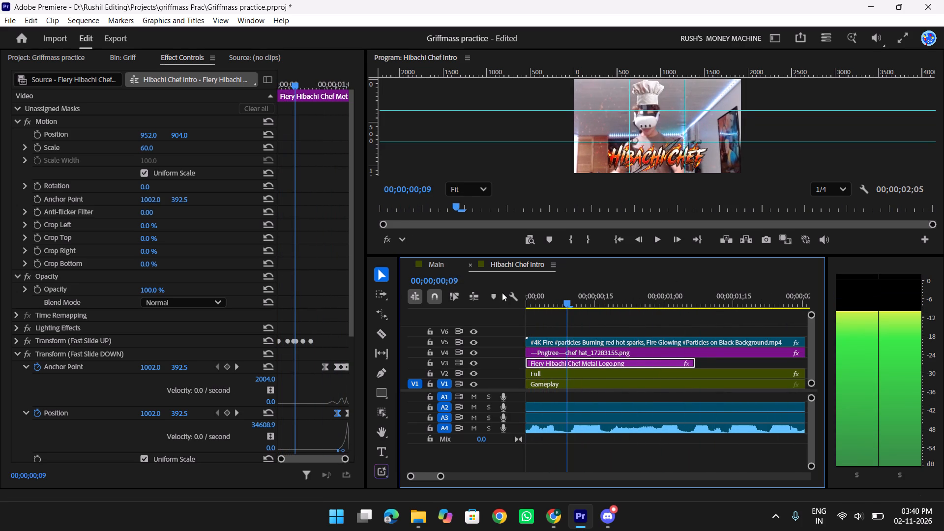
{"action": "key", "text": "Left"}
{"action": "key", "text": "Left"}
{"action": "key", "text": "Left"}
{"action": "key", "text": "Left"}
{"action": "key", "text": "Left"}
{"action": "key", "text": "Left"}
{"action": "key", "text": "Left"}
{"action": "key", "text": "Left"}
{"action": "key", "text": "Left"}
{"action": "key", "text": "Left"}
{"action": "key", "text": "Left"}
{"action": "key", "text": "Left"}
{"action": "key", "text": "Left"}
{"action": "key", "text": "Left"}
{"action": "key", "text": "Left"}
{"action": "key", "text": "space"}
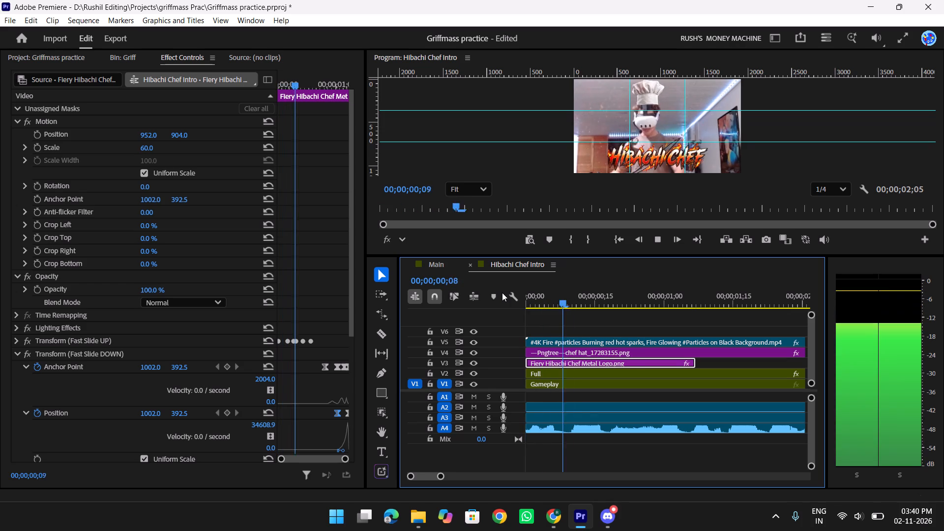
{"action": "key", "text": "space"}
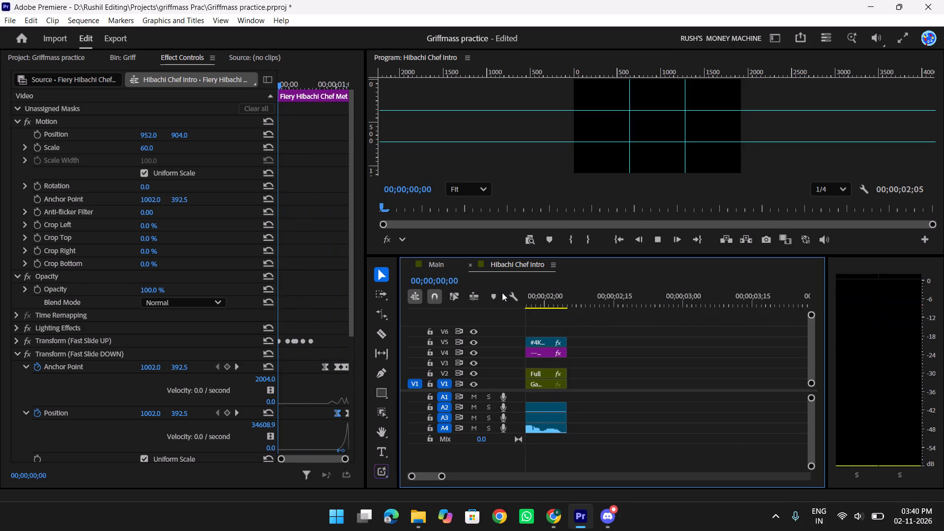
{"action": "key", "text": "space"}
{"action": "key", "text": "space"}
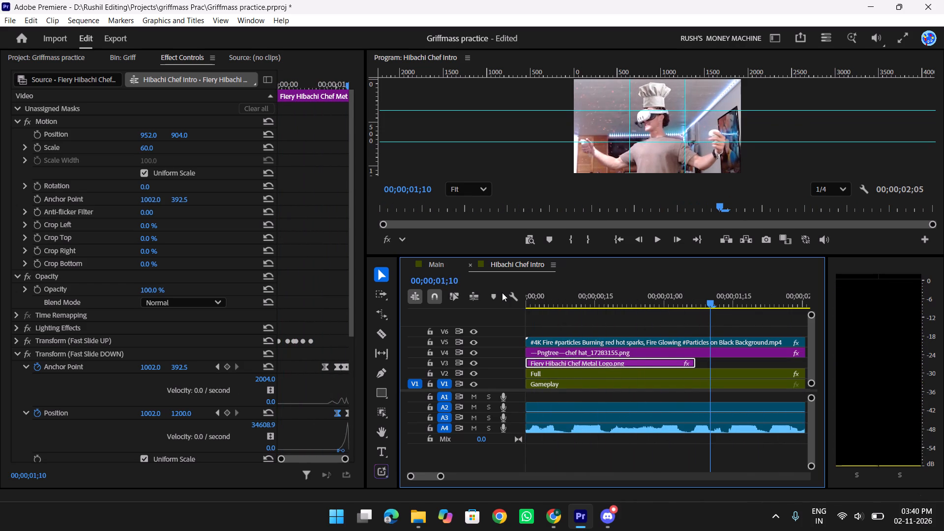
{"action": "key", "text": "space"}
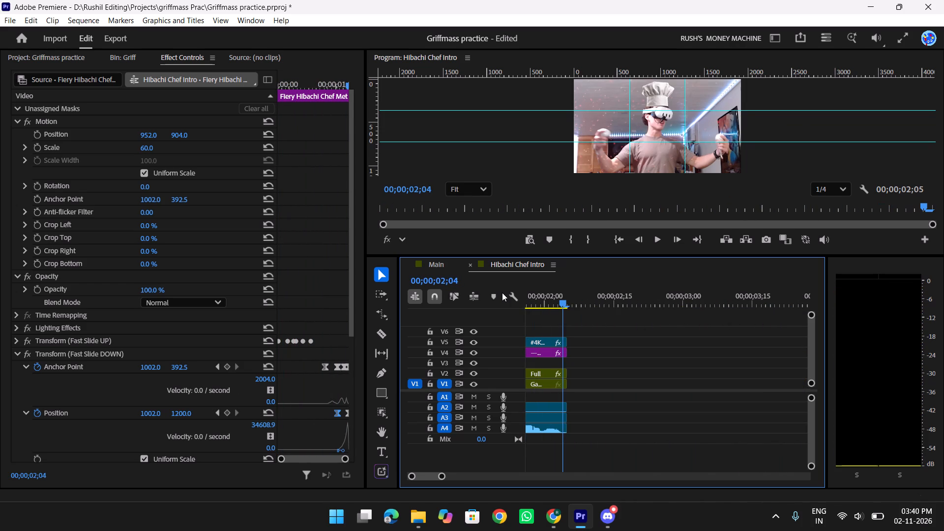
Save the Griffmass practice project.
{"action": "scroll", "coordinate": [680, 376], "scroll_direction": "up", "scroll_amount": 15}
{"action": "key", "text": "ctrl+s"}
{"action": "key", "text": "ctrl+s"}
{"action": "key", "text": "ctrl+s"}
{"action": "key", "text": "ctrl+s"}
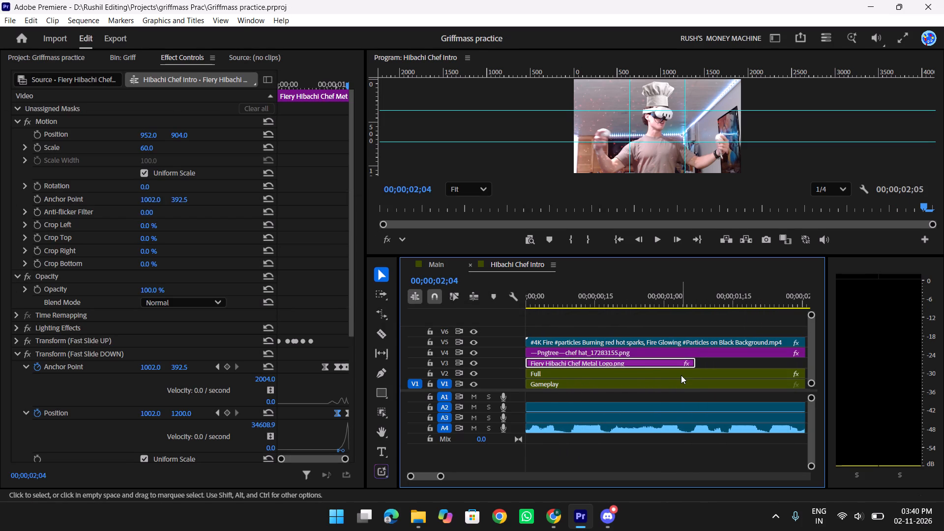
Switch to the Malice Presets File Explorer window, close it, and return to Adobe Premiere.
{"action": "key", "text": "alt+Tab"}
{"action": "key", "text": "alt+Tab"}
{"action": "key", "text": "alt+Tab"}
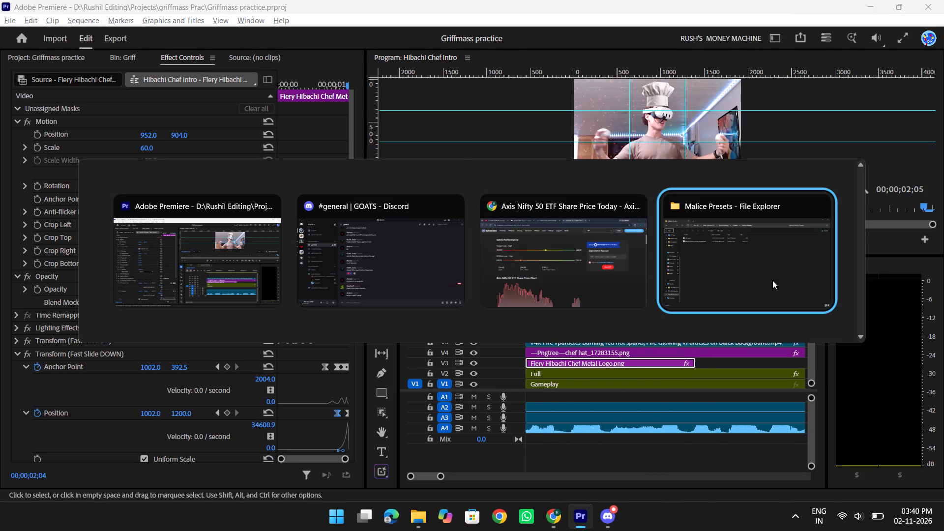
{"action": "left_click", "coordinate": [772, 280], "text": "alt"}
{"action": "left_click", "coordinate": [925, 12]}
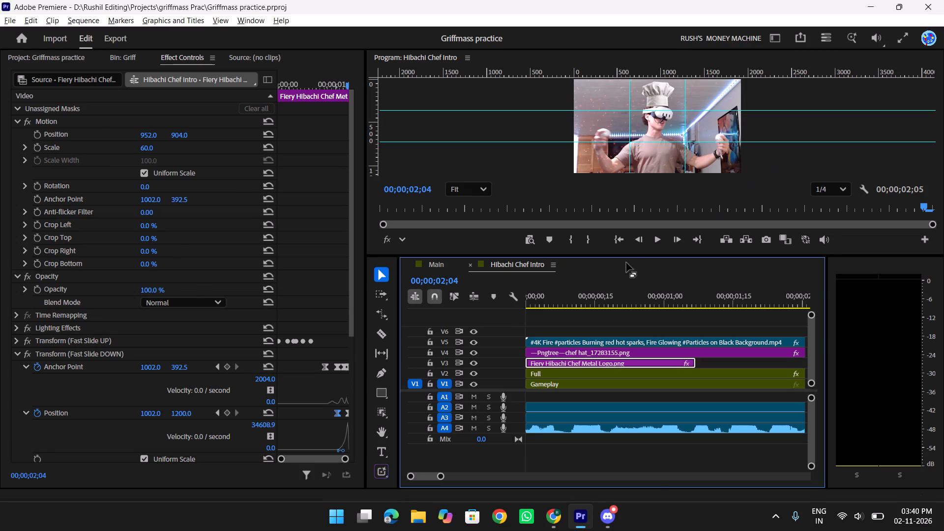
{"action": "key", "text": "alt+Tab"}
{"action": "key", "text": "alt+Tab"}
{"action": "key", "text": "alt+Tab"}
{"action": "left_click", "coordinate": [291, 261], "text": "alt"}
Save the Griffmass practice project again.
{"action": "key", "text": "ctrl+s"}
{"action": "key", "text": "ctrl+s"}
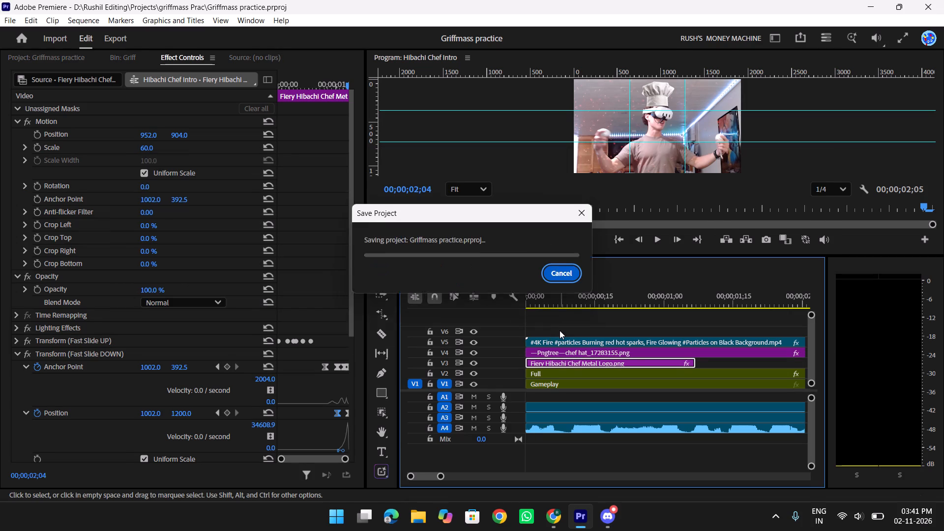
{"action": "key", "text": "ctrl+s"}
{"action": "key", "text": "ctrl+s"}
{"action": "key", "text": "ctrl+s"}
{"action": "key", "text": "ctrl+s"}
{"action": "key", "text": "ctrl+s"}
{"action": "key", "text": "ctrl+s"}
{"action": "key", "text": "ctrl+s"}
{"action": "key", "text": "ctrl+s"}
{"action": "key", "text": "ctrl+s"}
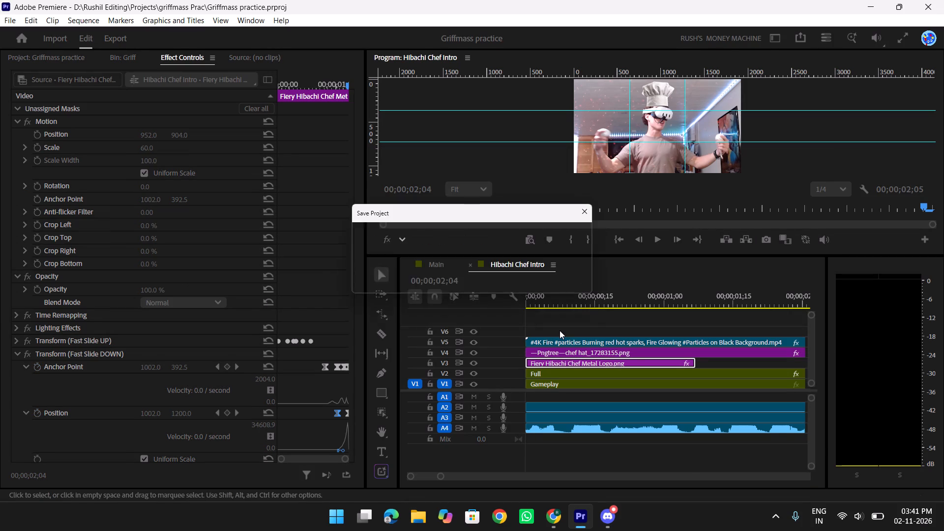
Close Adobe Premiere.
{"action": "left_click", "coordinate": [943, 0]}
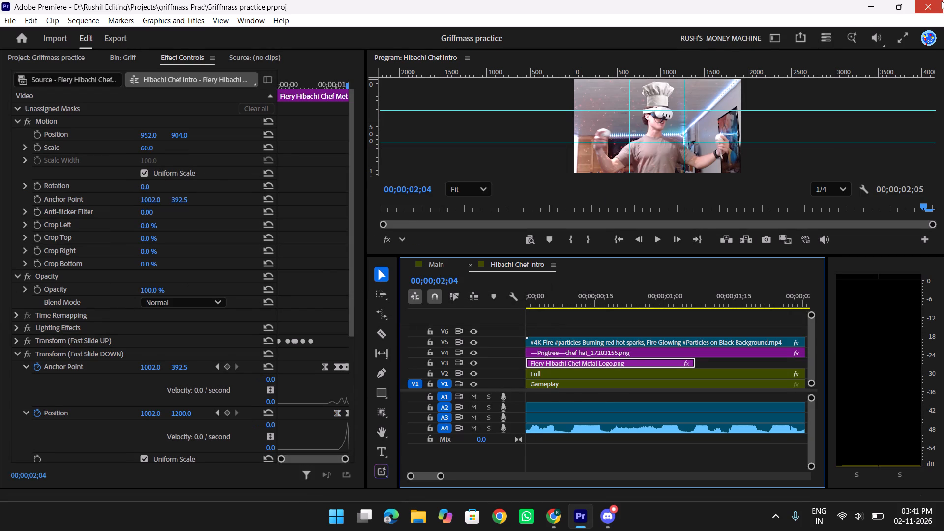